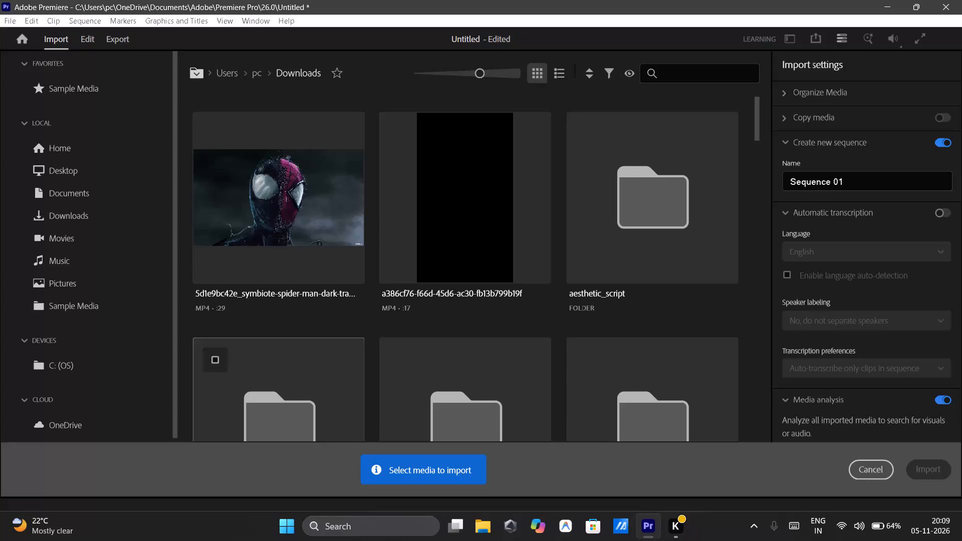
Leave the Premiere Pro import screen and launch another application from the Windows desktop.
click(288, 526)
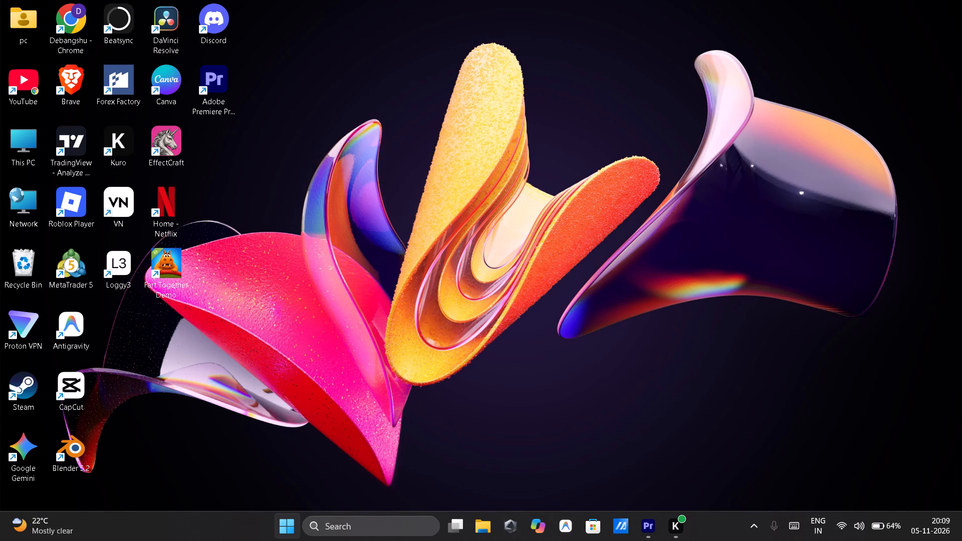
click(276, 523)
click(386, 214)
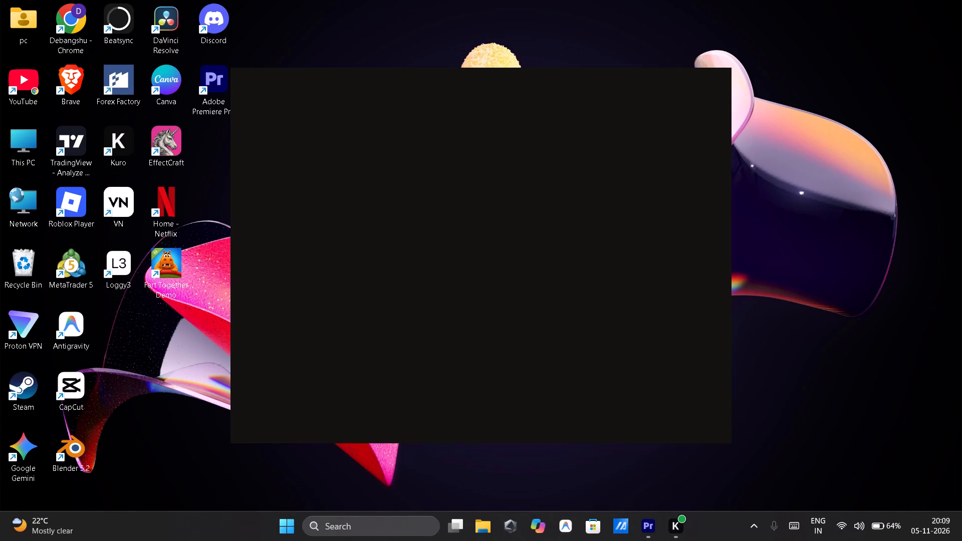
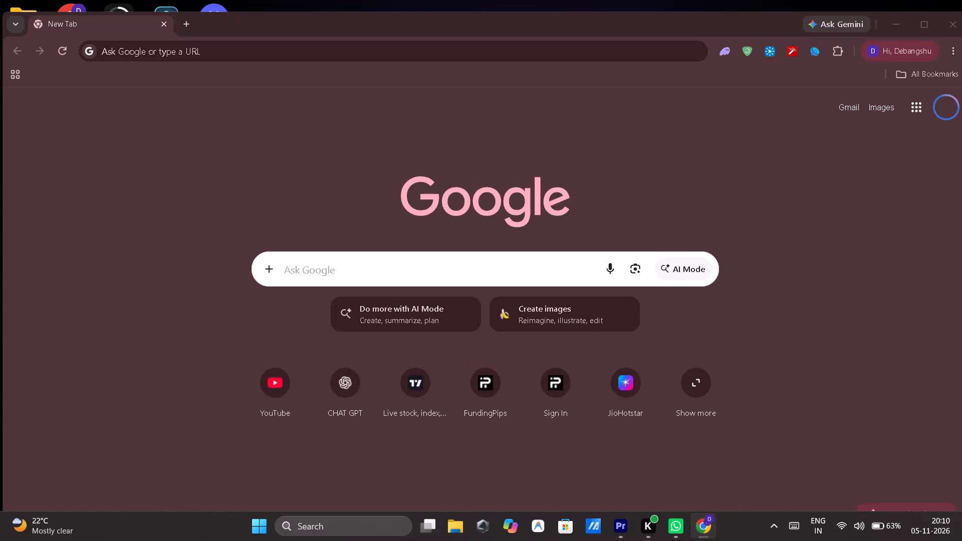
Search Google for "video to mp3" using the earlier search suggestion.
click(309, 278)
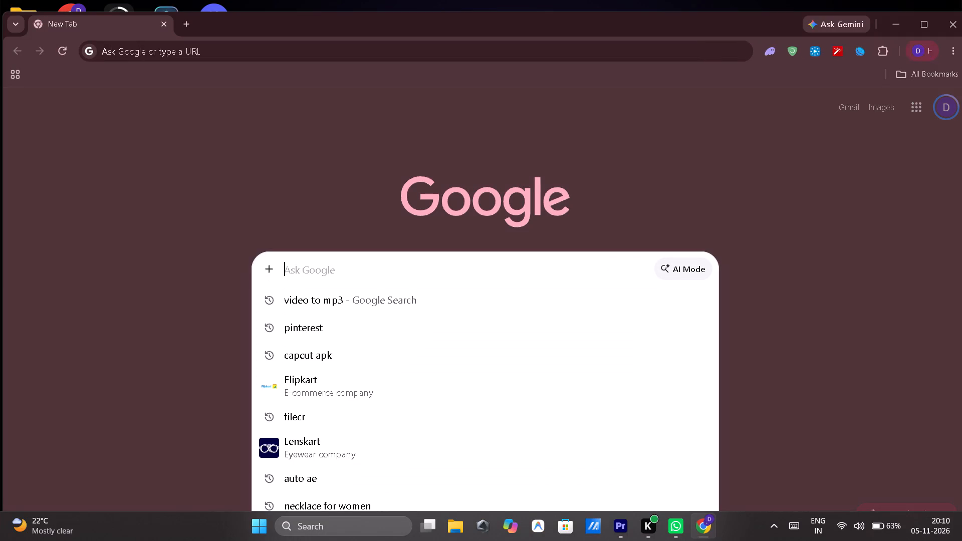
click(319, 289)
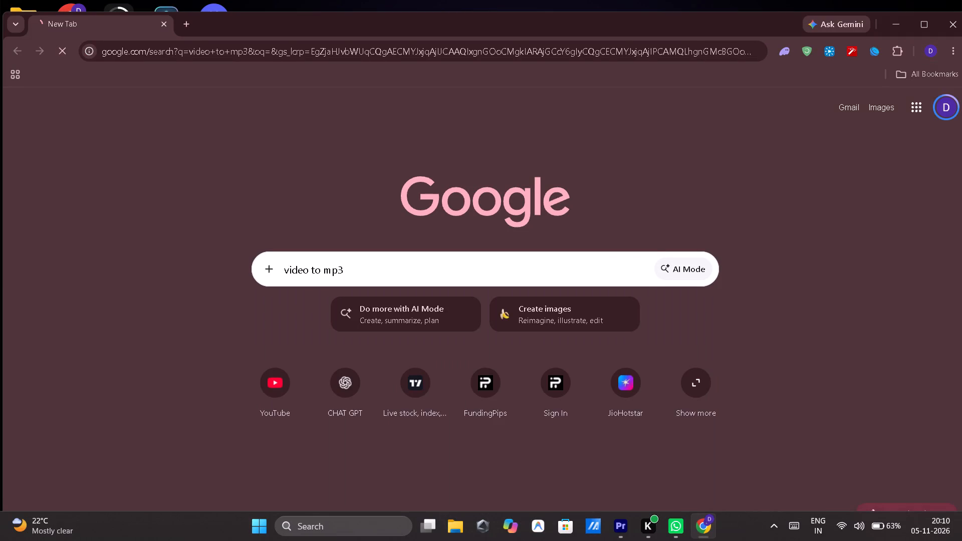
click(588, 89)
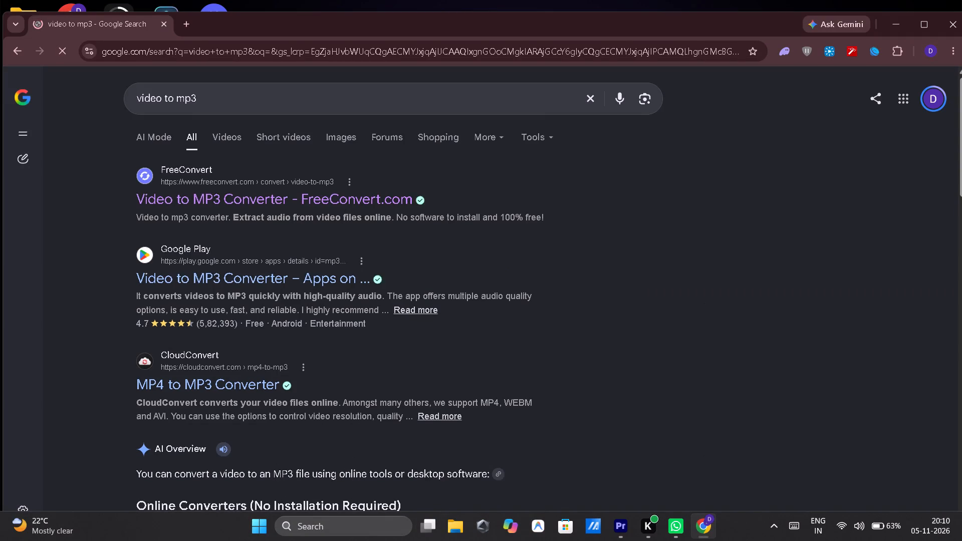
click(589, 96)
Launch the Brave browser from the Windows desktop.
double_click(60, 89)
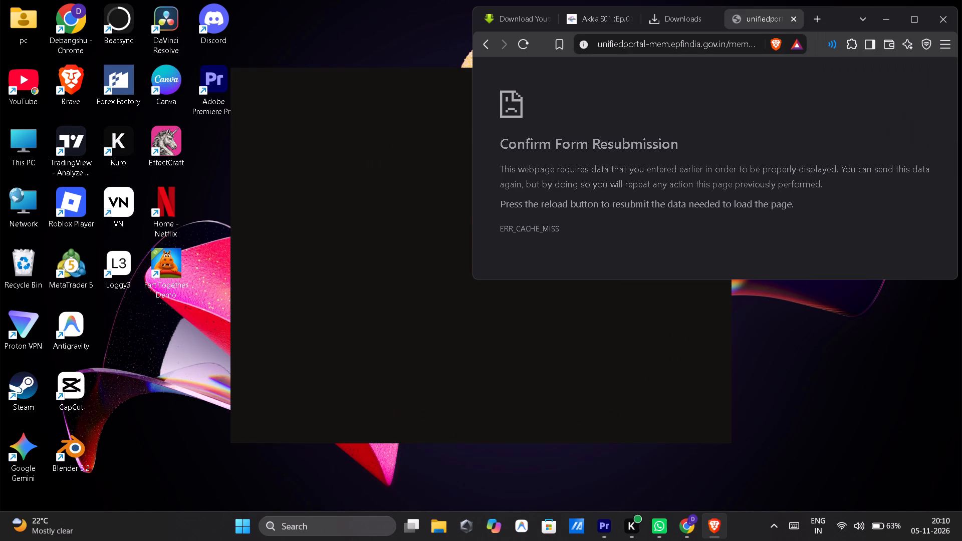
click(532, 22)
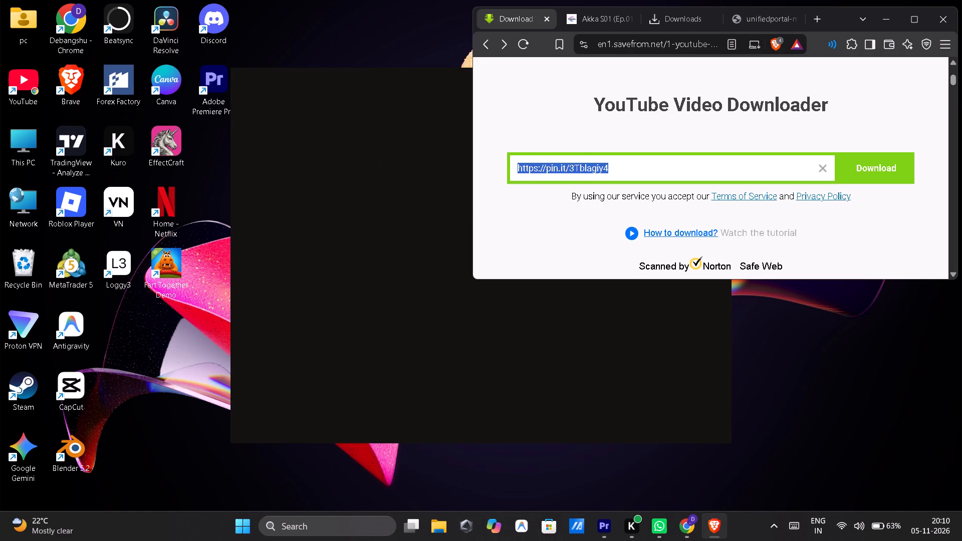
click(831, 168)
click(820, 168)
click(756, 169)
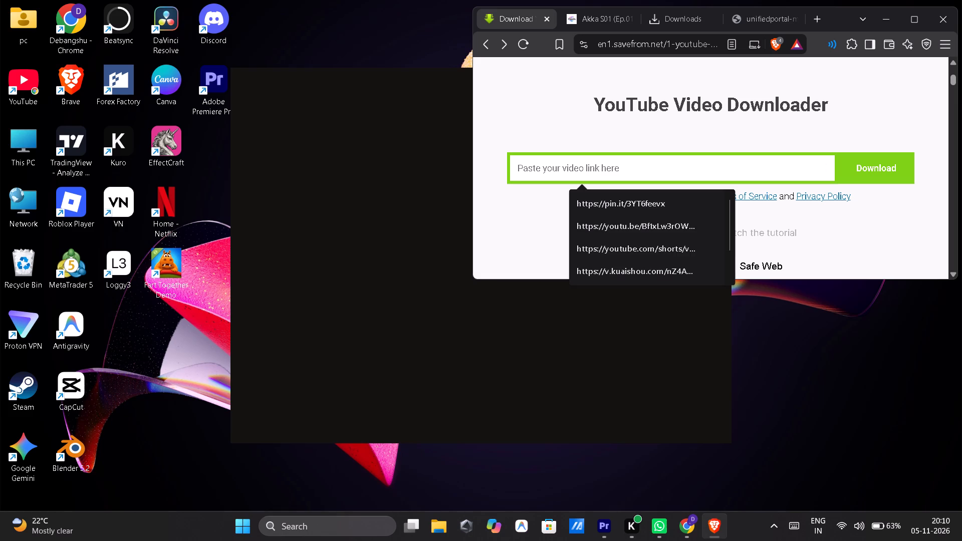
key(ctrl+v)
key(Return)
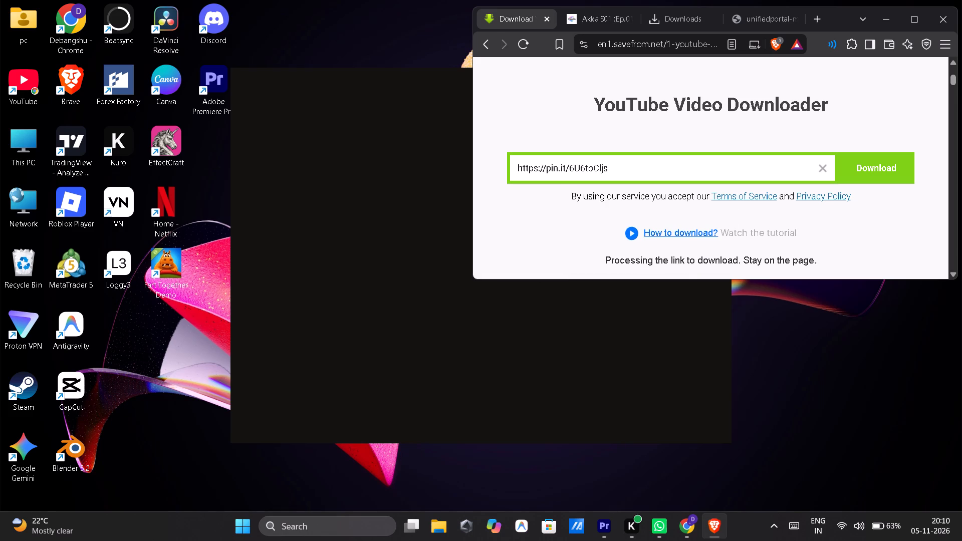
click(887, 176)
click(909, 22)
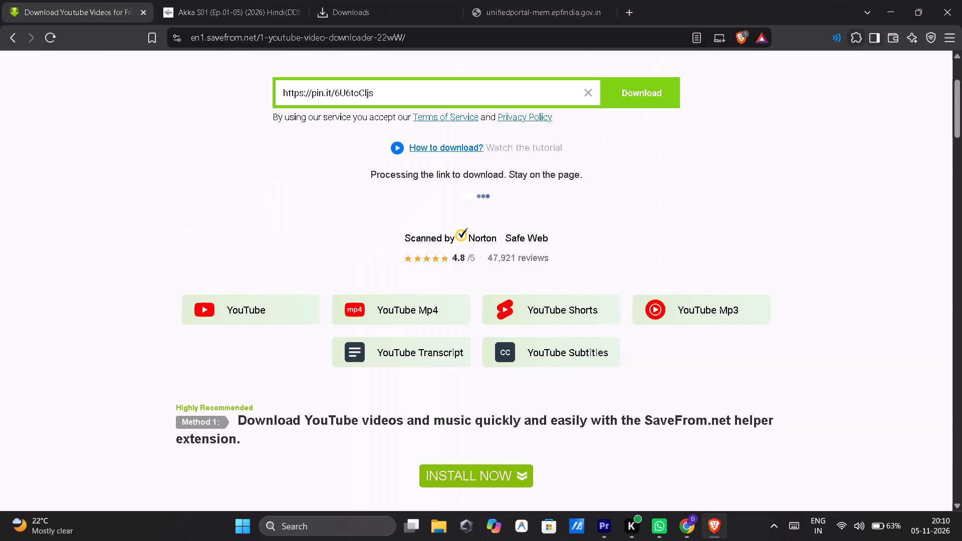
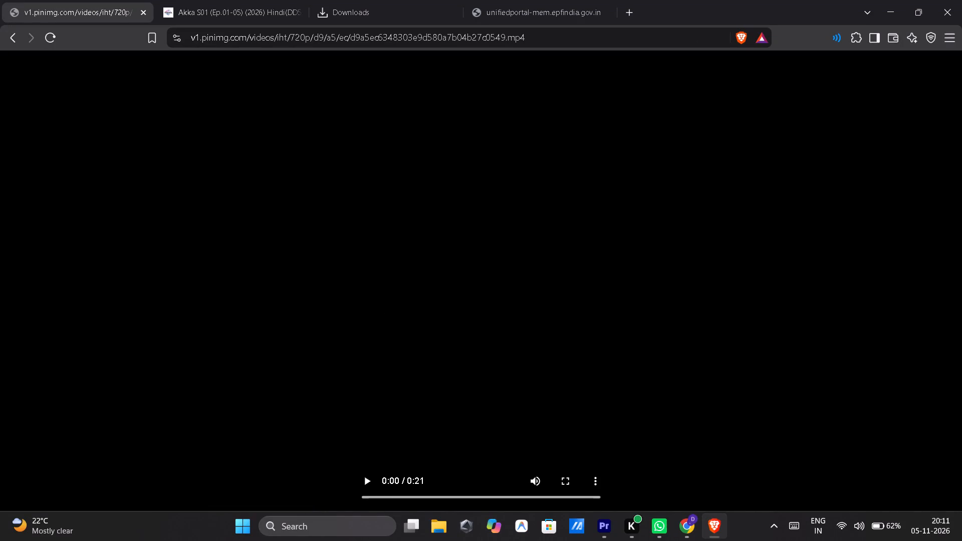
Download the opened Pinterest video file from the player's options.
click(586, 479)
click(560, 431)
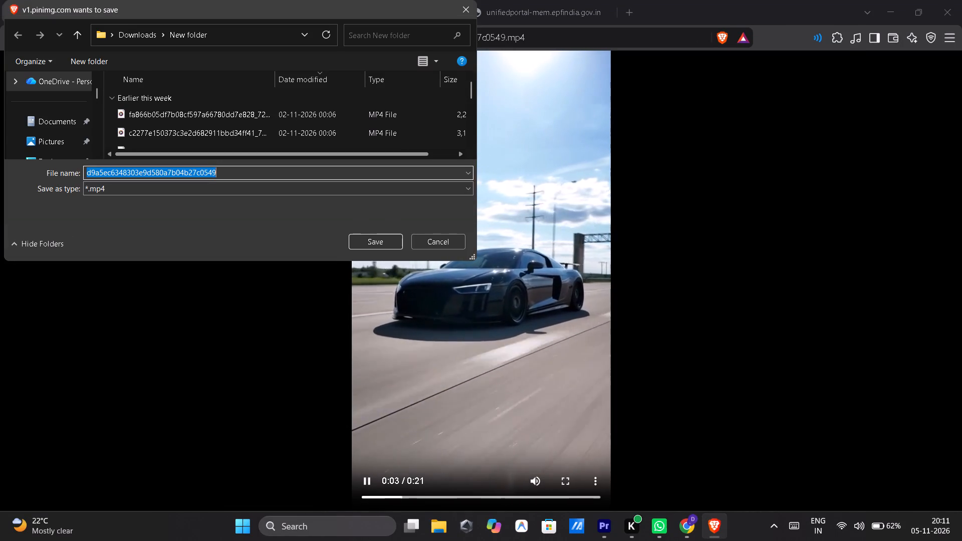
Save the MP4 under its suggested name in the New folder inside Downloads, and let the download continue.
click(381, 242)
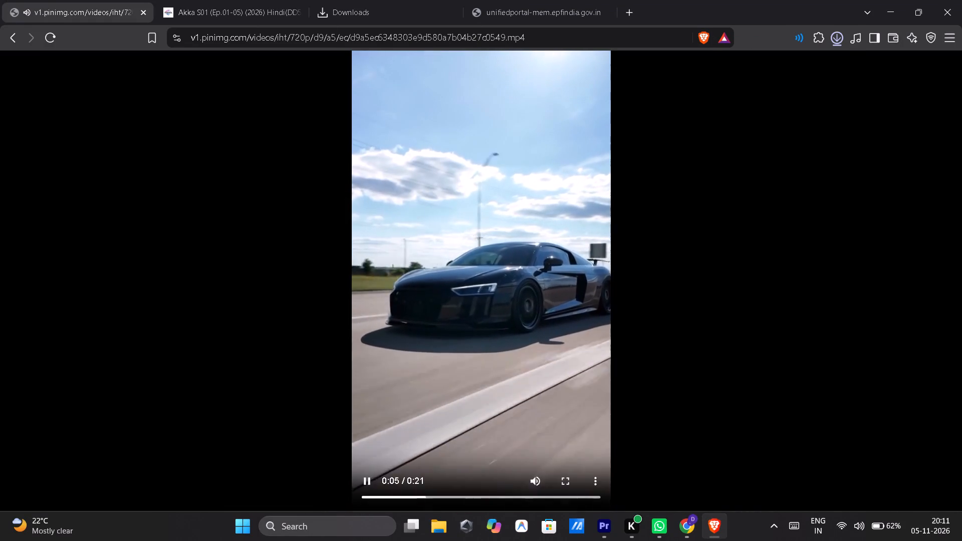
click(942, 20)
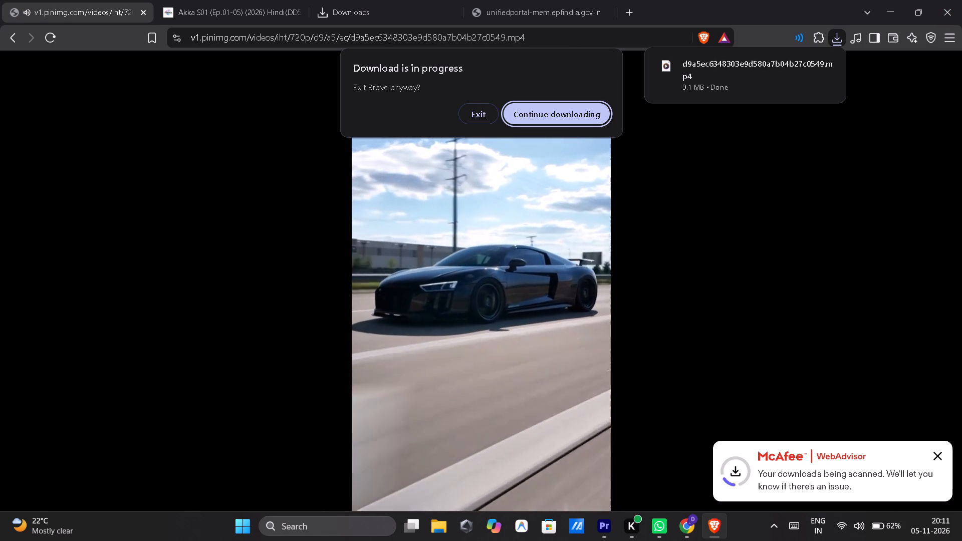
click(556, 110)
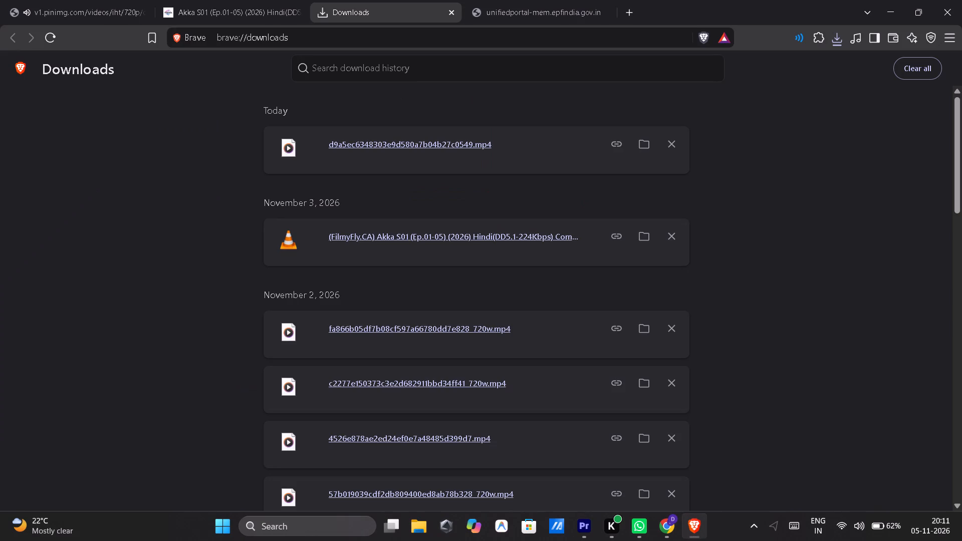
Return to the opened Pinterest car video and pause its playback.
click(111, 16)
click(385, 191)
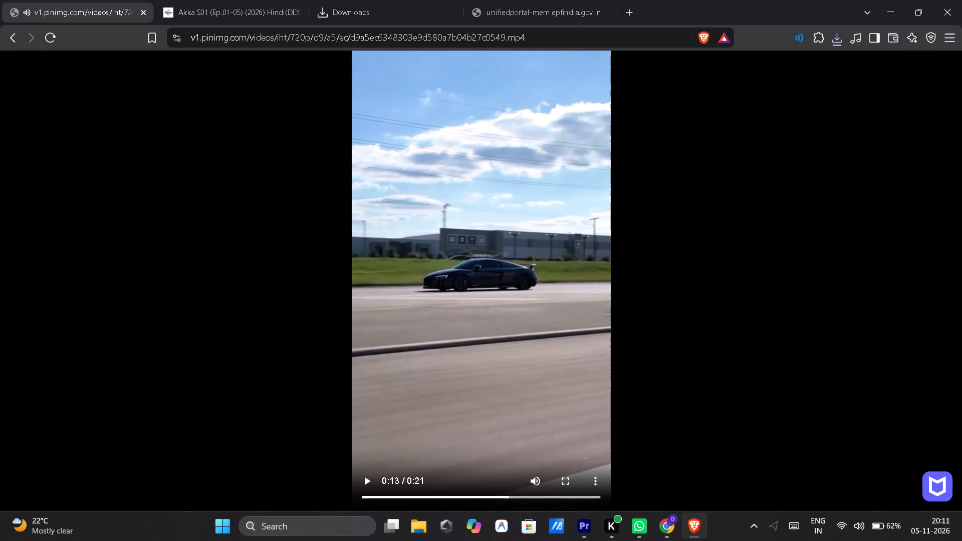
Switch to the Untitled project's media import view in Adobe Premiere Pro.
click(478, 278)
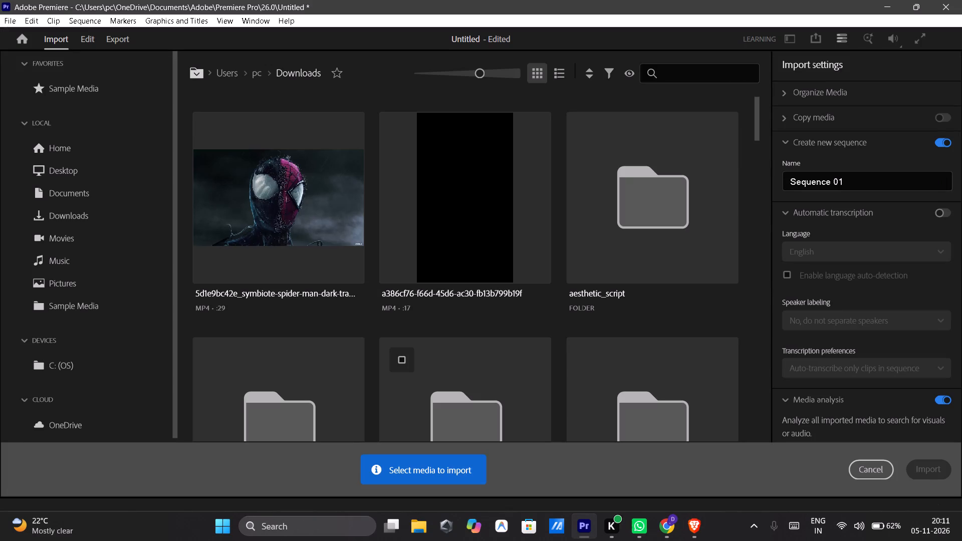
Switch to Adobe Premiere and browse the Downloads, user, OneDrive and C: folders for media to import.
click(469, 469)
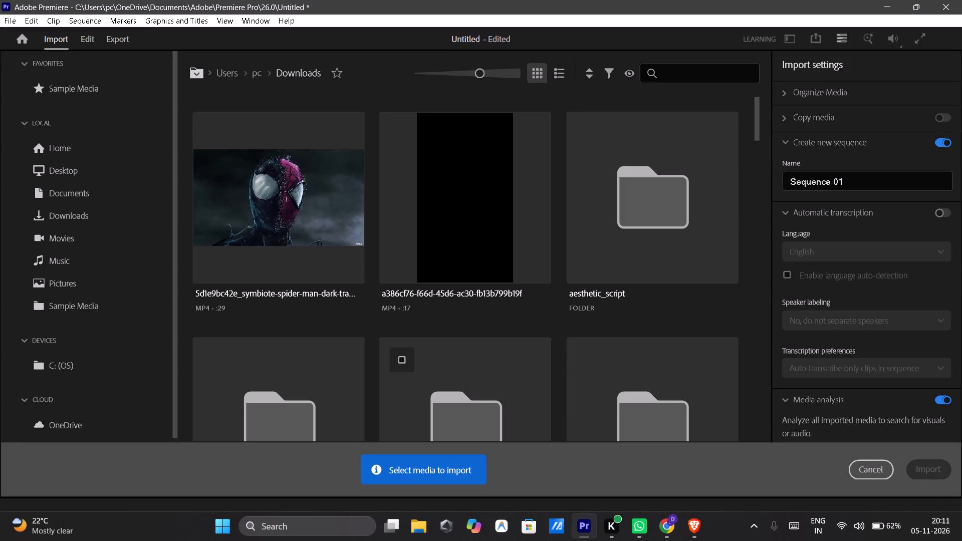
click(458, 473)
click(458, 473)
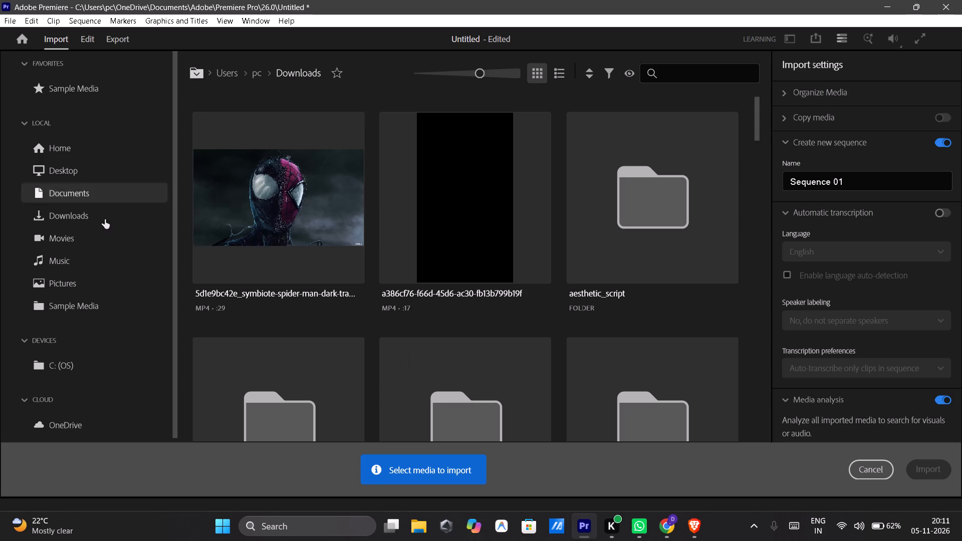
double_click(105, 219)
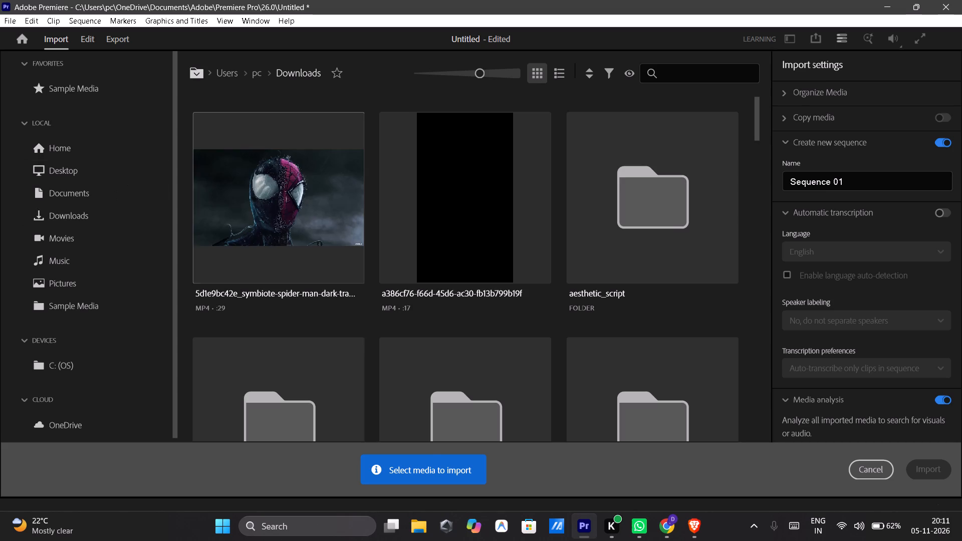
click(222, 82)
click(220, 76)
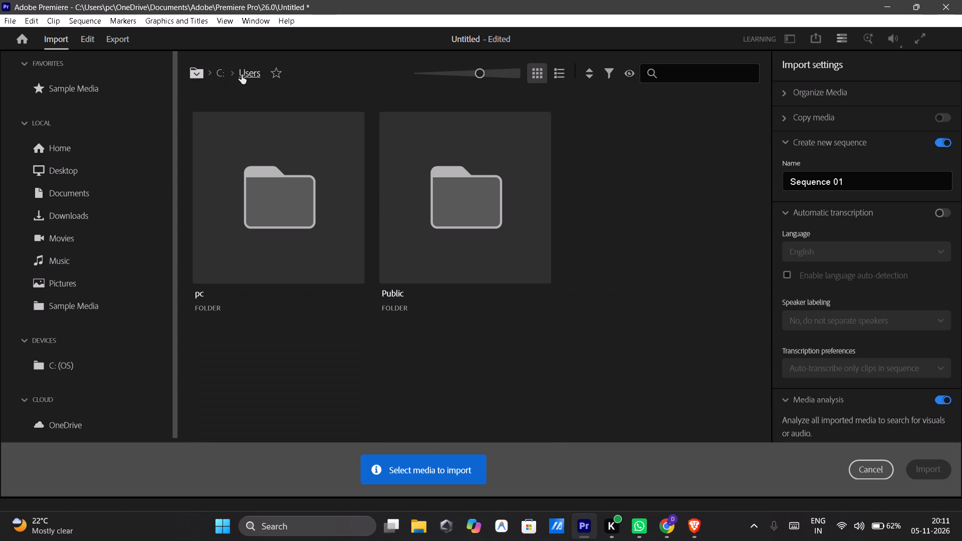
click(256, 74)
double_click(236, 219)
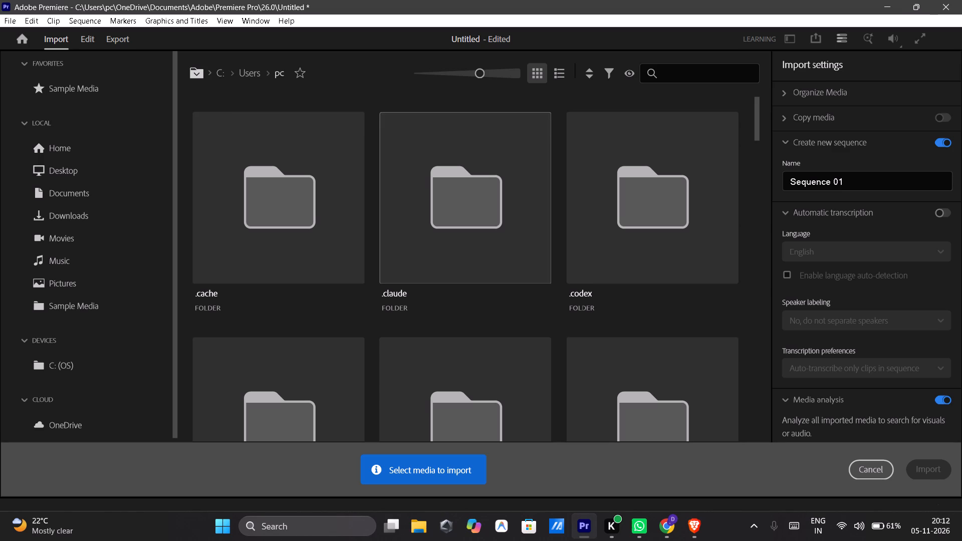
scroll(445, 251, down, 5)
scroll(446, 252, up, 6)
click(113, 152)
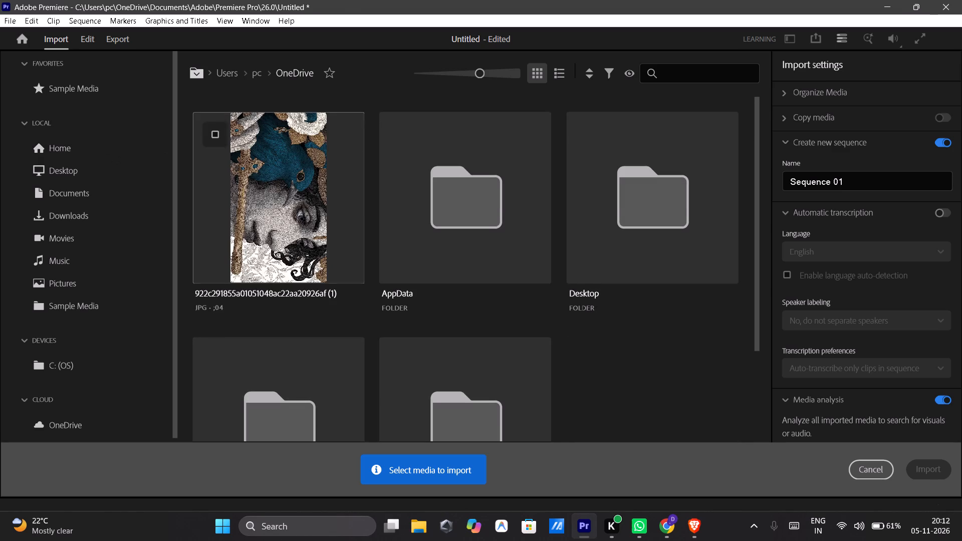
scroll(481, 233, down, 3)
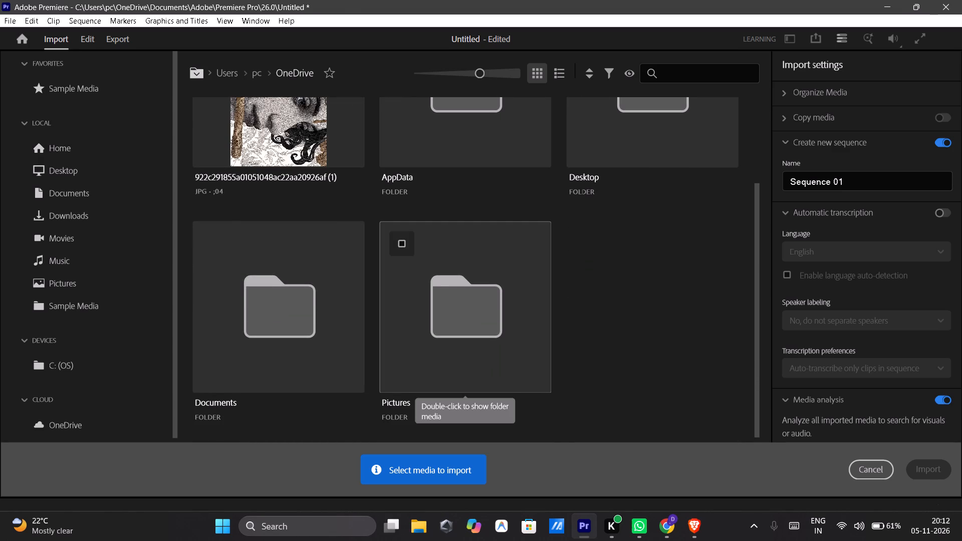
click(85, 363)
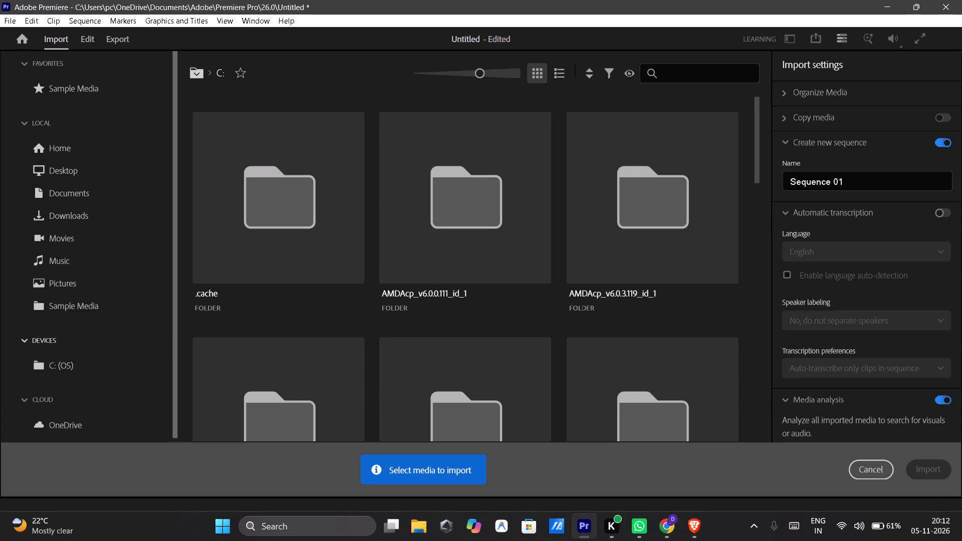
scroll(505, 269, down, 4)
click(81, 422)
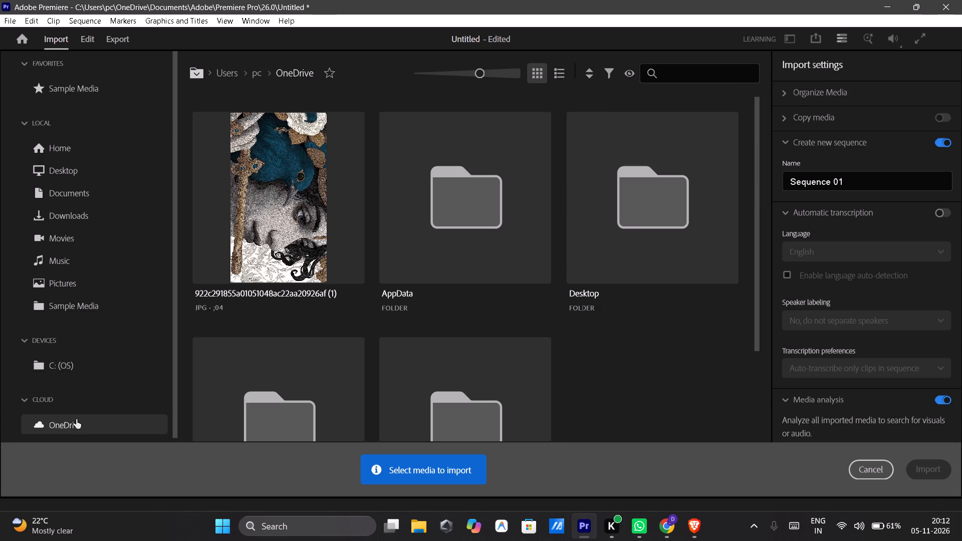
click(111, 208)
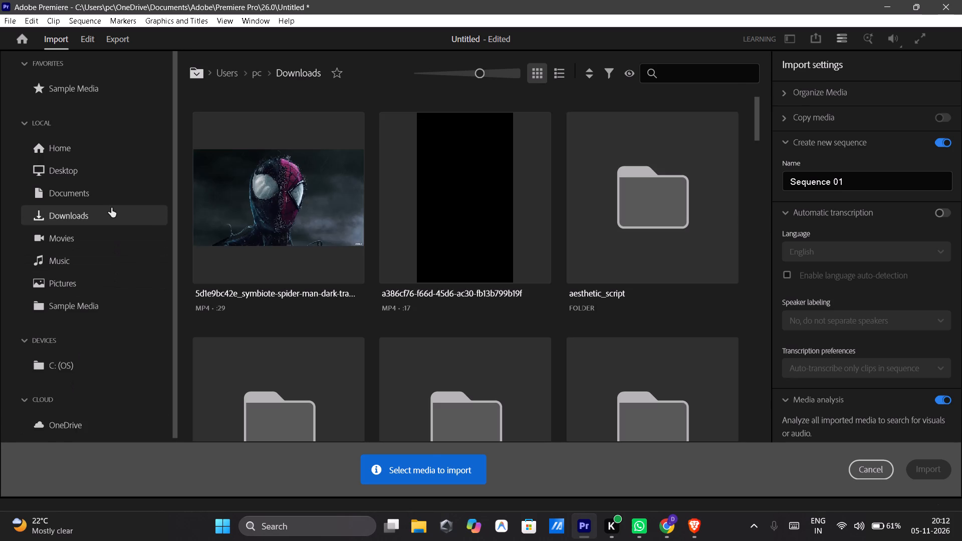
Look through the Downloads folder for the media to import.
scroll(634, 206, down, 2)
scroll(516, 230, down, 3)
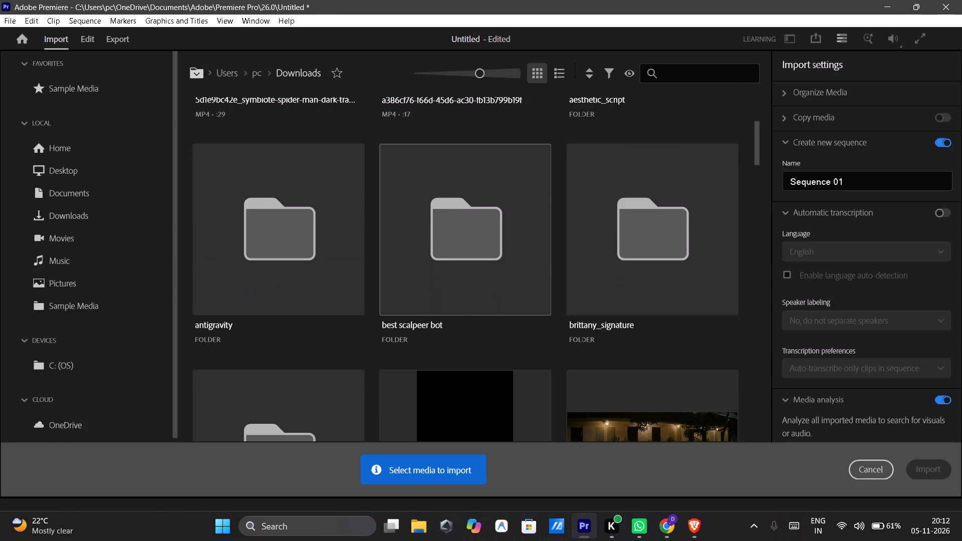
scroll(512, 235, down, 16)
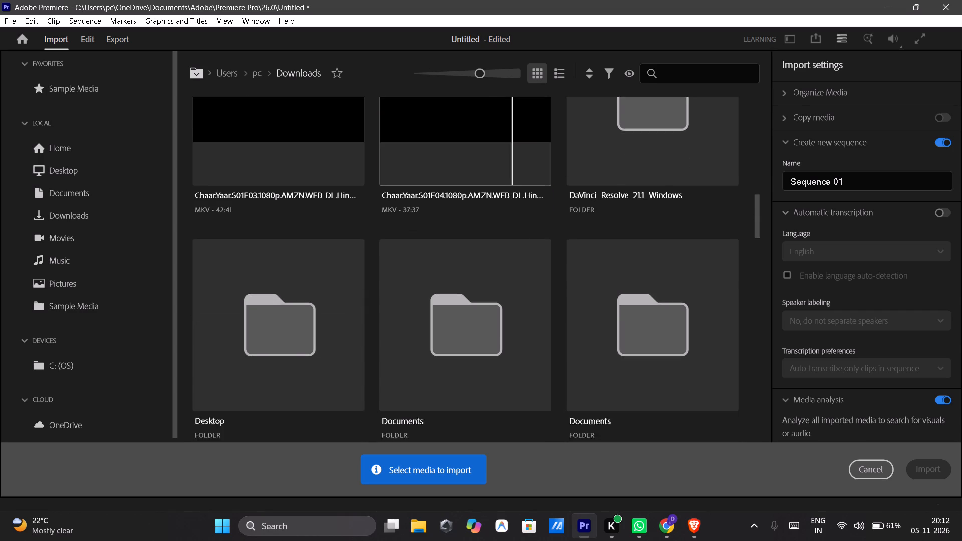
scroll(512, 235, down, 5)
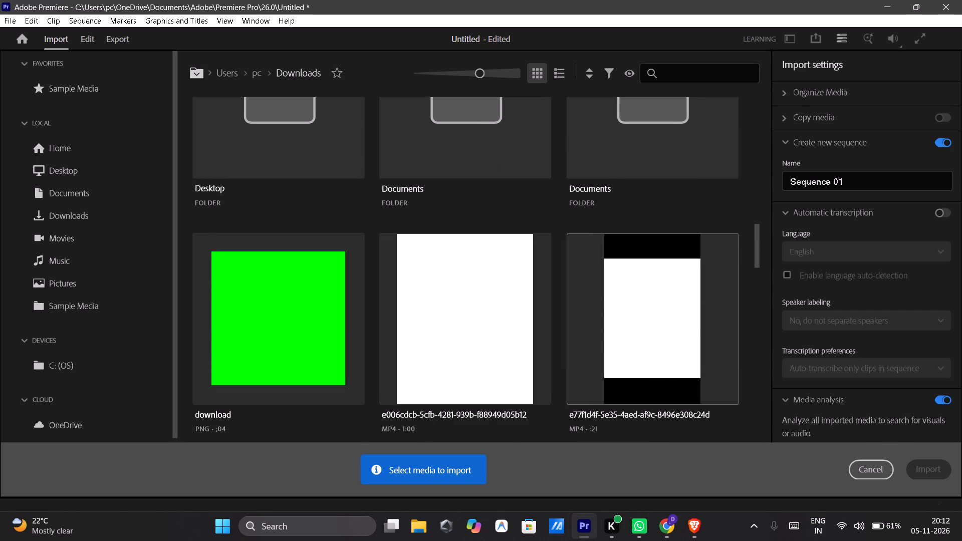
Open New folder inside Downloads and select the black car video d9a5ec6348303e9d580a7b04b27c0549 for import.
scroll(585, 284, down, 4)
scroll(547, 296, down, 4)
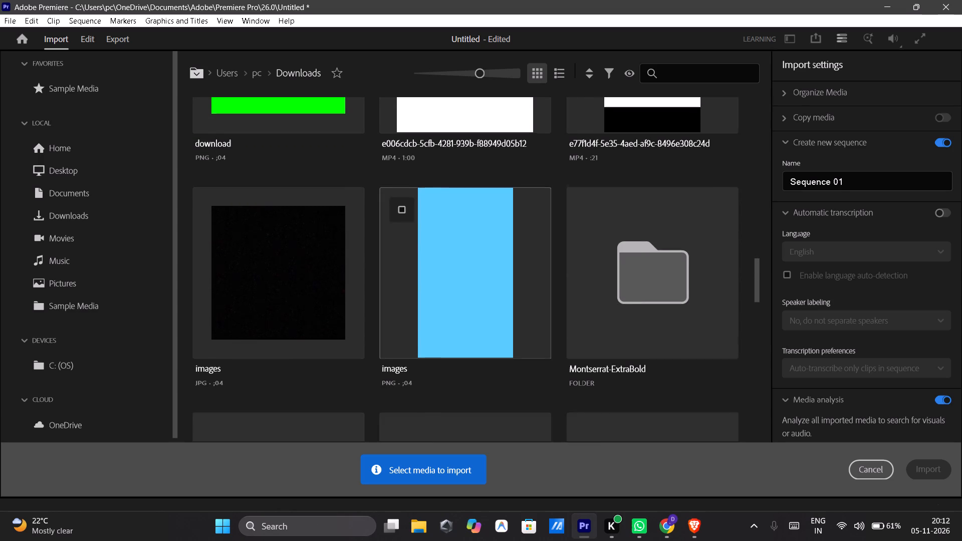
scroll(493, 318, down, 5)
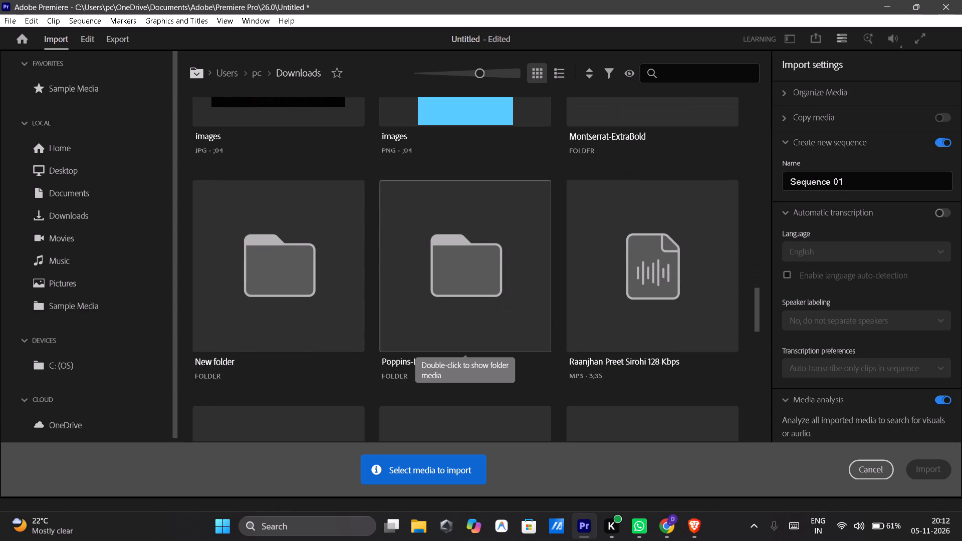
double_click(274, 316)
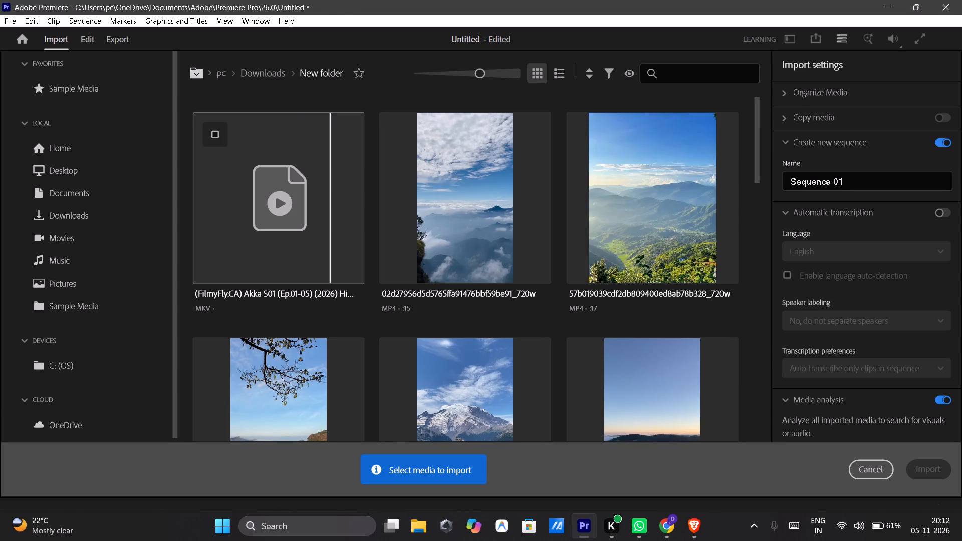
scroll(413, 209, down, 4)
scroll(410, 211, up, 4)
scroll(409, 211, down, 1)
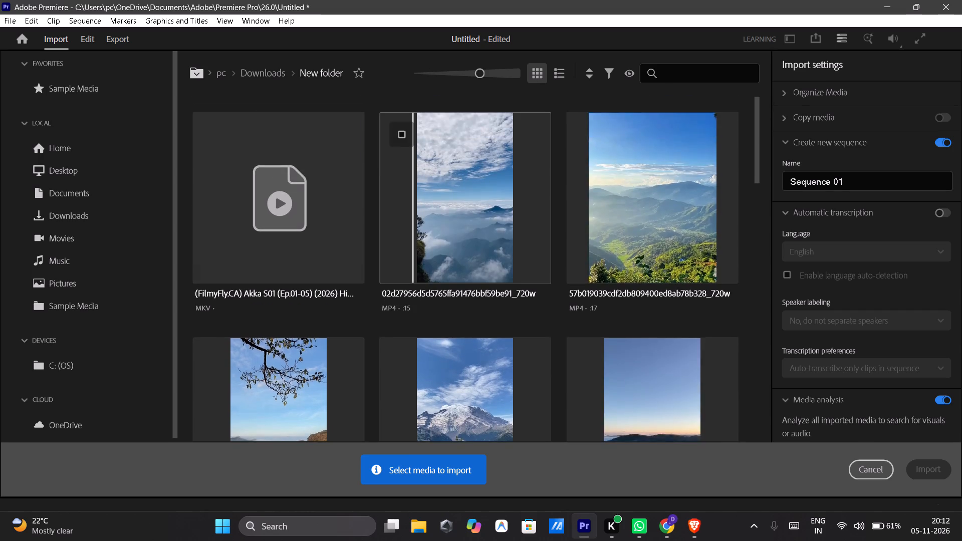
scroll(409, 211, down, 15)
scroll(409, 211, up, 2)
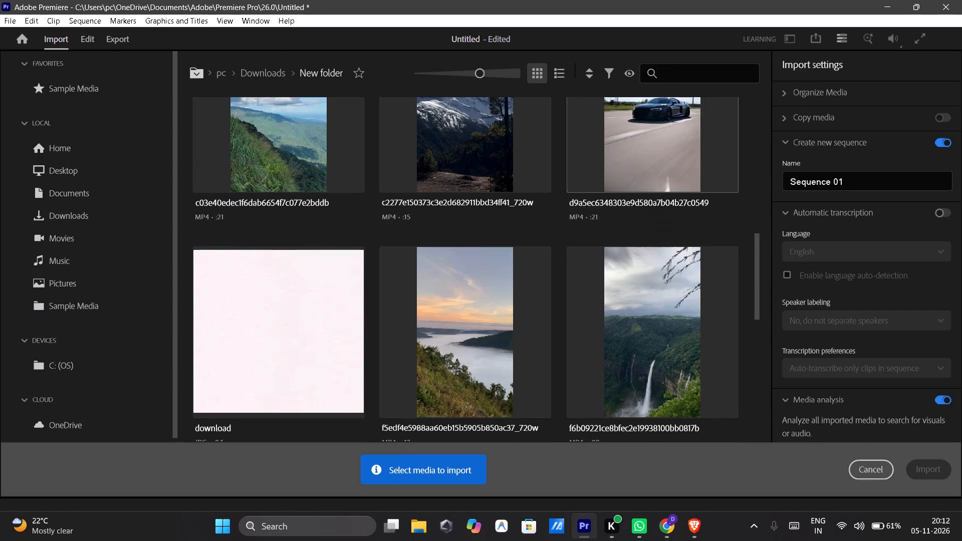
click(604, 160)
Add the audio file WhatsApp Audio 2026-11-05 at 8.08 to the selection and import both files into new sequence Sequence 01.
scroll(467, 283, down, 6)
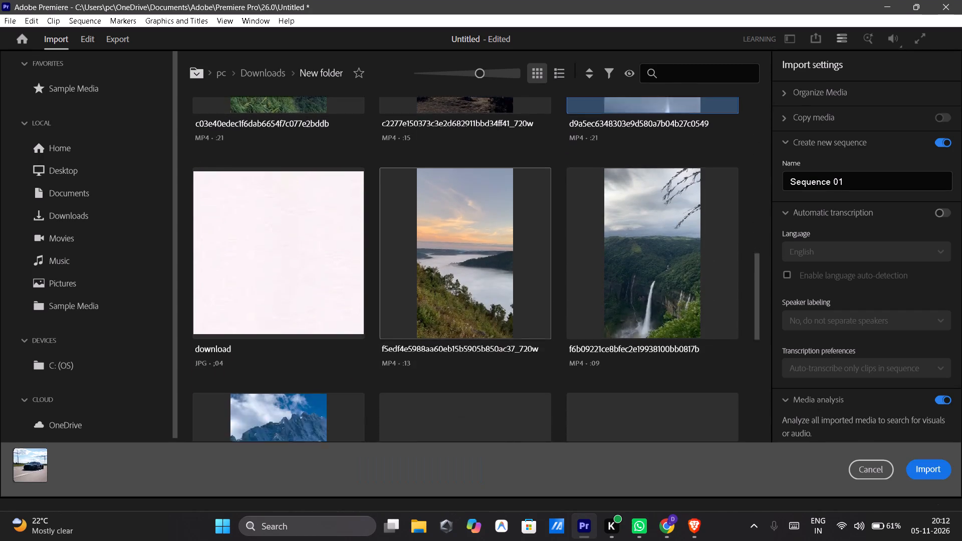
scroll(467, 283, down, 9)
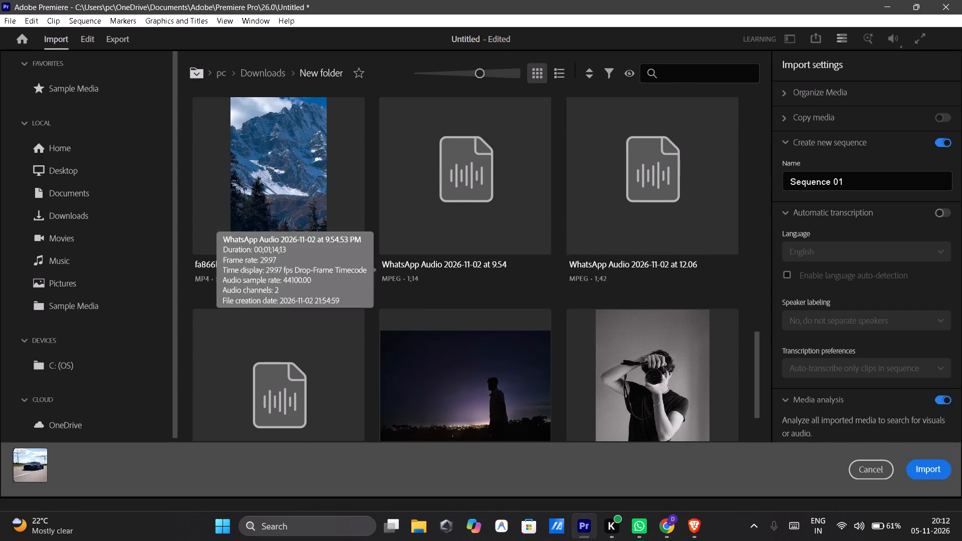
click(297, 331)
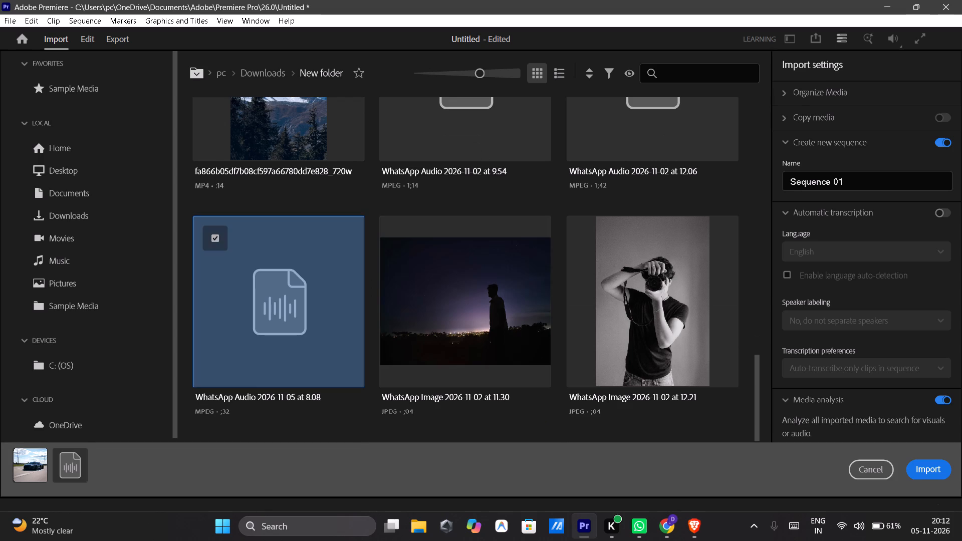
click(931, 464)
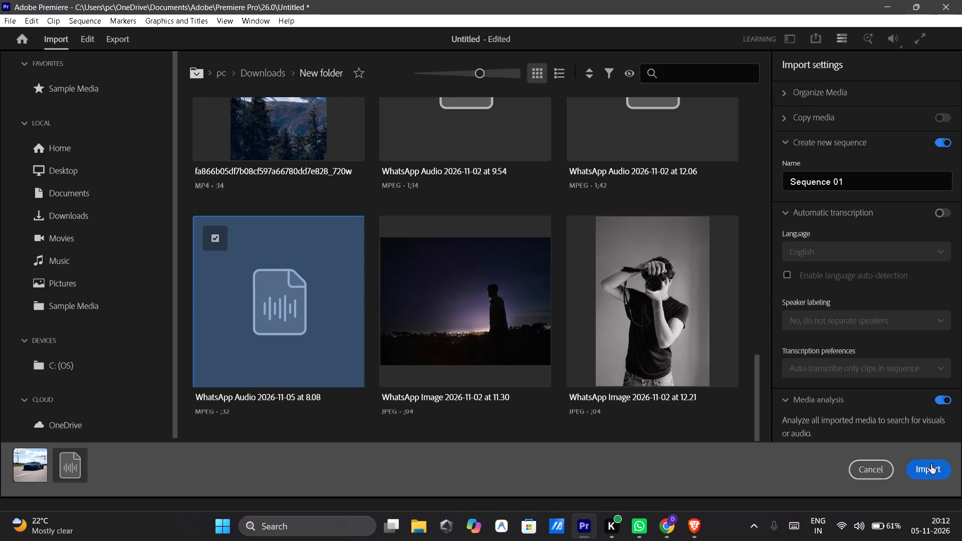
click(931, 467)
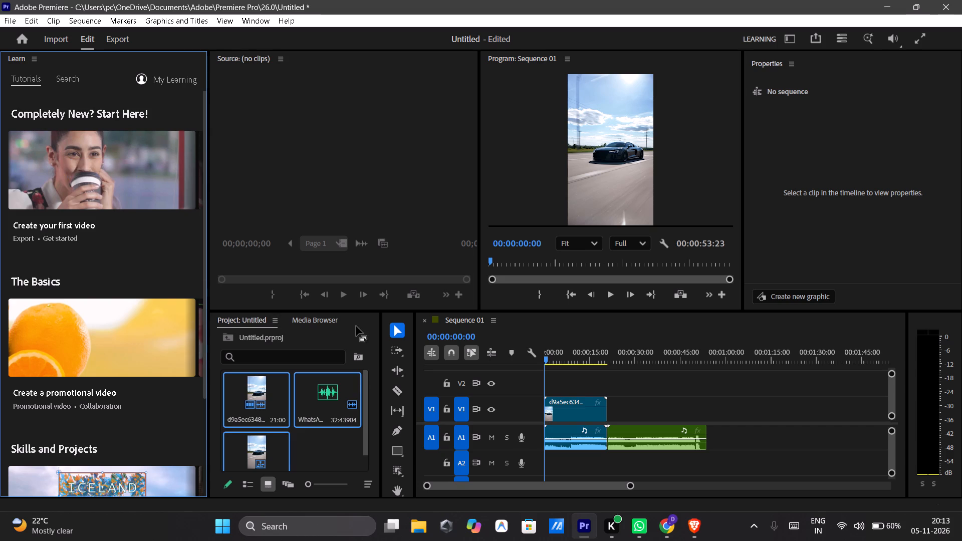
Play the opening of Sequence 01 in the Program monitor.
click(612, 294)
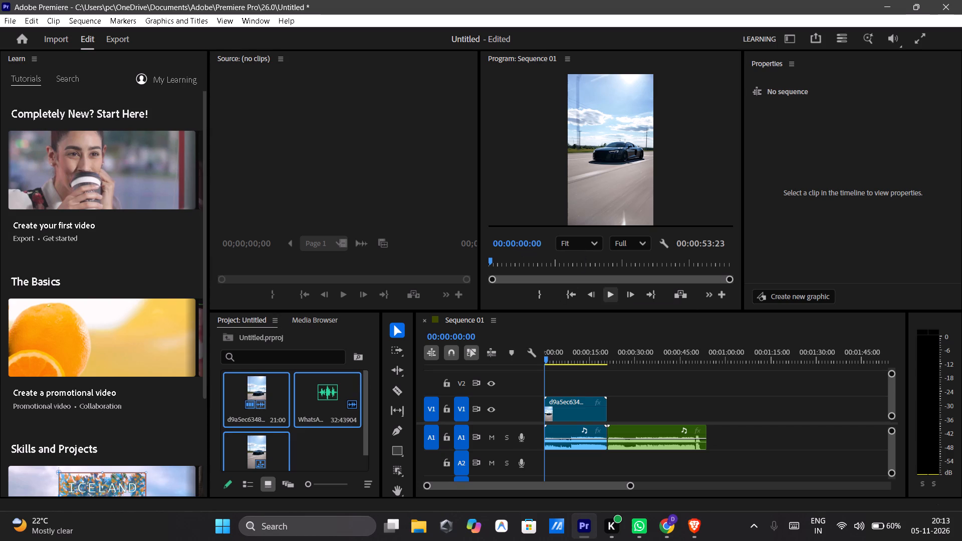
click(612, 295)
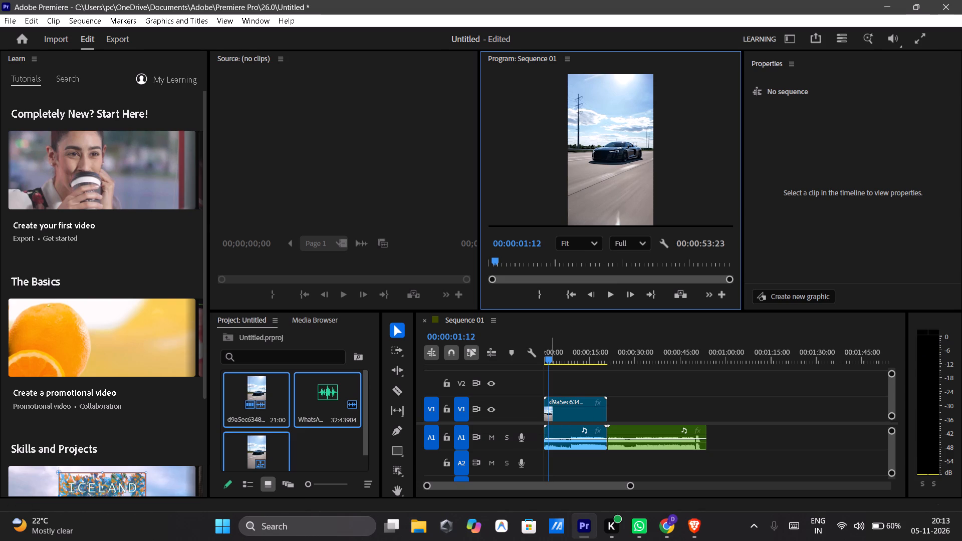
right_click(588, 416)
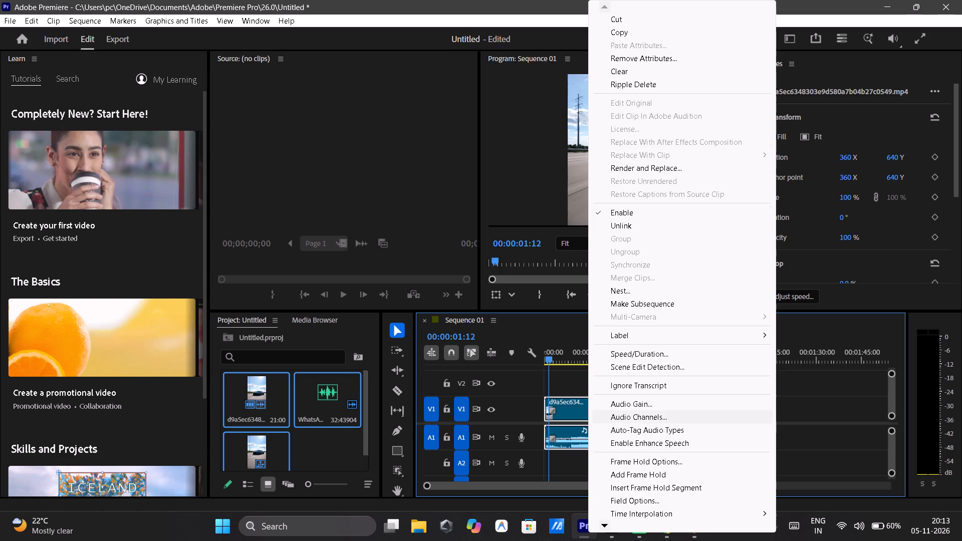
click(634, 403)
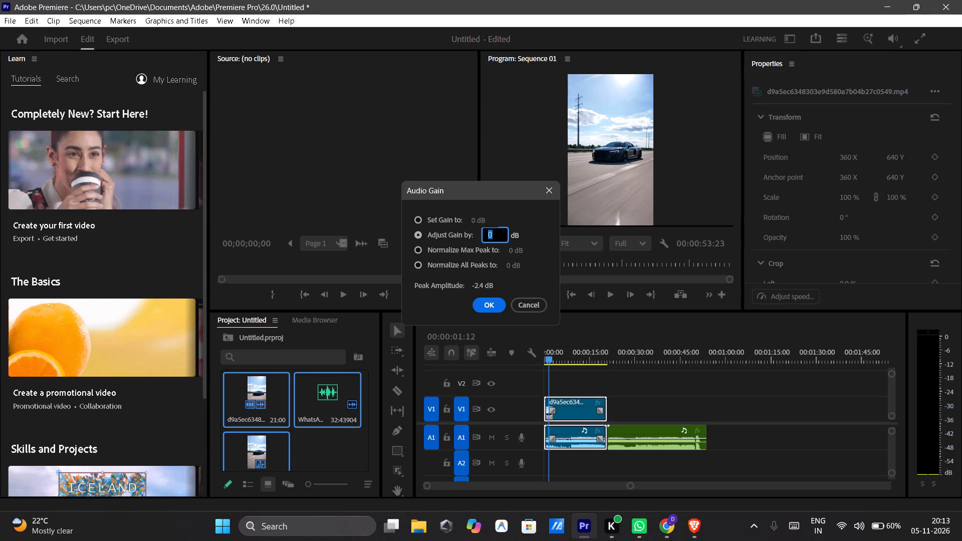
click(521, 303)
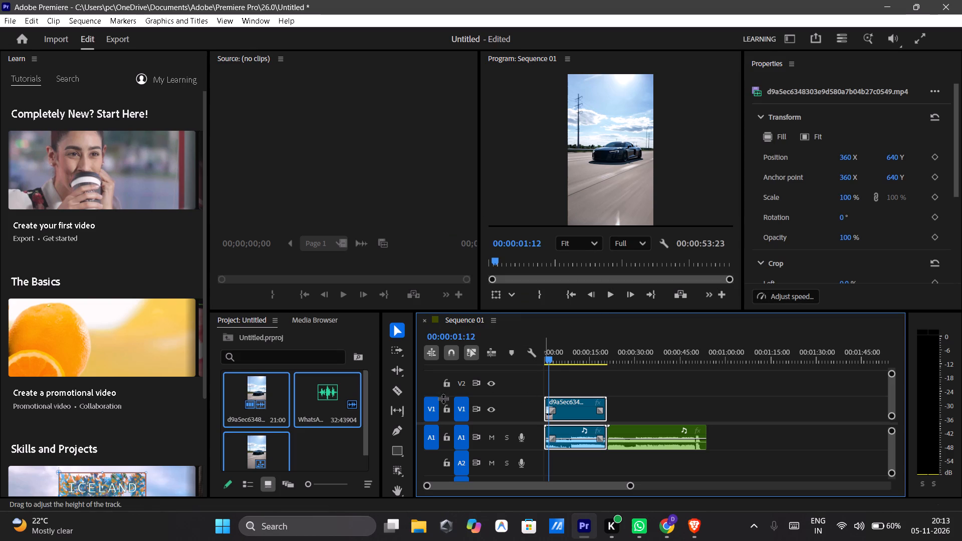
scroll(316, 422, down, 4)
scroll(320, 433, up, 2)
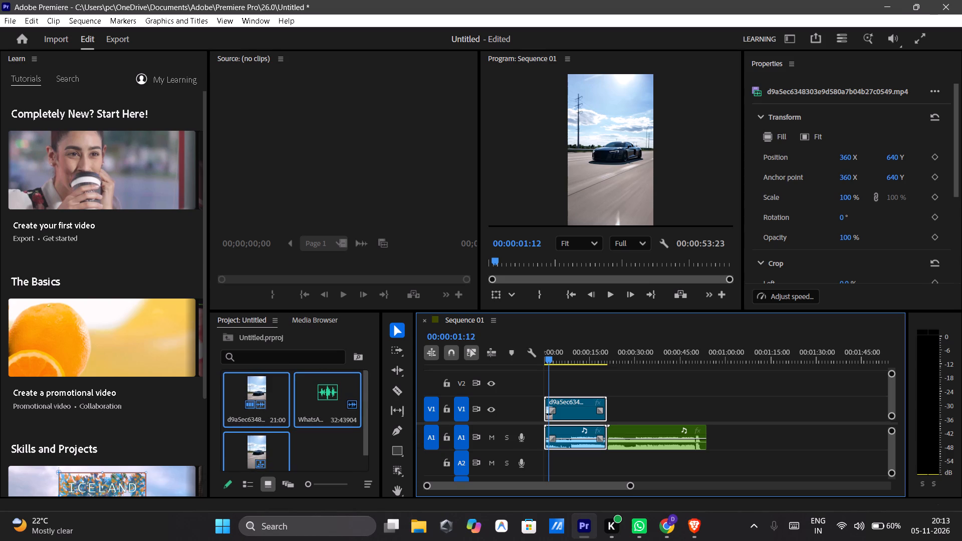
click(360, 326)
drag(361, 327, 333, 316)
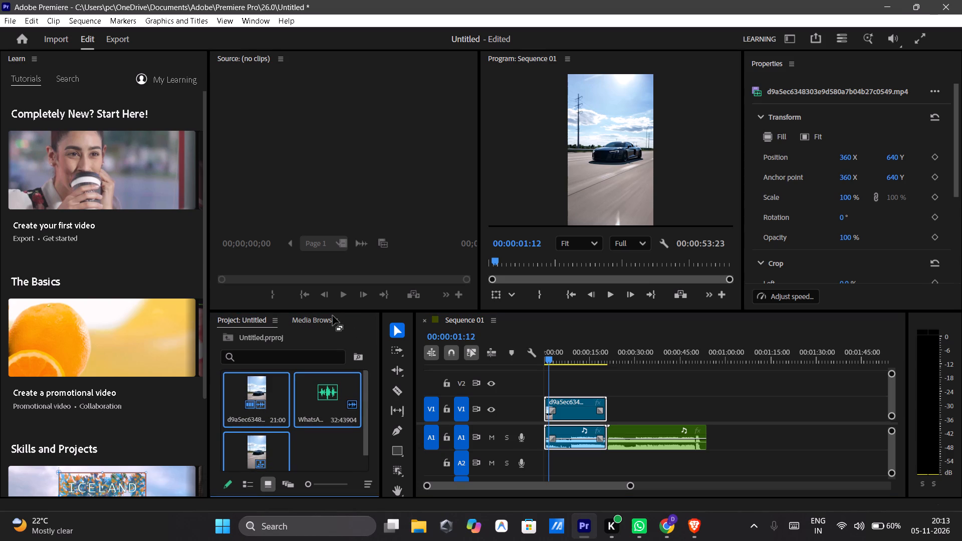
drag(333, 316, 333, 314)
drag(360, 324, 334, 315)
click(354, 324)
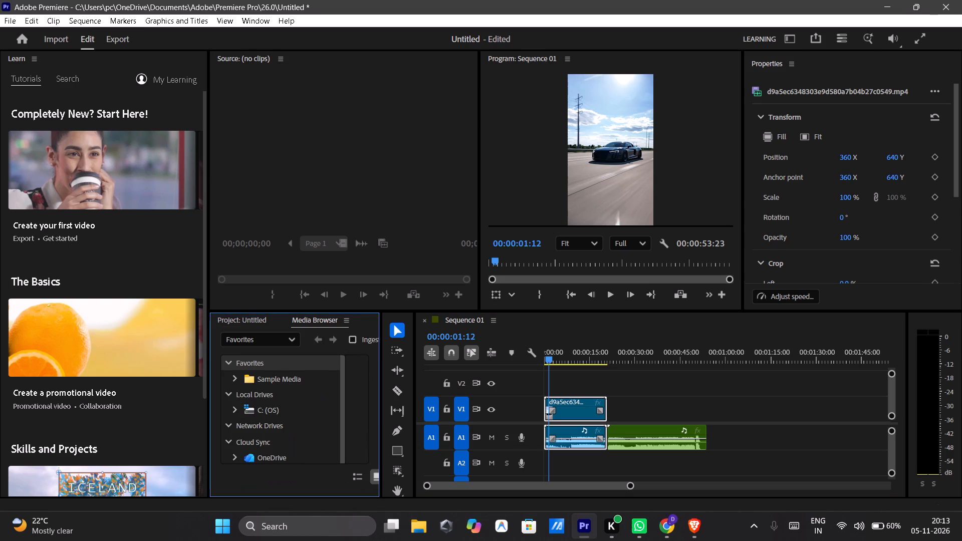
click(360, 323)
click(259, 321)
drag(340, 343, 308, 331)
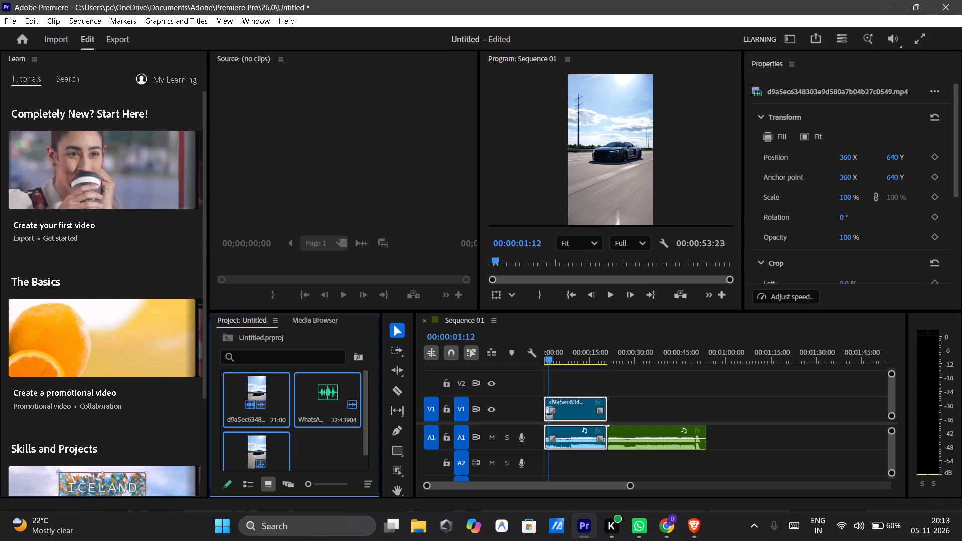
Narrow the Learn panel to give the Source monitor and Project panel more width.
drag(207, 268, 154, 267)
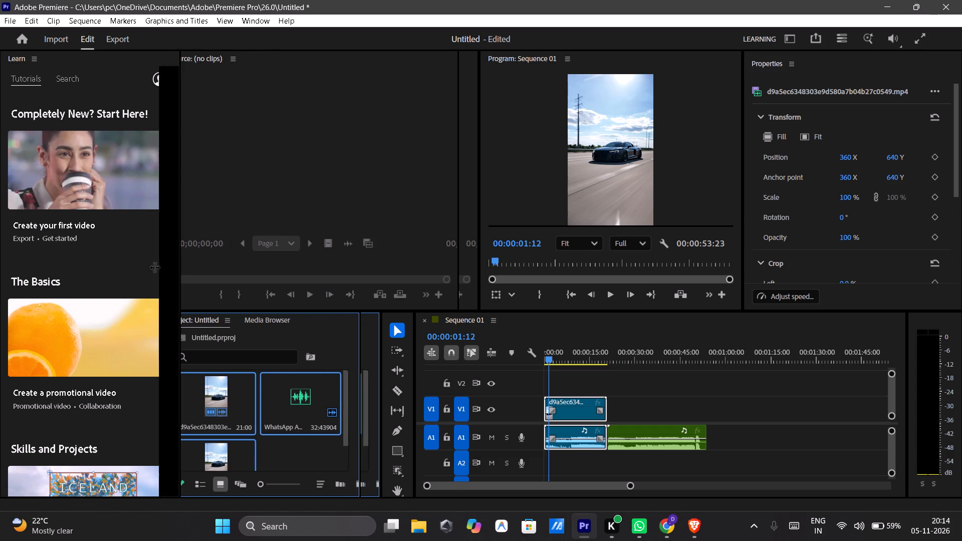
drag(154, 267, 136, 267)
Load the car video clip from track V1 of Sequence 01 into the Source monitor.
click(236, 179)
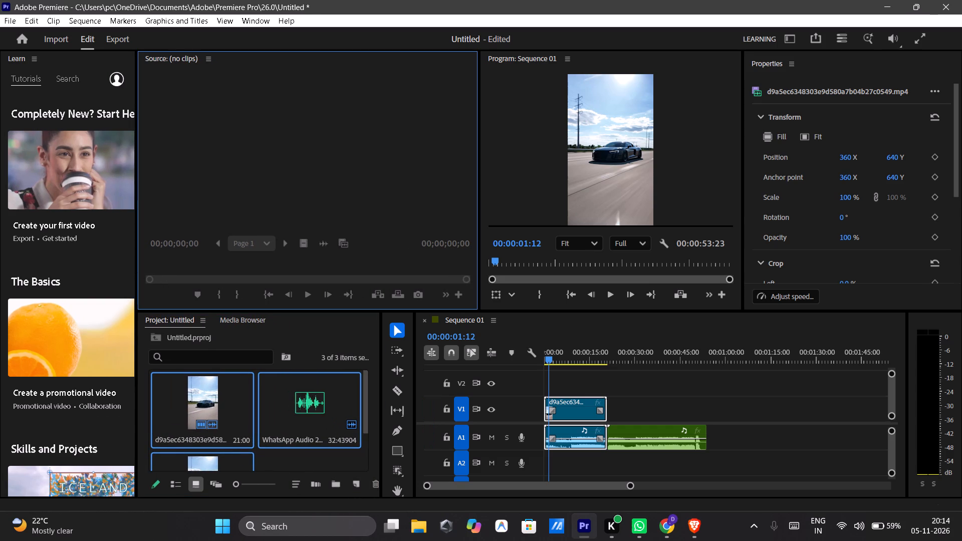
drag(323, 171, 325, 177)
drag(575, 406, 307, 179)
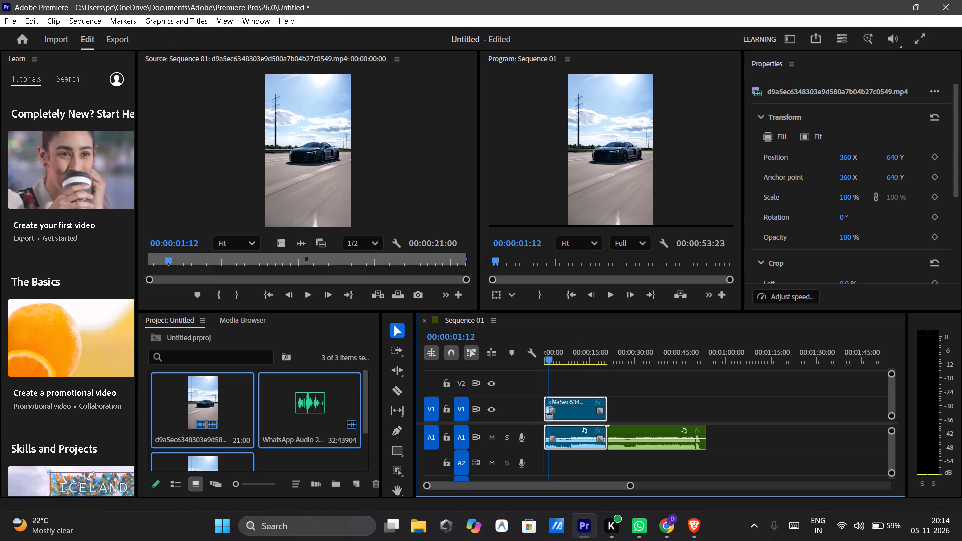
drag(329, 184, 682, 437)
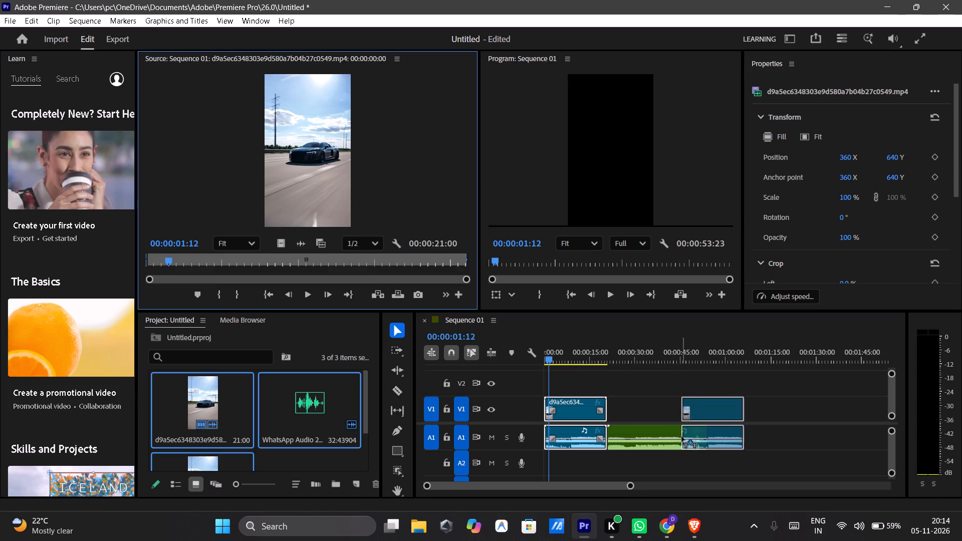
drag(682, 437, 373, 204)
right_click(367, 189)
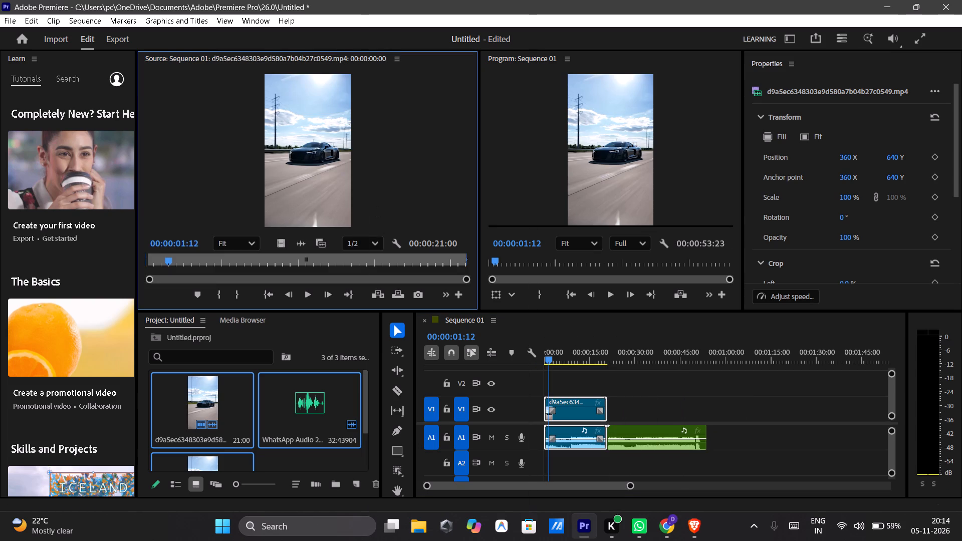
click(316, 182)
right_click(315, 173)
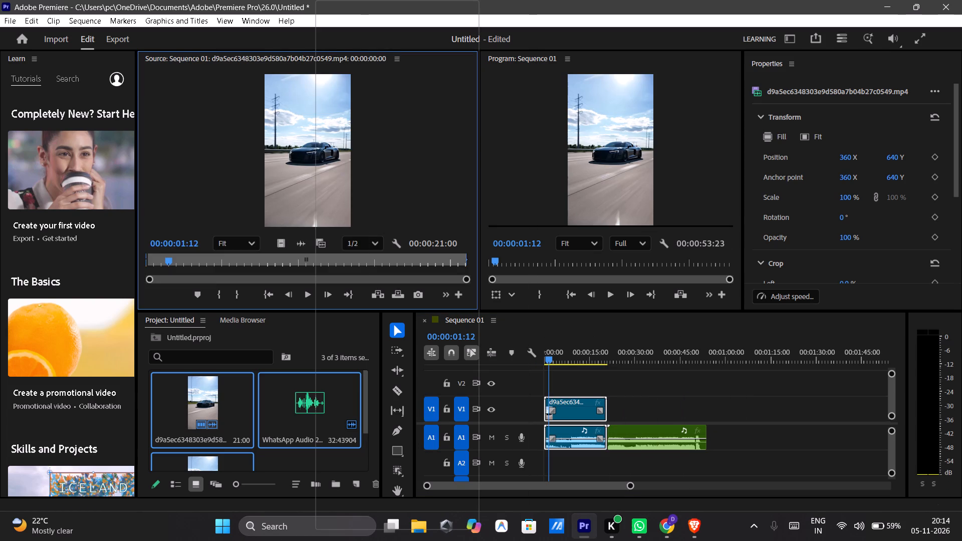
Close the car video clip in the Source monitor so that no clip is loaded there.
click(289, 168)
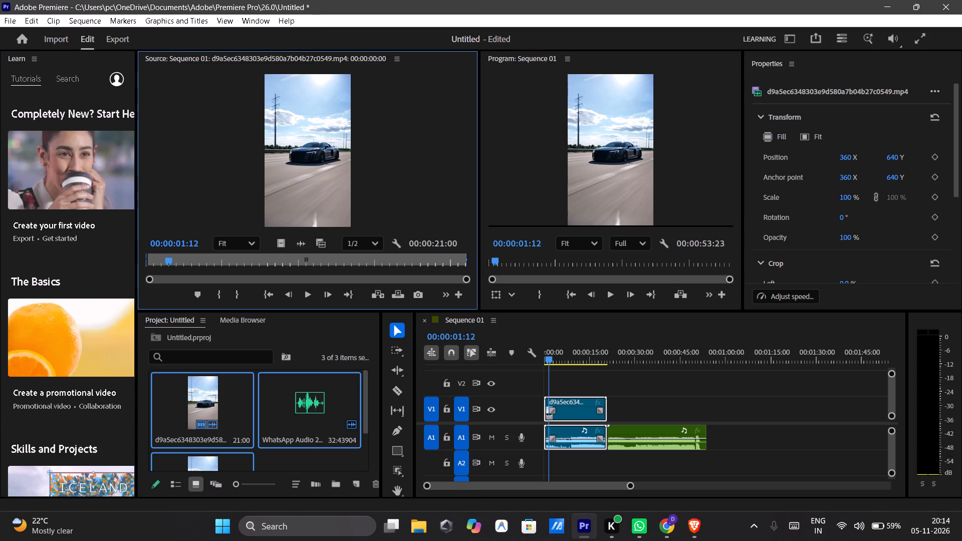
drag(303, 197, 339, 226)
drag(339, 226, 344, 230)
drag(323, 173, 368, 192)
click(396, 63)
click(438, 119)
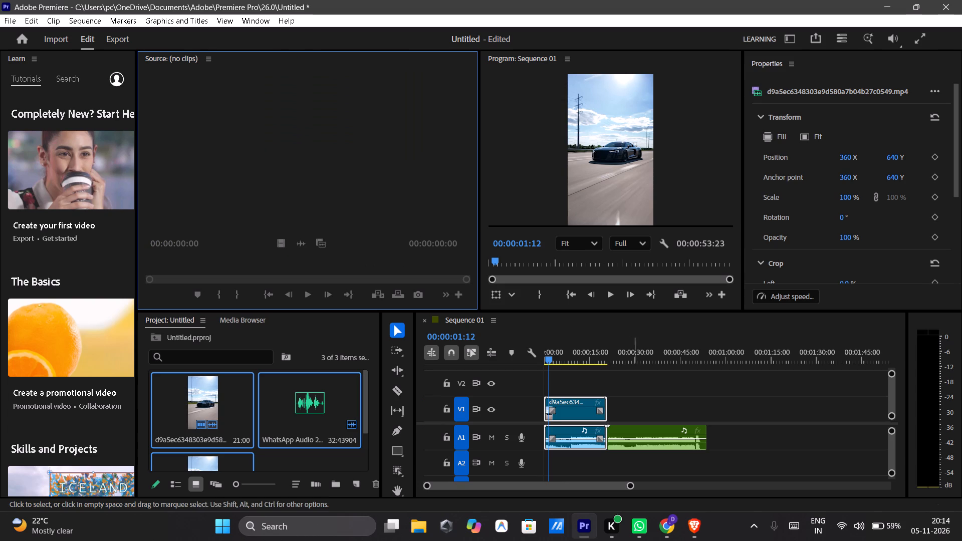
Load the WhatsApp audio clip from track A1 of Sequence 01 into the Source monitor.
click(637, 444)
drag(638, 443, 640, 443)
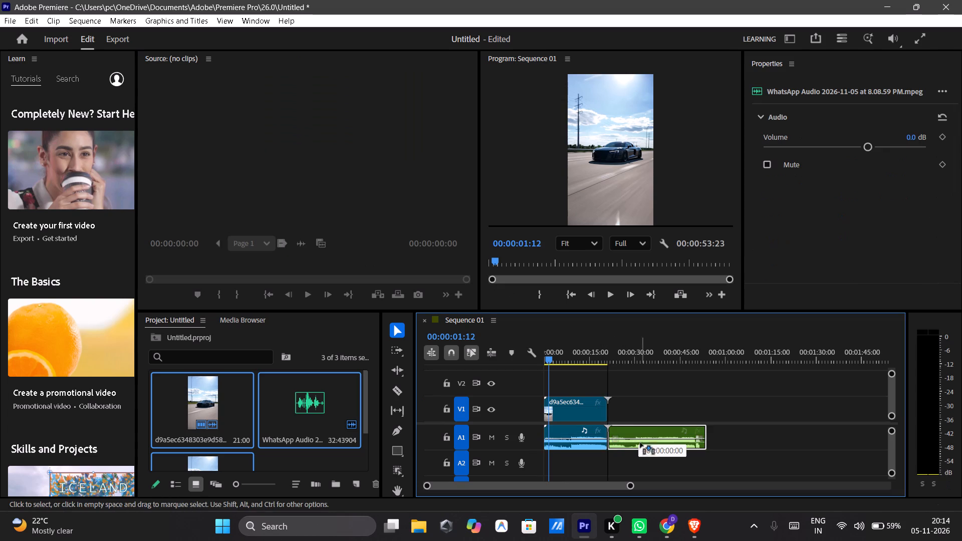
drag(640, 443, 365, 164)
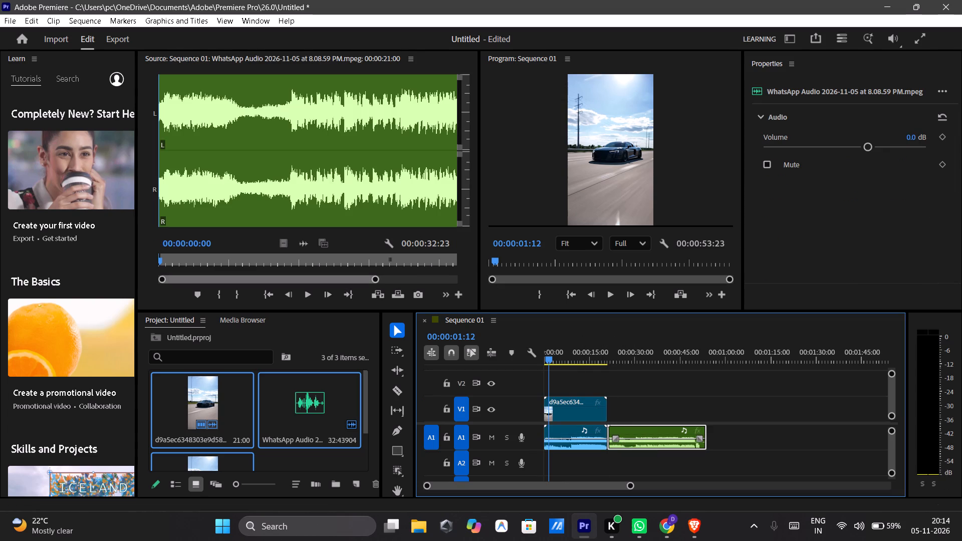
Play the WhatsApp audio from its start, stop where the louder section begins, and add a marker at 00:00:09:09.
click(310, 295)
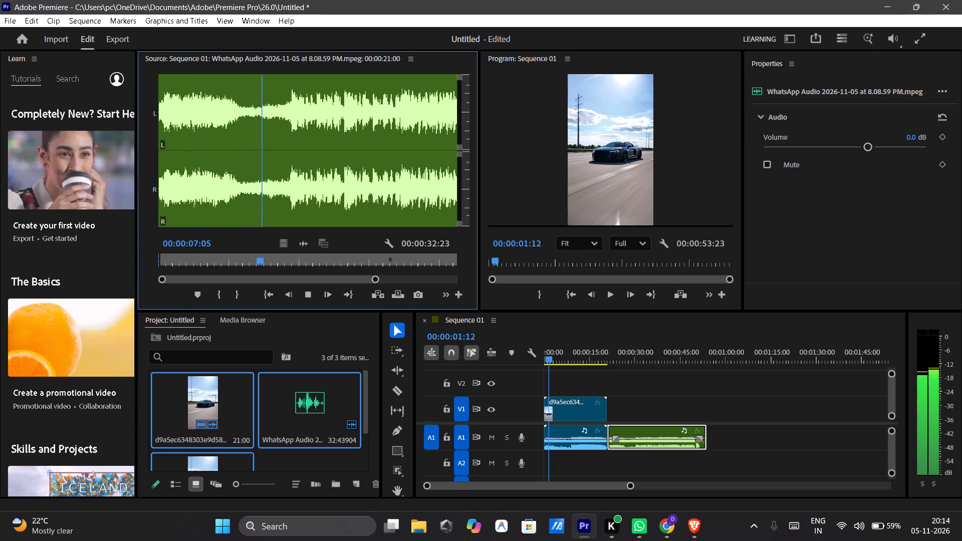
click(307, 290)
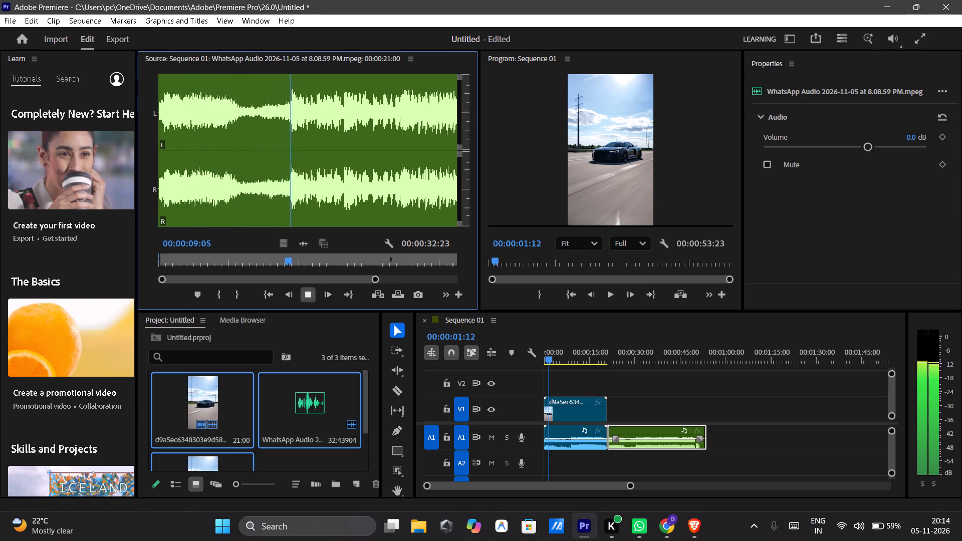
click(201, 295)
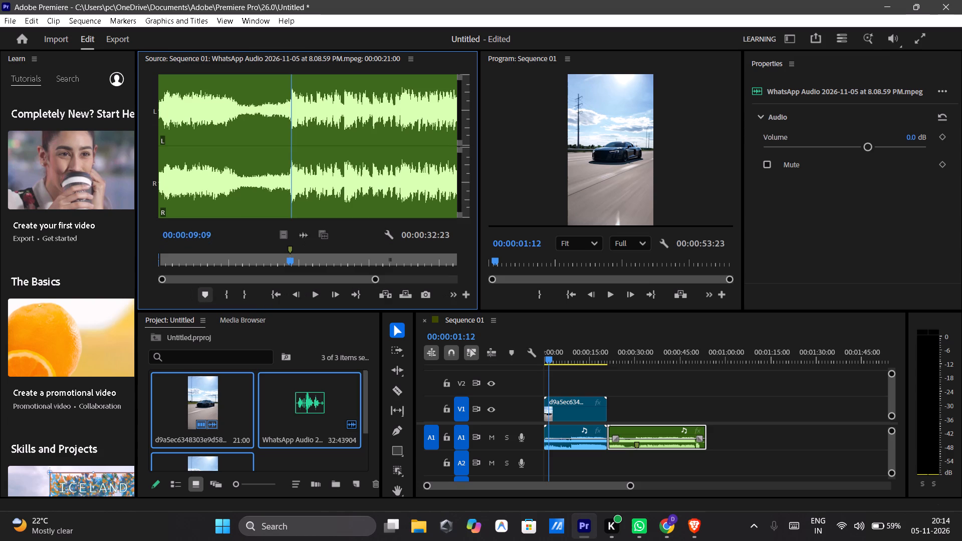
Add a marker at 00:00:13:01 on the WhatsApp audio clip in the Source monitor, finding the beat by playback and scrubbing.
click(318, 297)
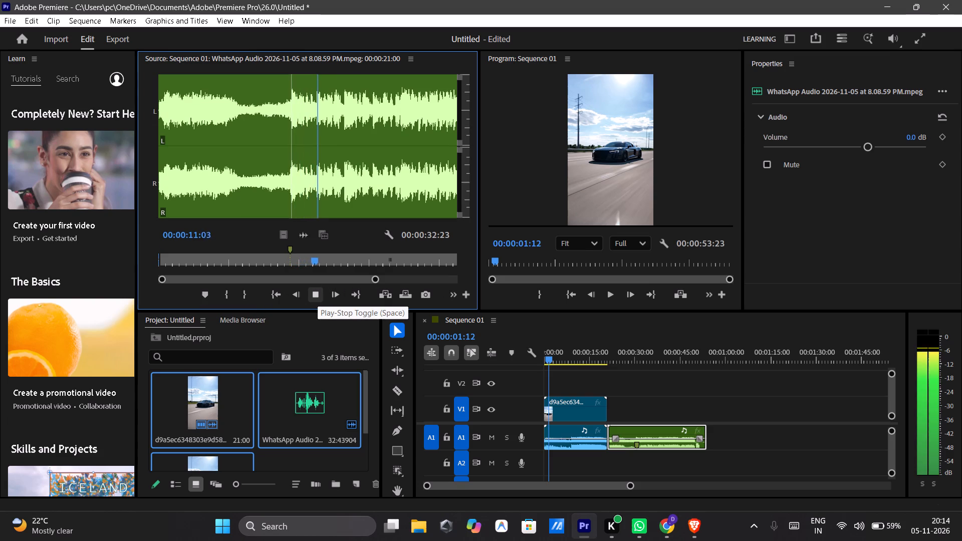
click(315, 296)
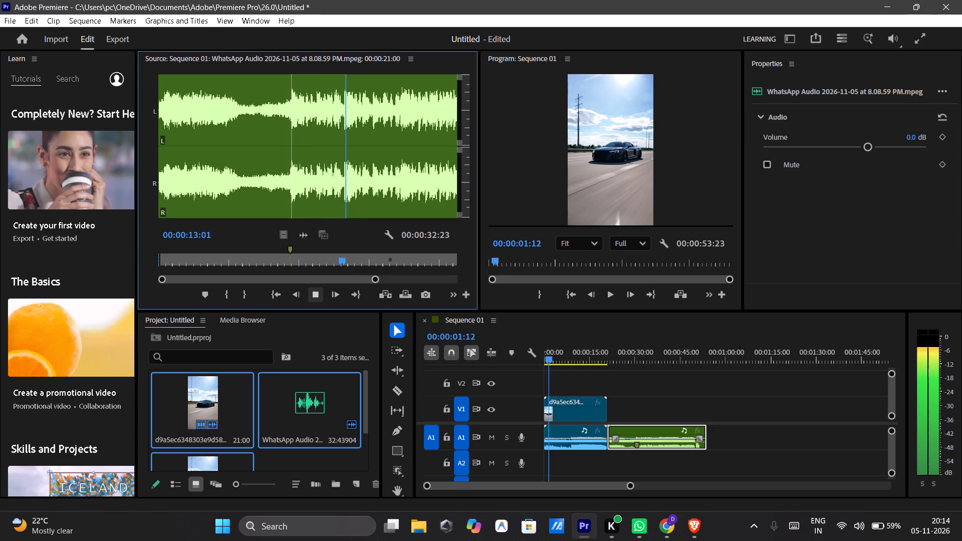
drag(348, 210, 346, 211)
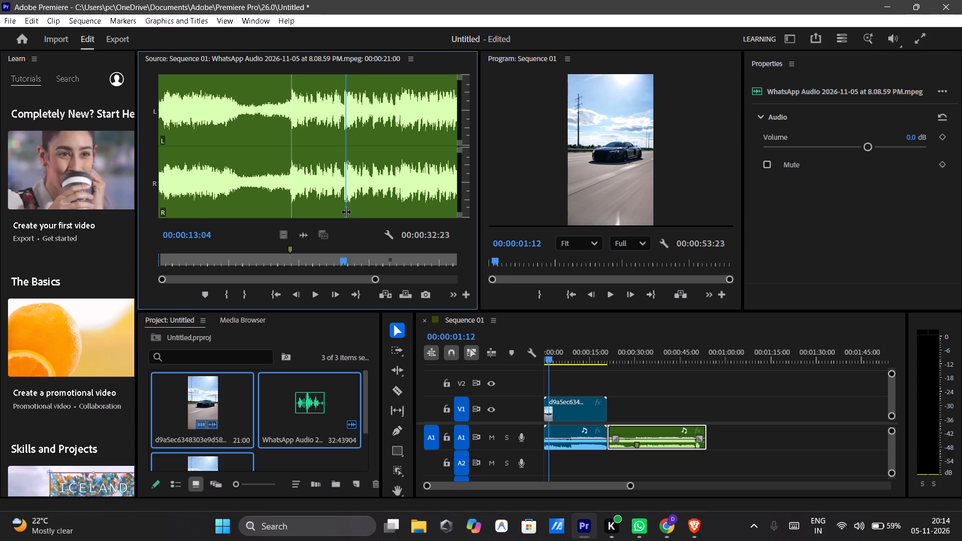
drag(346, 211, 343, 218)
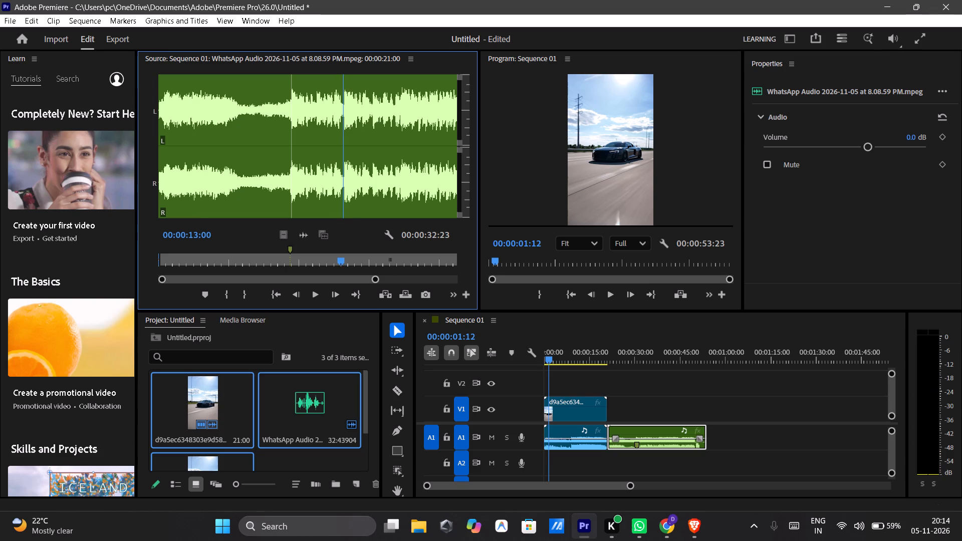
double_click(310, 294)
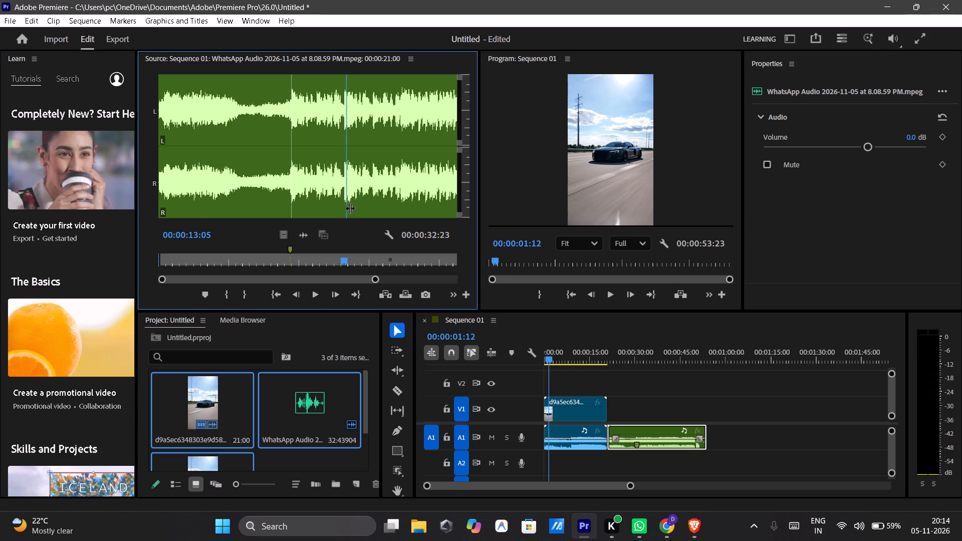
drag(347, 215, 344, 224)
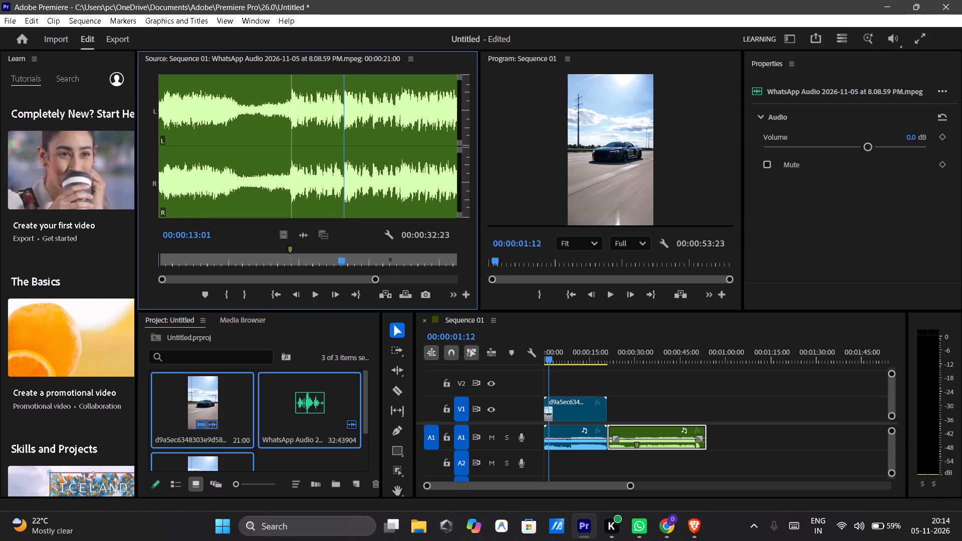
click(201, 297)
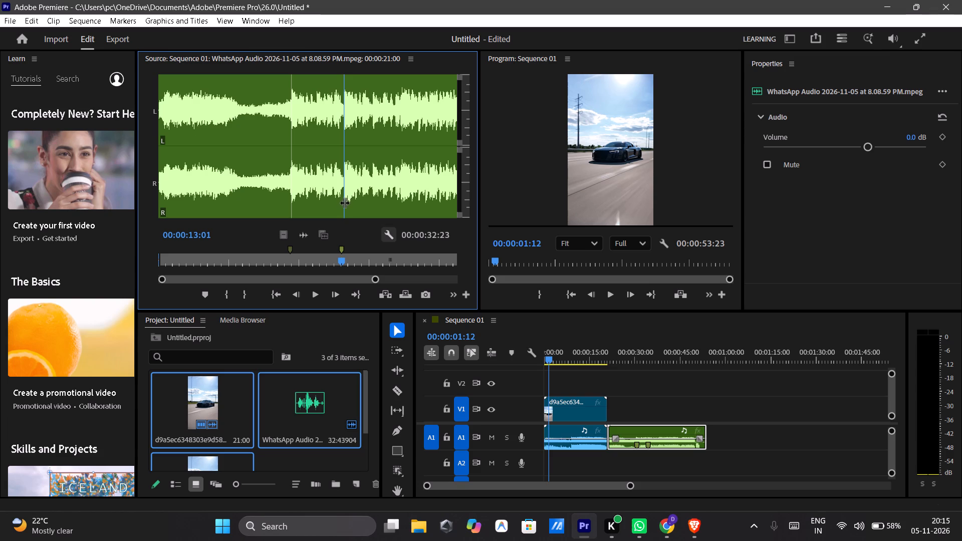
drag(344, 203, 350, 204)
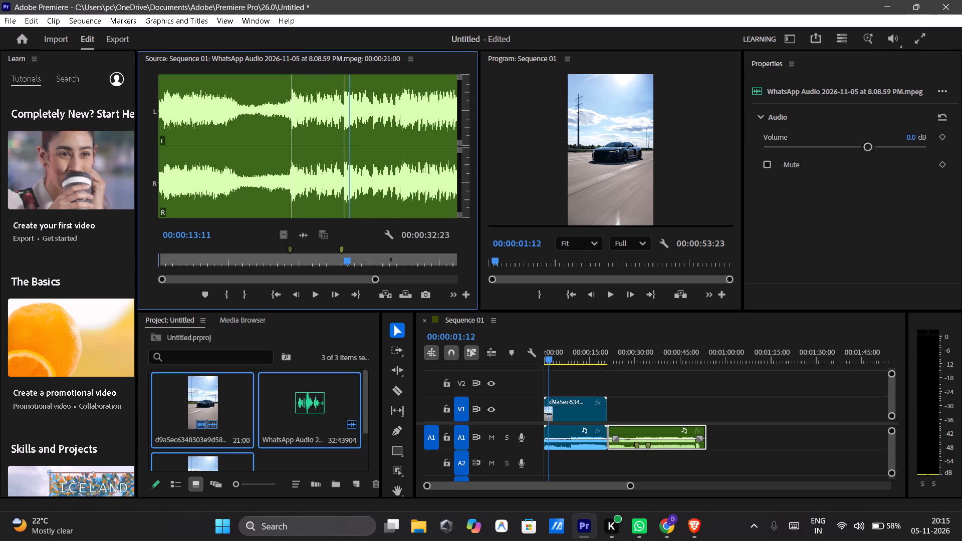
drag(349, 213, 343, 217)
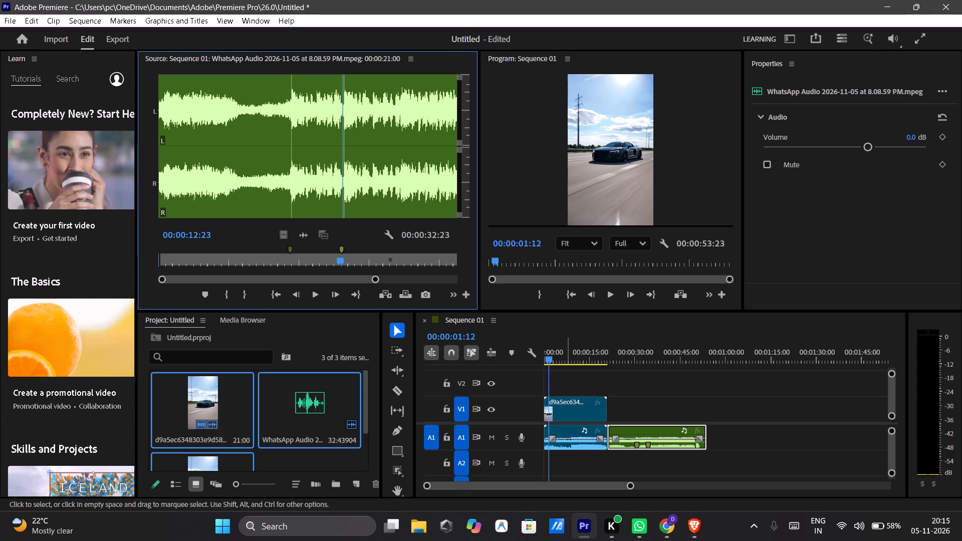
Silence the car video clip's own audio in Sequence 01 by lowering its volume to -∞ dB.
click(580, 406)
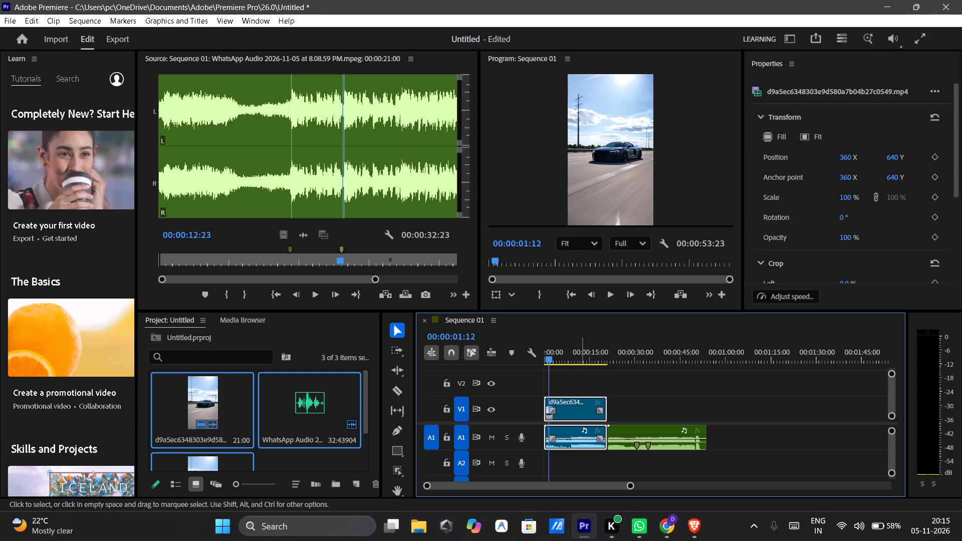
scroll(802, 227, down, 4)
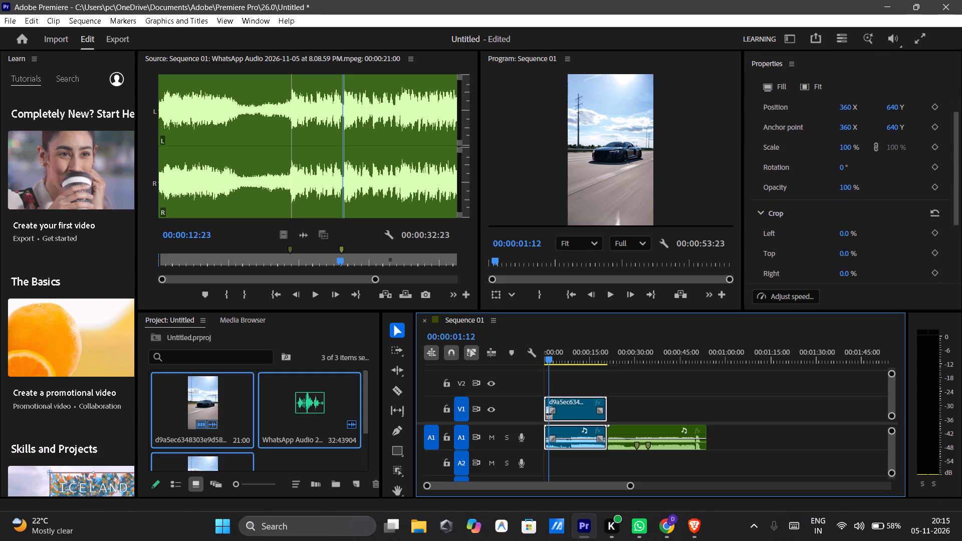
scroll(798, 230, down, 11)
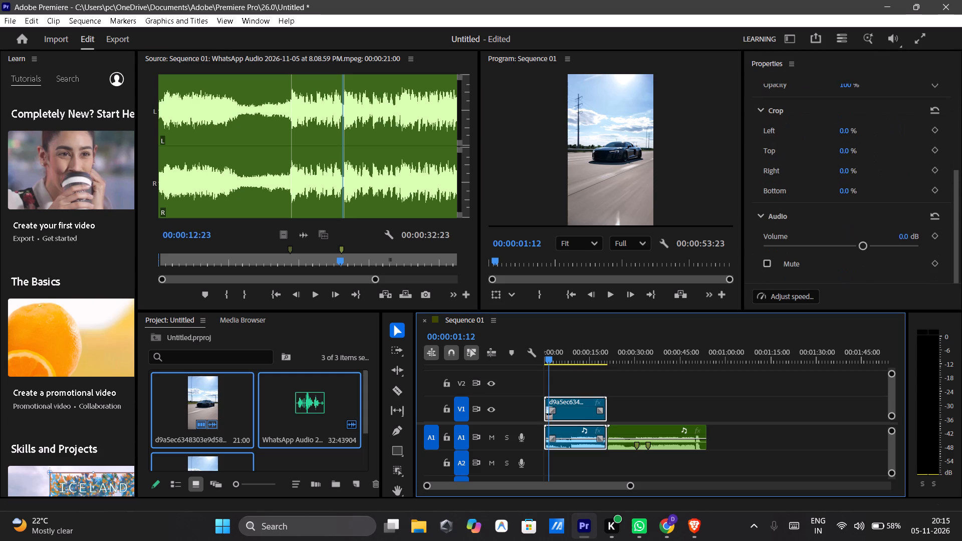
drag(864, 247, 721, 267)
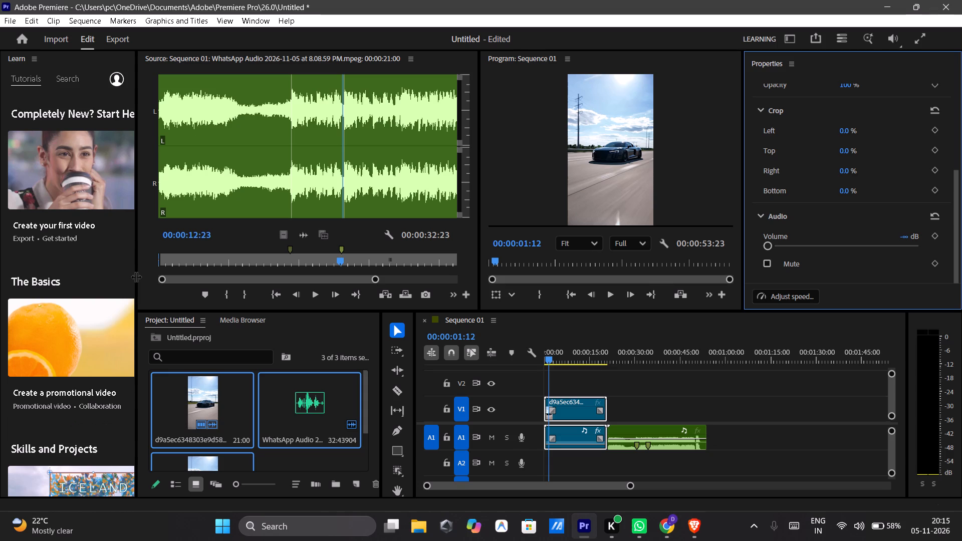
Close the Learn panel to free up workspace.
click(37, 56)
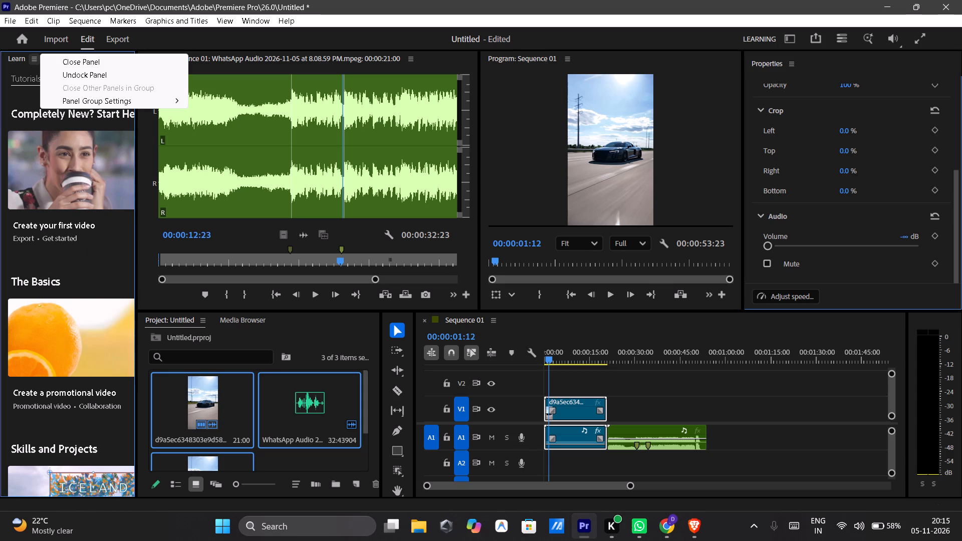
click(74, 63)
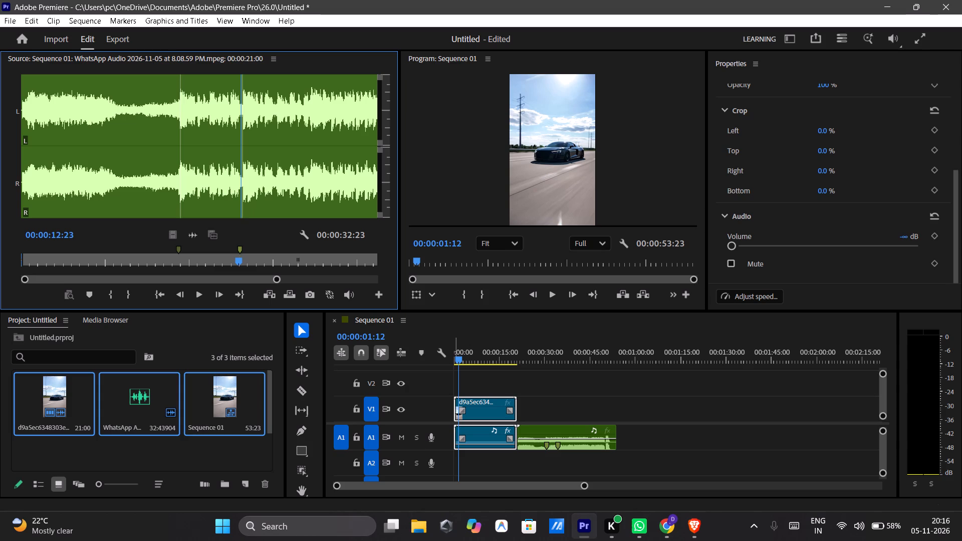
Play Sequence 01 in the Program monitor from 00:00:01:12 to about 00:00:03:07 to check the car video.
click(556, 293)
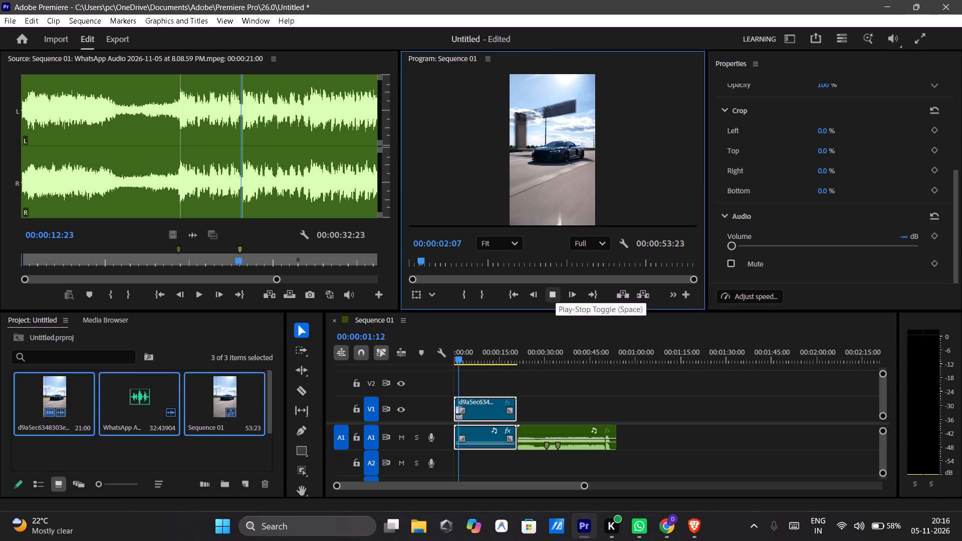
click(556, 293)
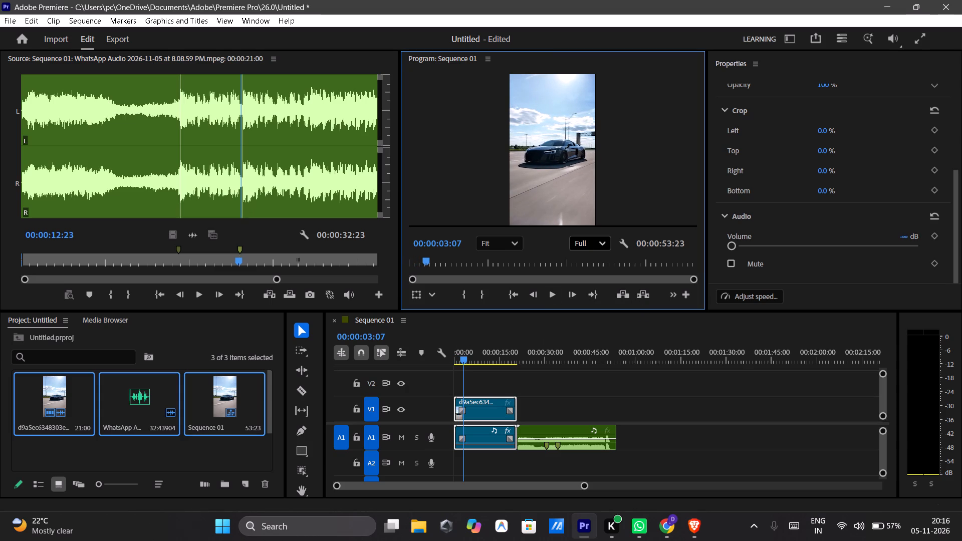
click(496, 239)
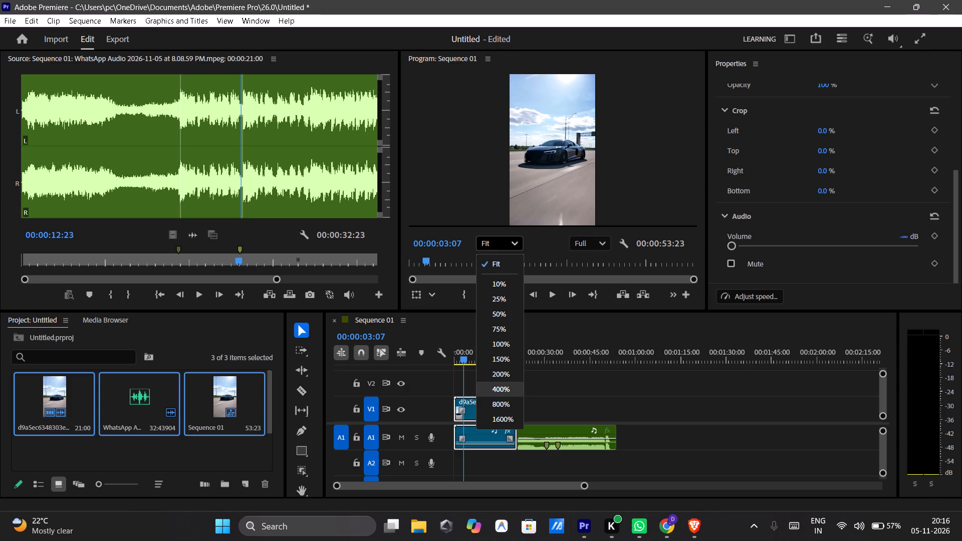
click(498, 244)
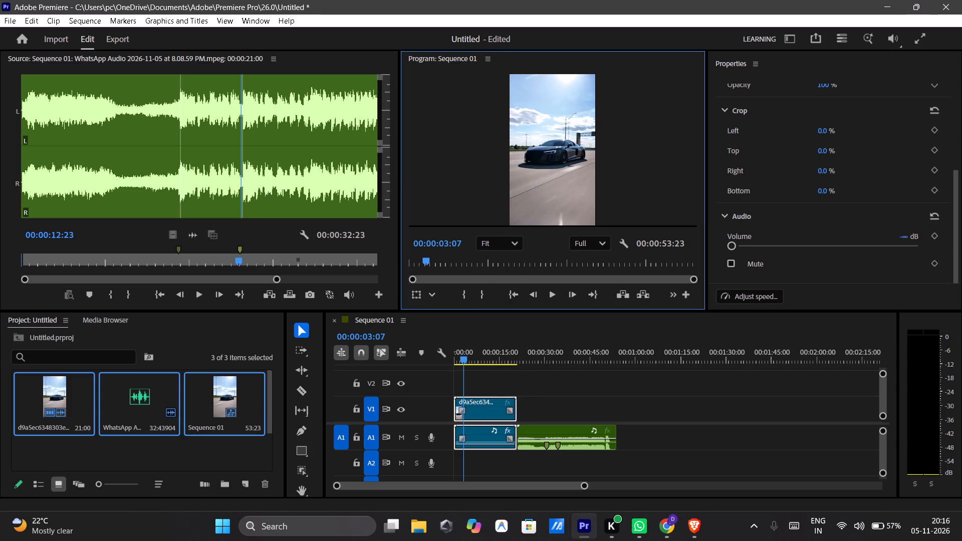
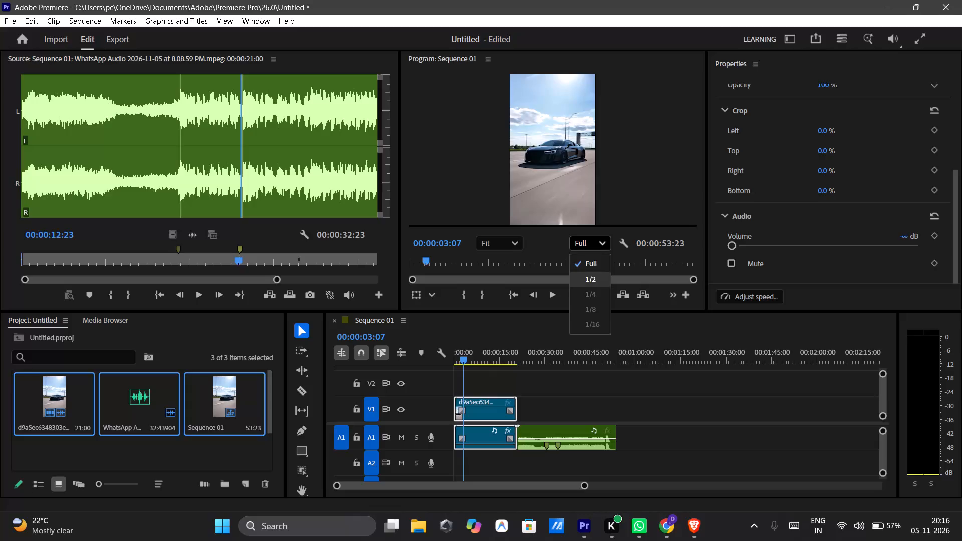
Move the Source monitor playhead on the WhatsApp audio back to 00:00:00:00.
click(602, 230)
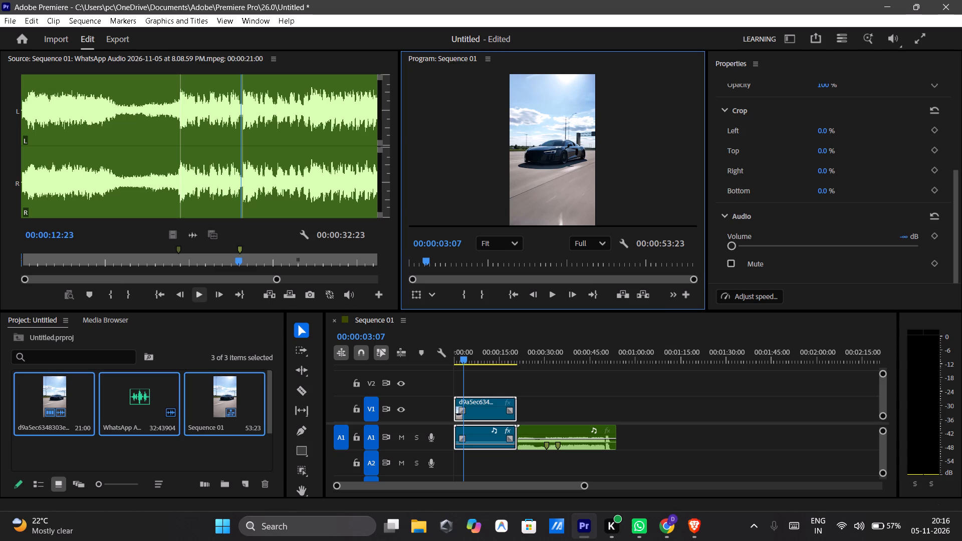
drag(241, 204, 147, 231)
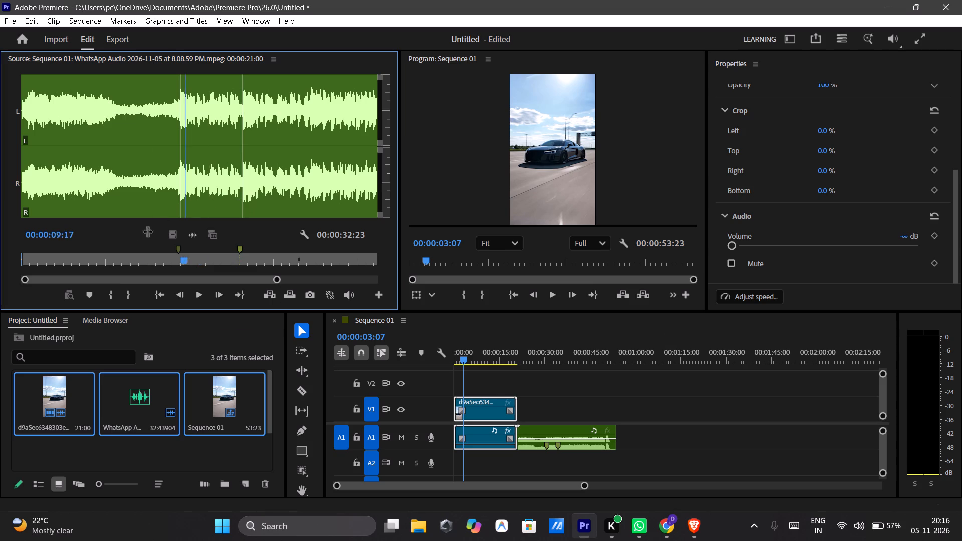
drag(147, 231, 15, 257)
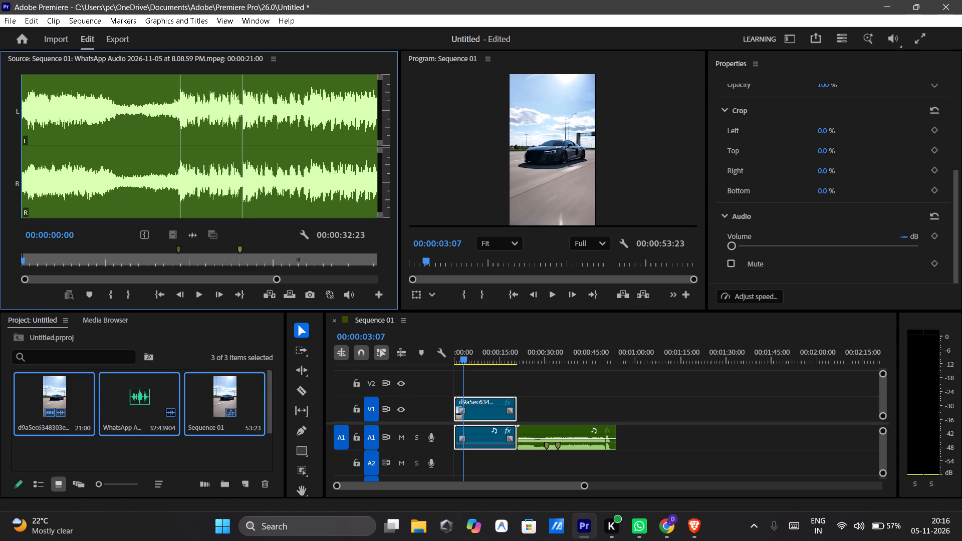
Delete the car video clip with its linked audio from V1 and A1 in Sequence 01.
right_click(478, 411)
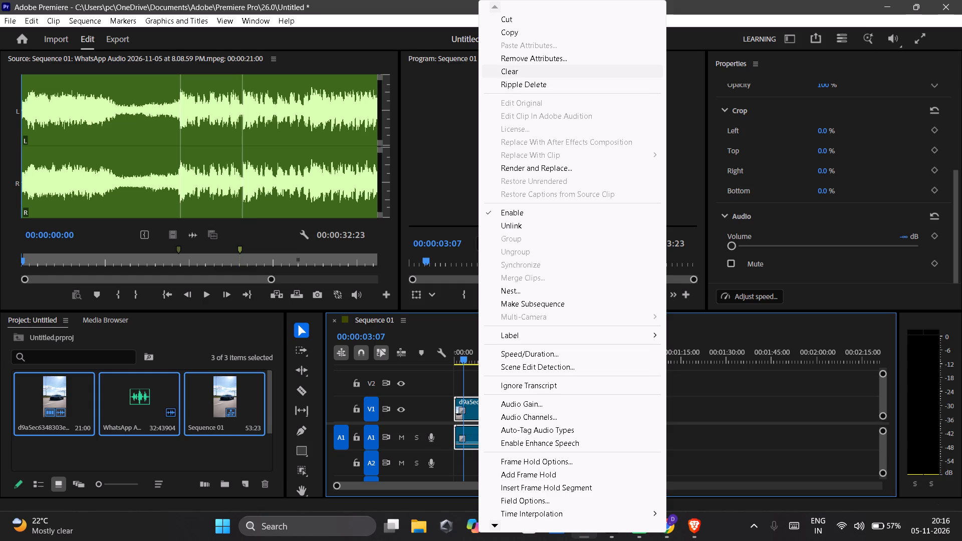
scroll(560, 269, down, 9)
scroll(584, 371, down, 4)
click(463, 411)
click(459, 407)
click(486, 414)
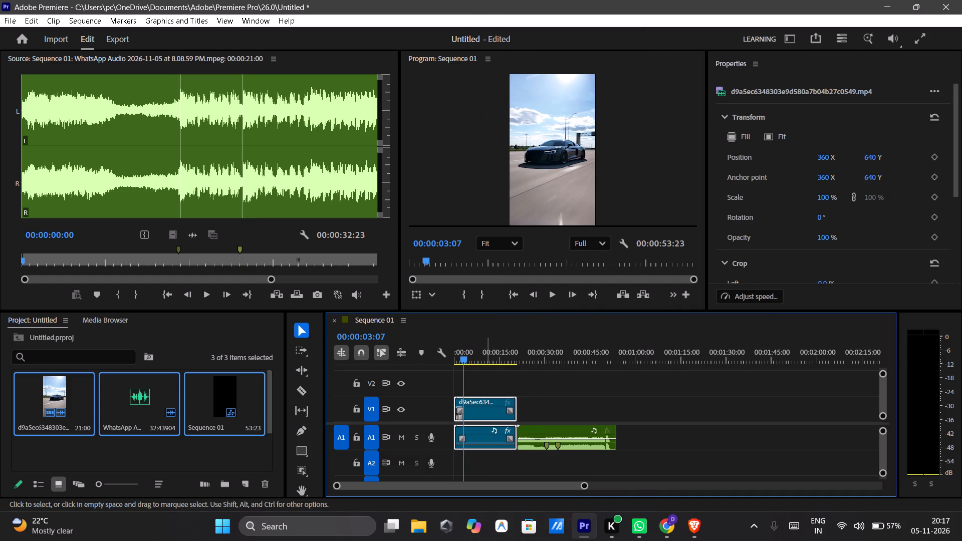
key(BackSpace)
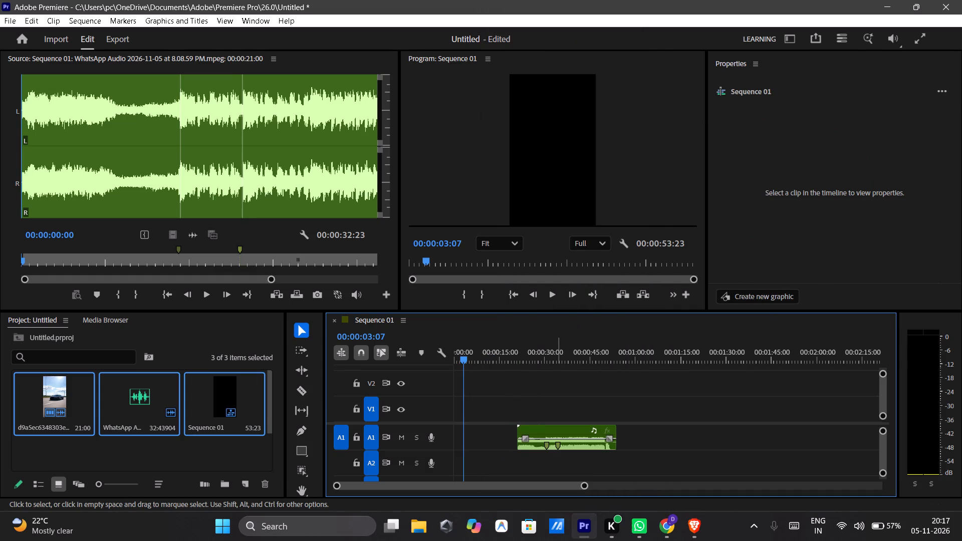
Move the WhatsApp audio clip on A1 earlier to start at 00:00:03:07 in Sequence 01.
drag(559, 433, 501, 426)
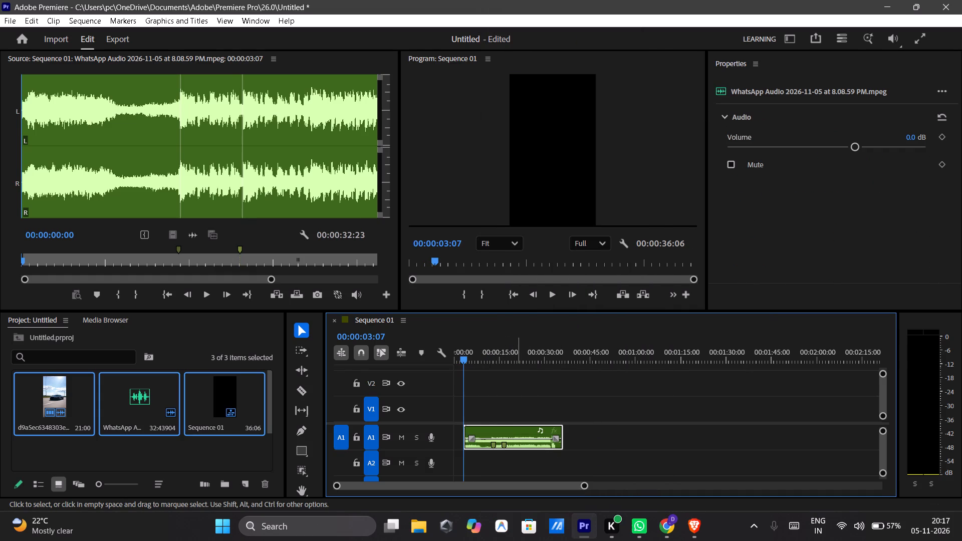
Listen to the WhatsApp audio in Sequence 01 until about 00:00:17:15 and in the Source monitor until about 00:00:28:14.
click(547, 294)
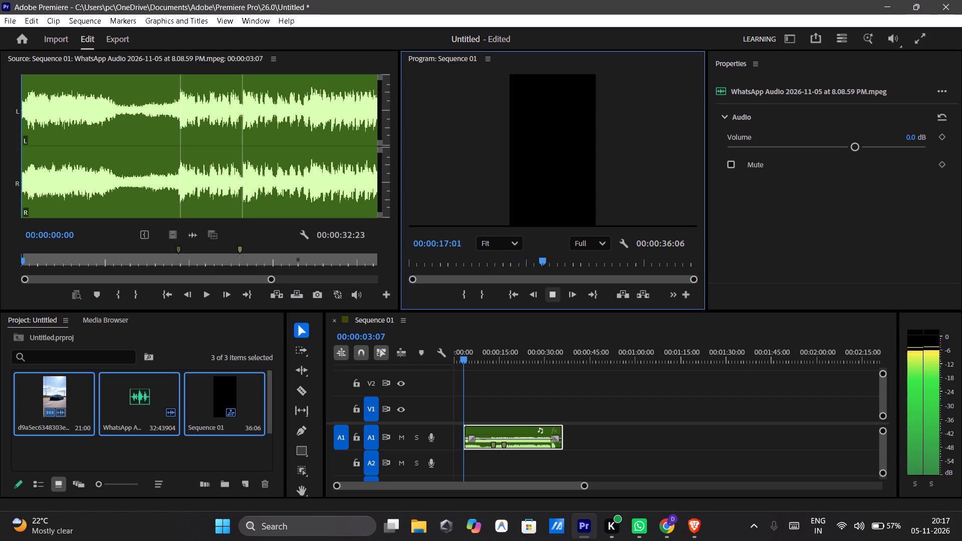
click(551, 293)
click(204, 293)
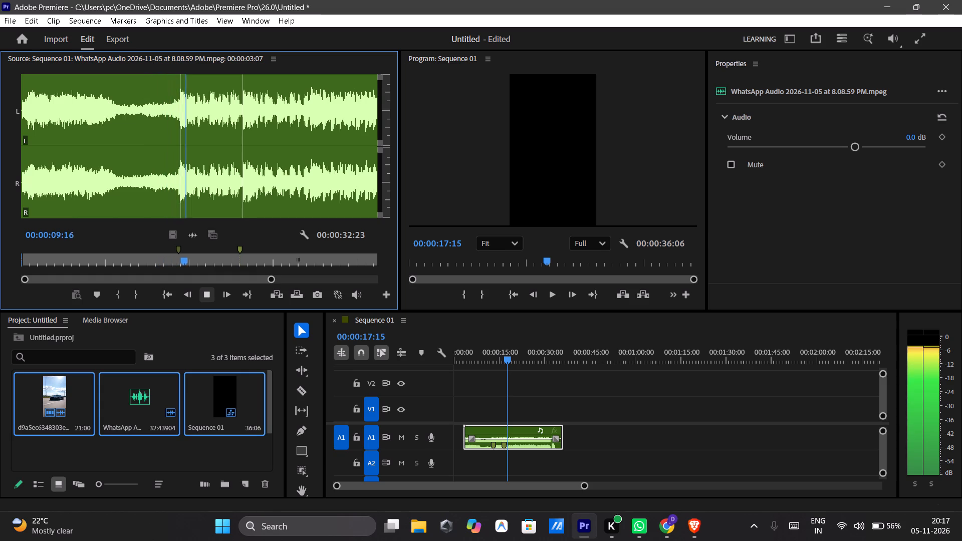
click(204, 293)
click(204, 293)
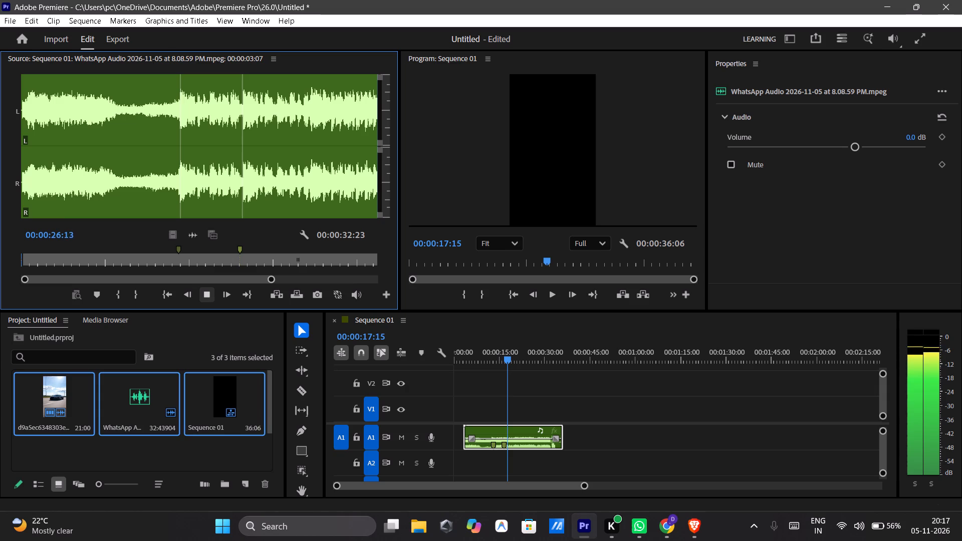
click(207, 292)
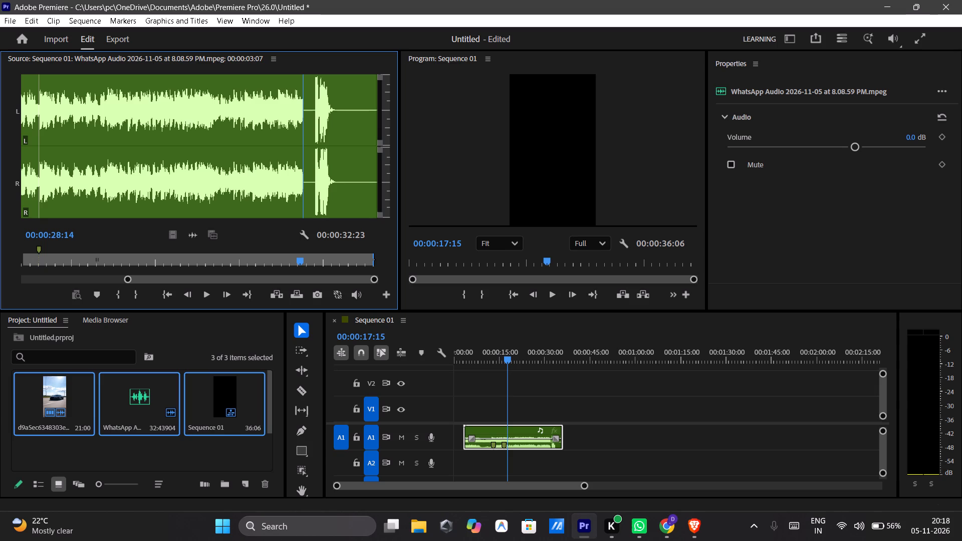
Move the WhatsApp audio clip on A1 to the very start of Sequence 01 at 00:00:00:00.
drag(507, 396, 457, 409)
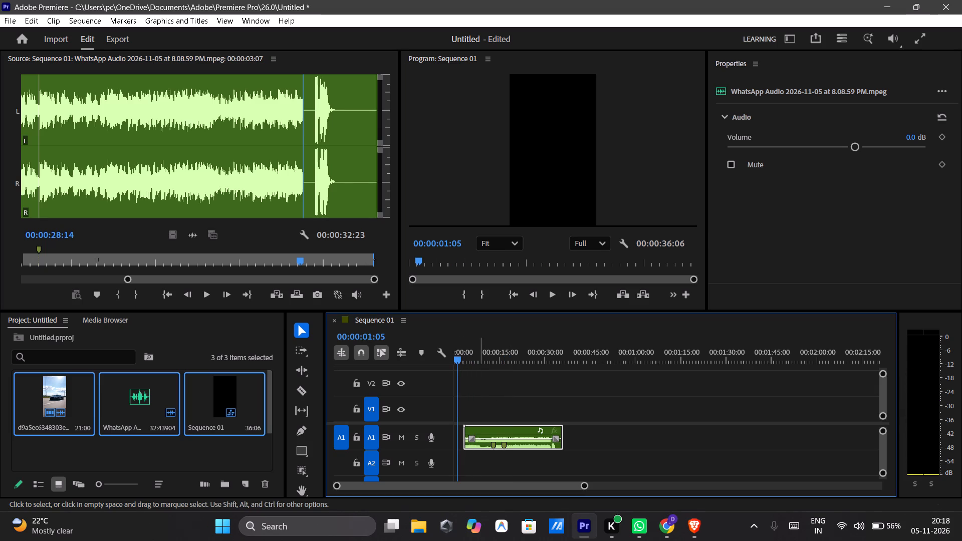
drag(487, 432, 466, 431)
drag(518, 431, 487, 431)
drag(454, 394, 440, 396)
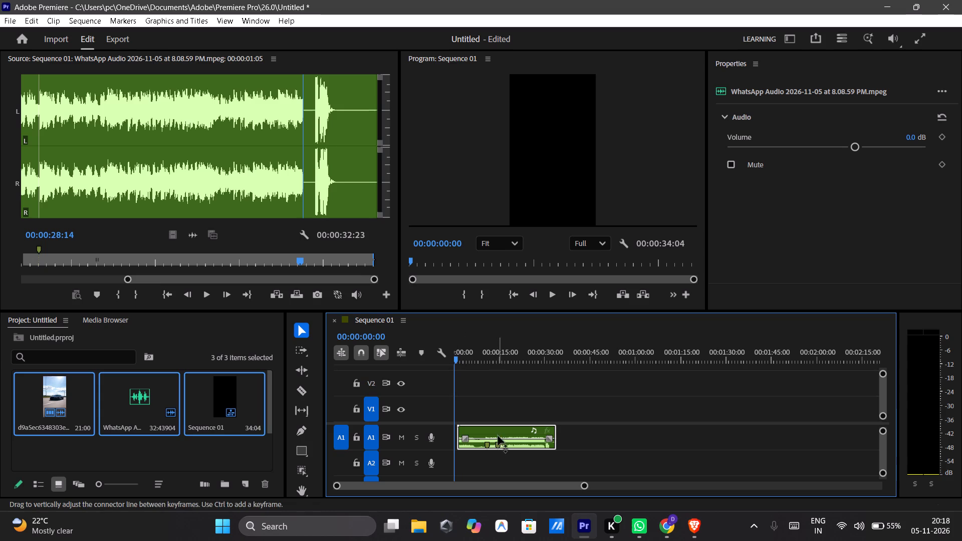
drag(498, 433, 468, 431)
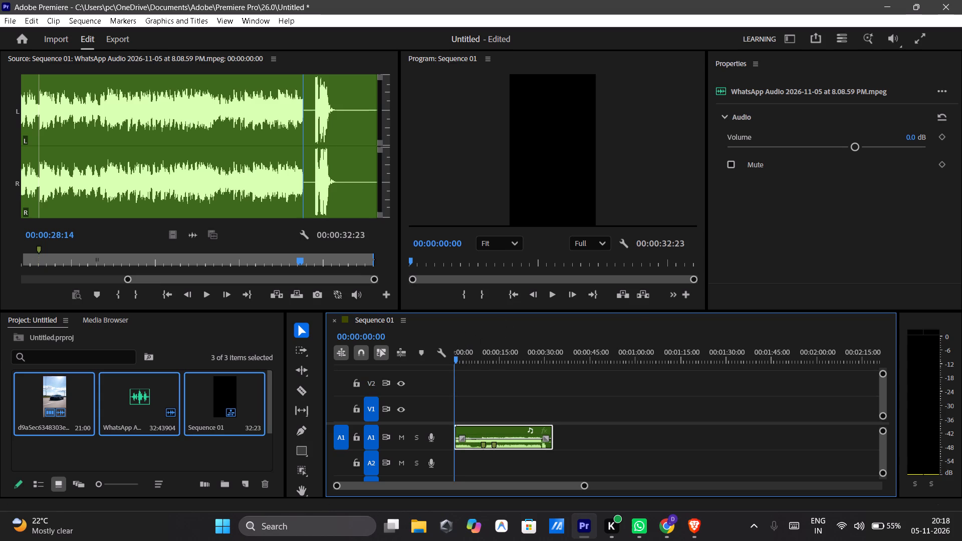
Play Sequence 01 in the Program monitor from the start to about 00:00:10:19 to check the audio.
click(550, 292)
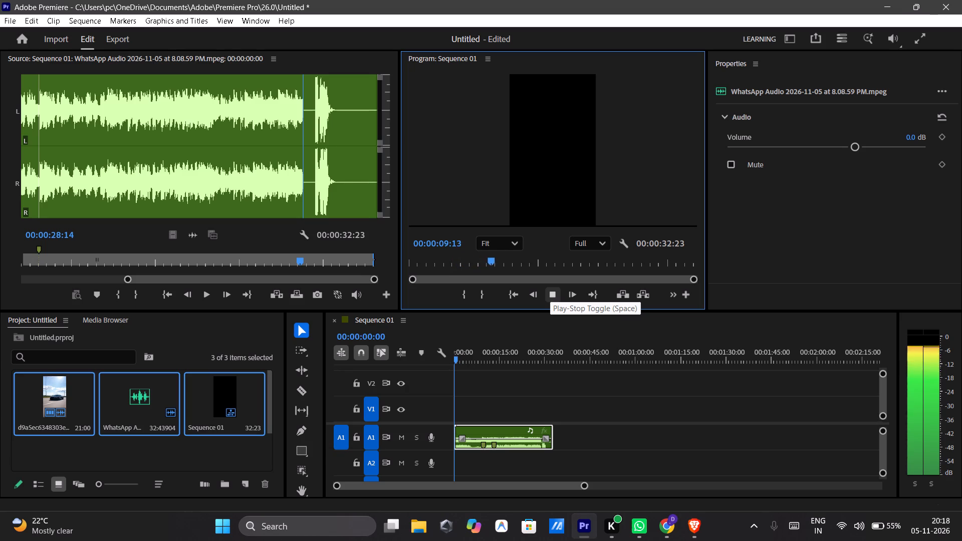
Stop the playback of Sequence 01 in the Program monitor at about 00:00:10:19.
click(550, 293)
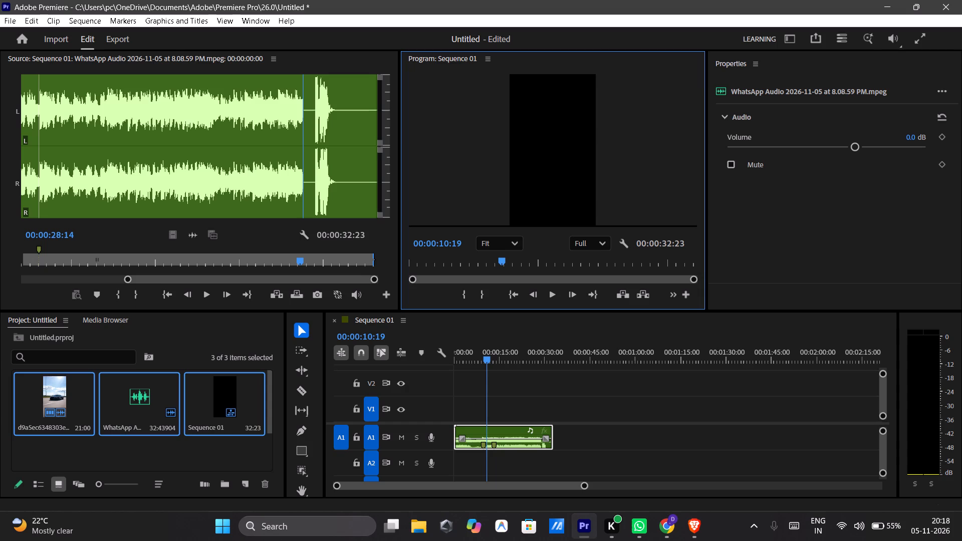
Scrub the WhatsApp audio waveform in the Source monitor to examine the section around its beat markers, ending at about 00:00:14:17.
scroll(280, 167, right, 2)
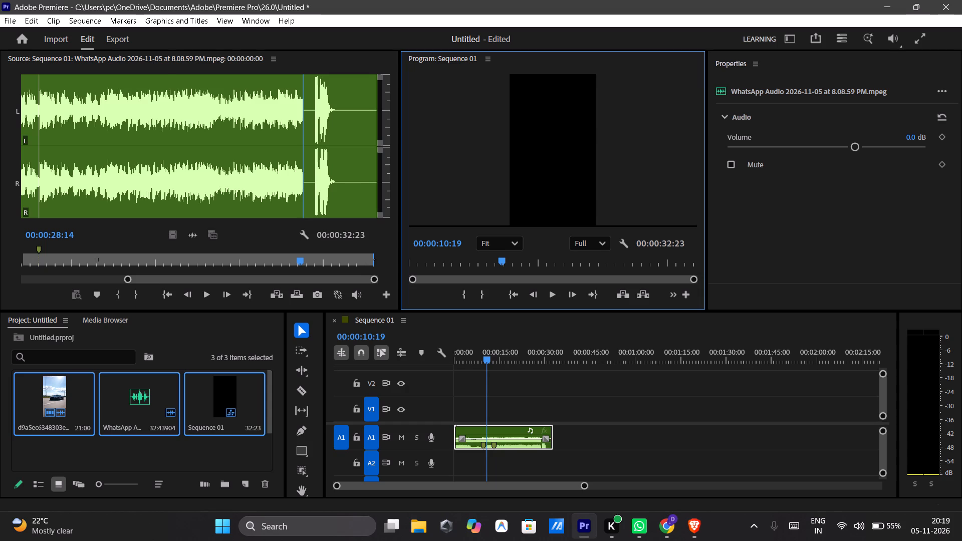
click(167, 264)
drag(167, 264, 127, 263)
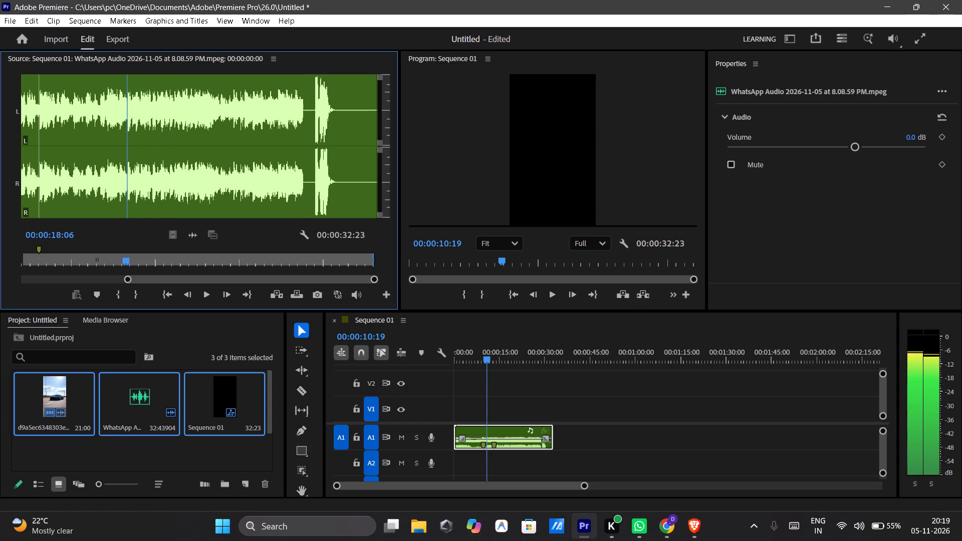
drag(127, 263, 80, 317)
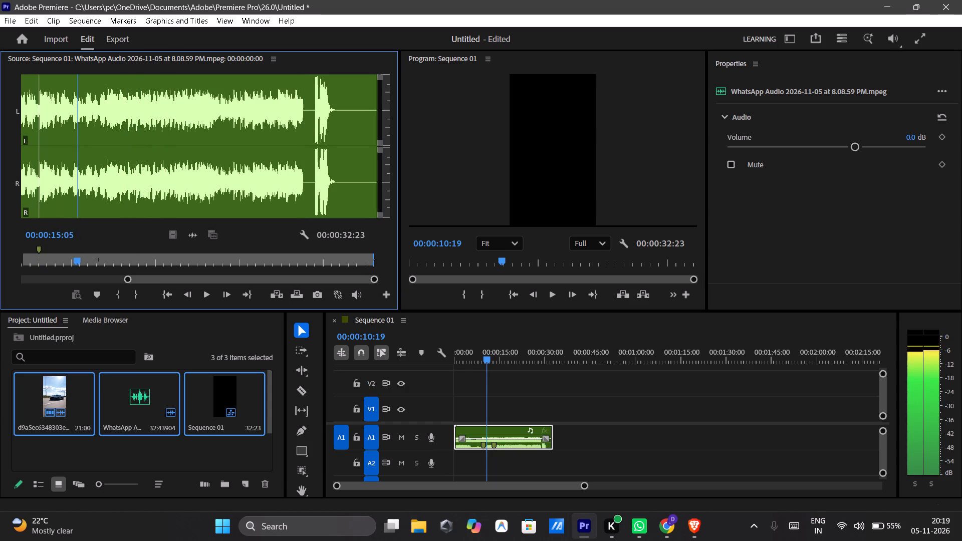
drag(80, 317, 61, 318)
scroll(103, 242, right, 1)
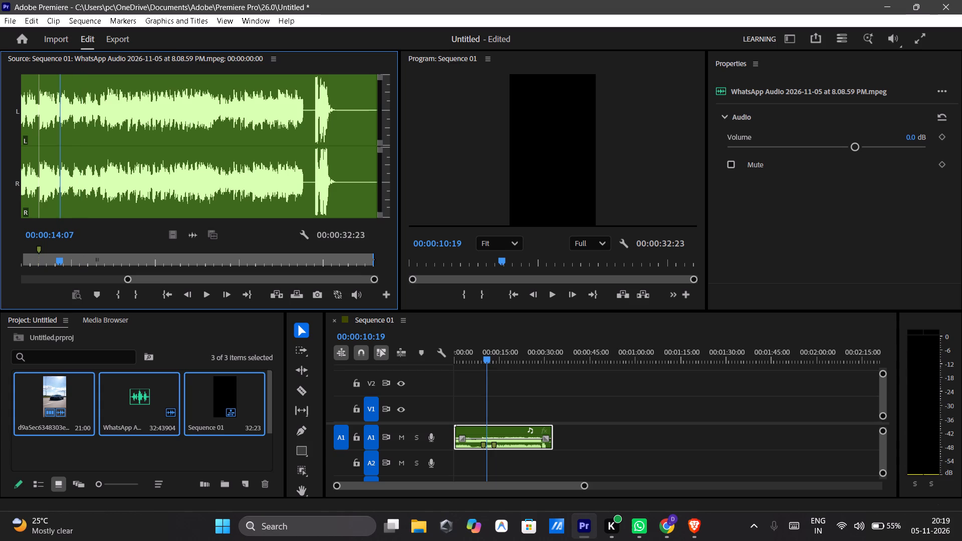
scroll(103, 242, right, 1)
drag(142, 278, 28, 267)
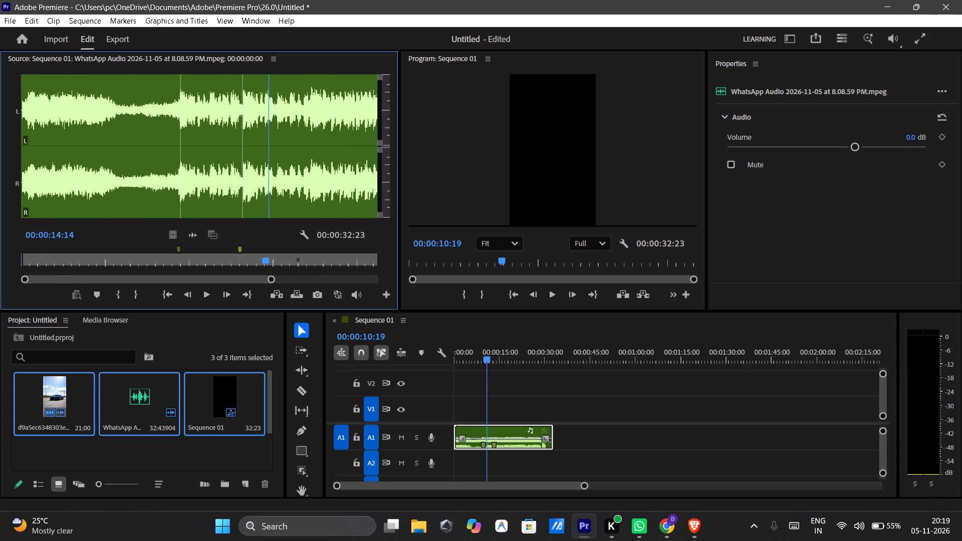
click(236, 223)
click(110, 263)
drag(110, 263, 229, 267)
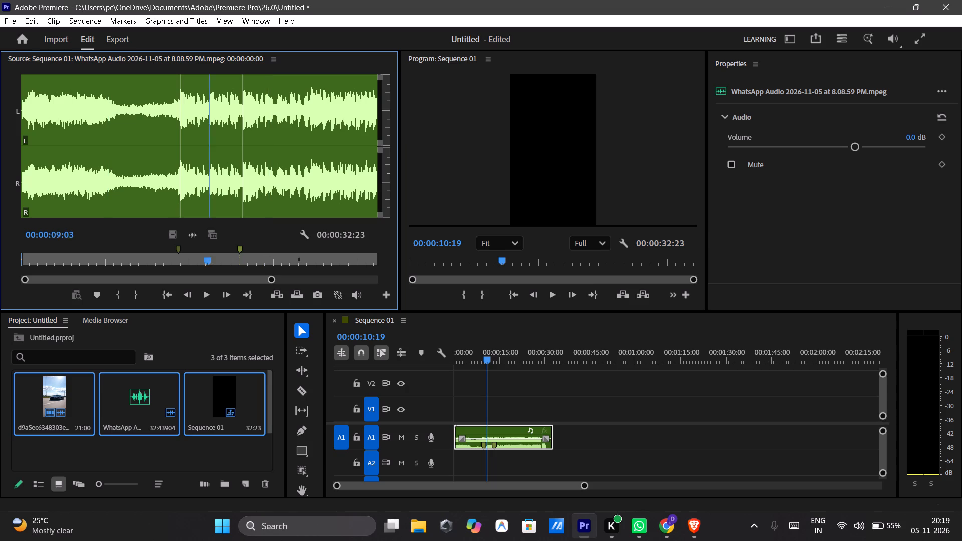
drag(229, 267, 271, 273)
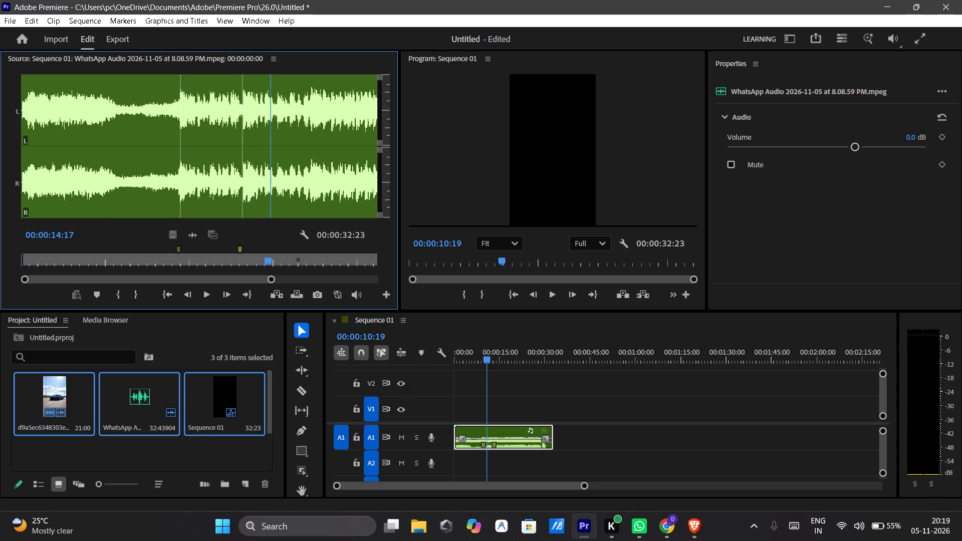
Scrub the WhatsApp audio in the Source monitor around the 00:00:13:01 marker and on to 00:00:17:01.
drag(269, 182, 260, 183)
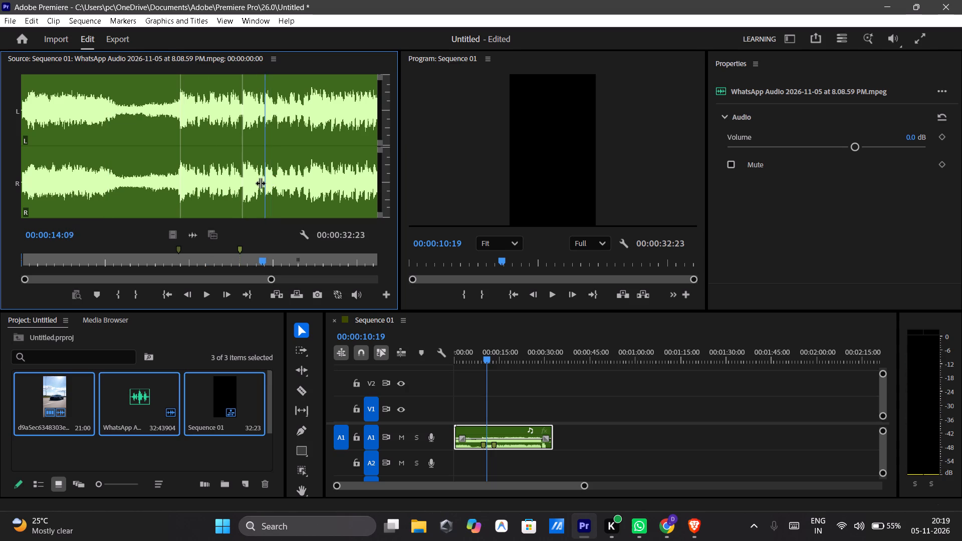
drag(260, 183, 260, 182)
click(241, 175)
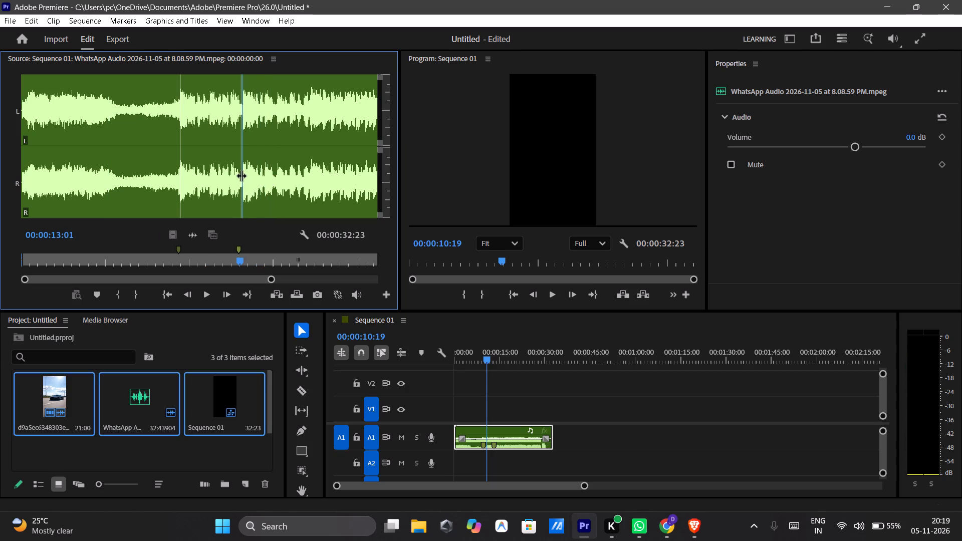
drag(241, 175, 310, 185)
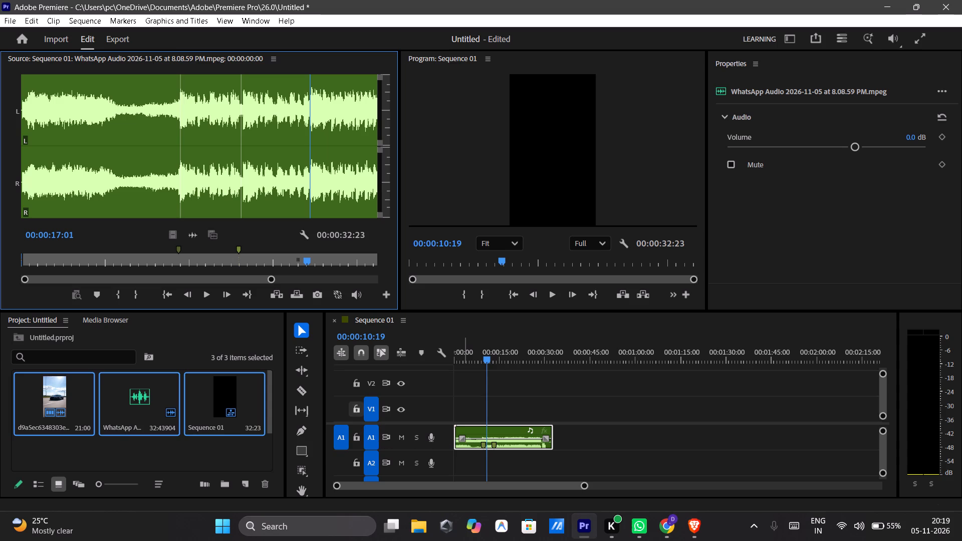
Lock audio track A1 in Sequence 01.
click(355, 441)
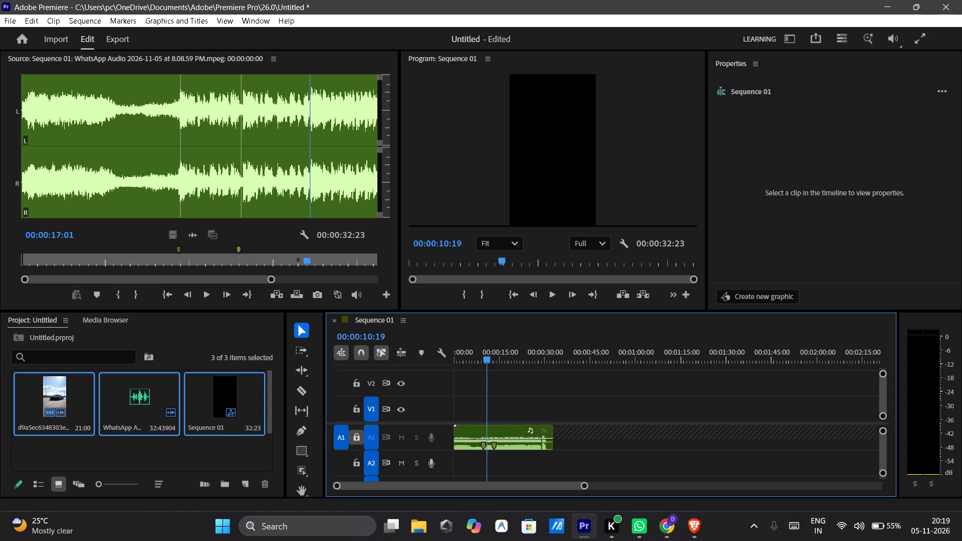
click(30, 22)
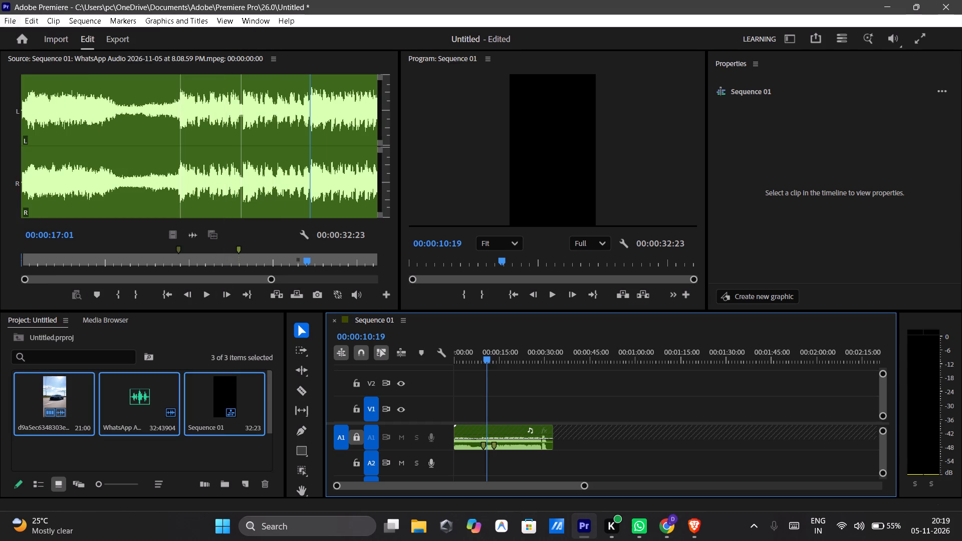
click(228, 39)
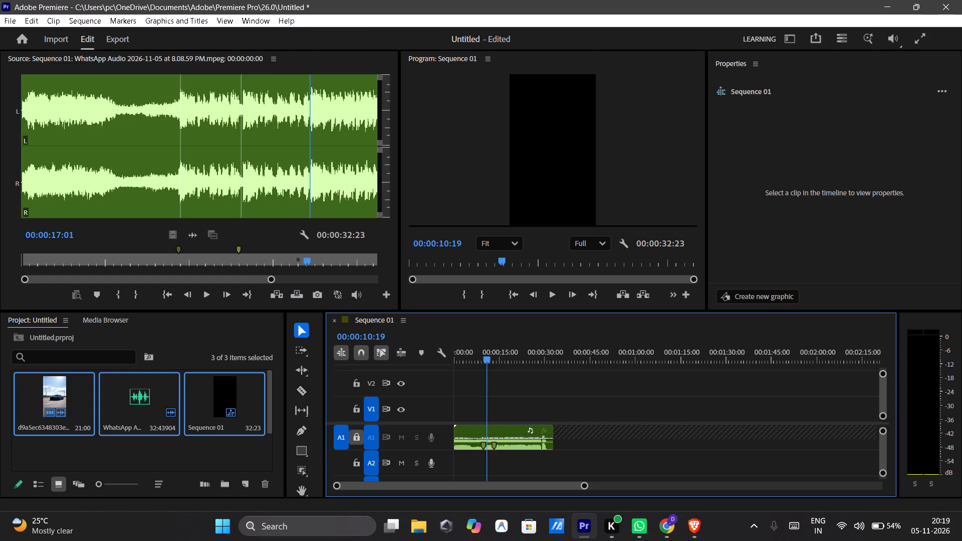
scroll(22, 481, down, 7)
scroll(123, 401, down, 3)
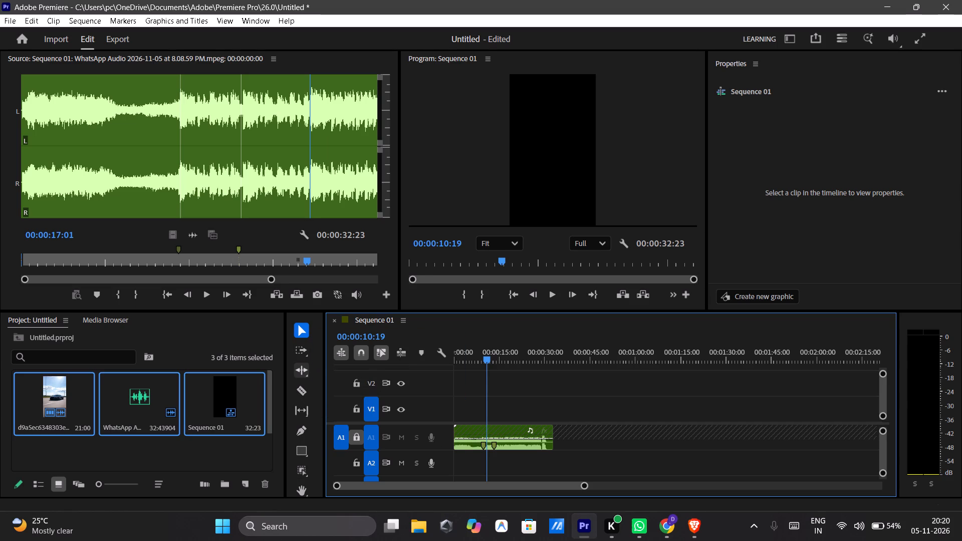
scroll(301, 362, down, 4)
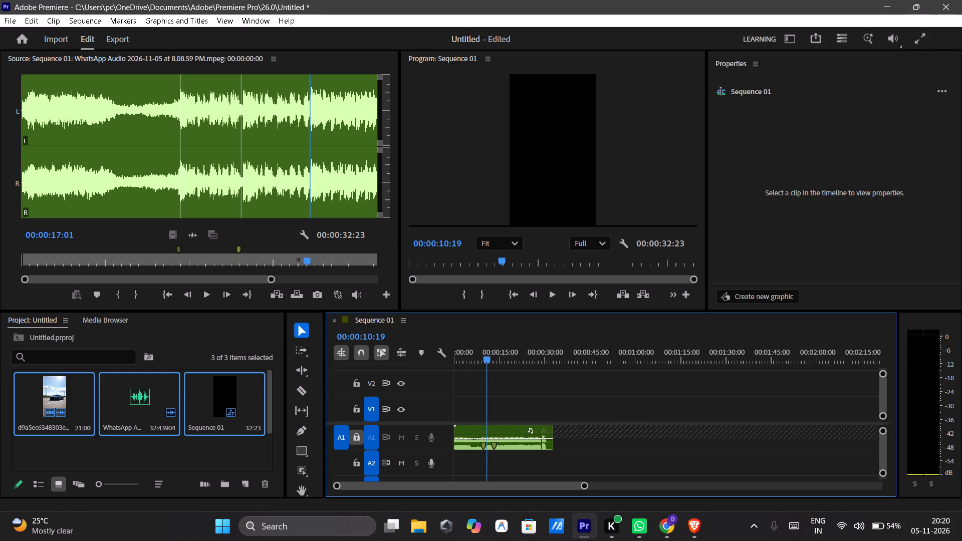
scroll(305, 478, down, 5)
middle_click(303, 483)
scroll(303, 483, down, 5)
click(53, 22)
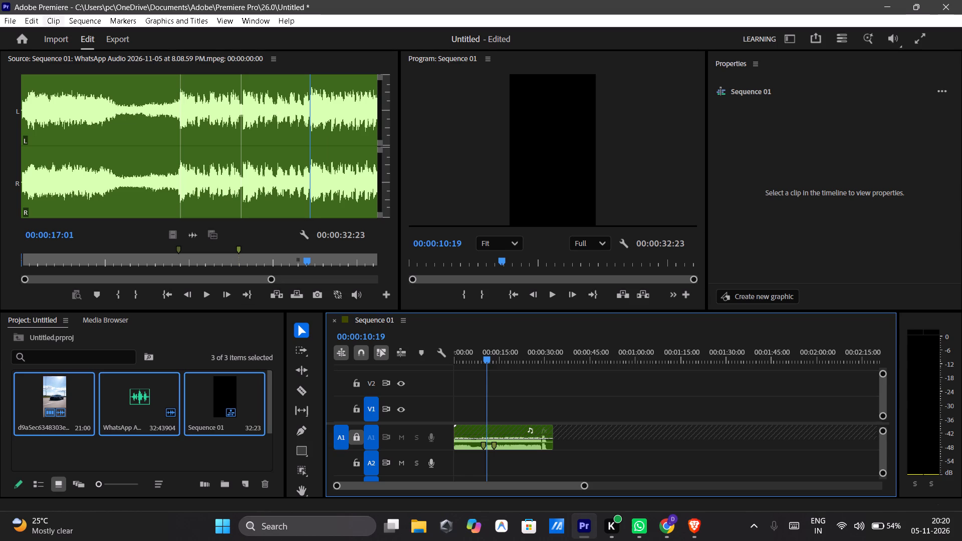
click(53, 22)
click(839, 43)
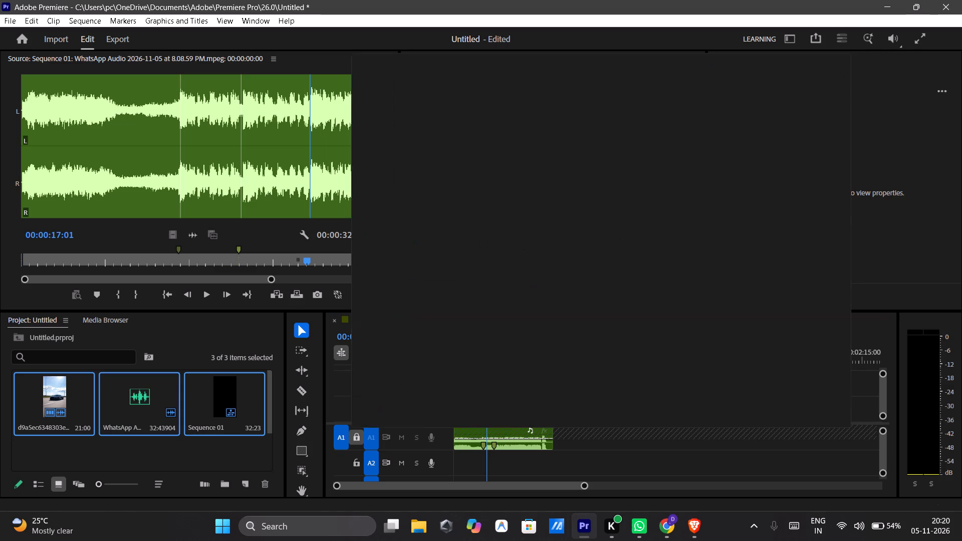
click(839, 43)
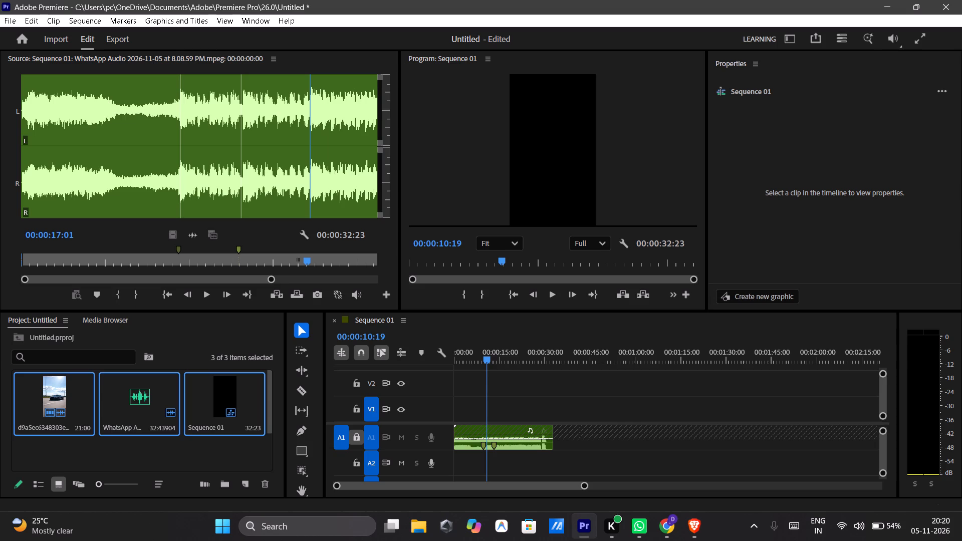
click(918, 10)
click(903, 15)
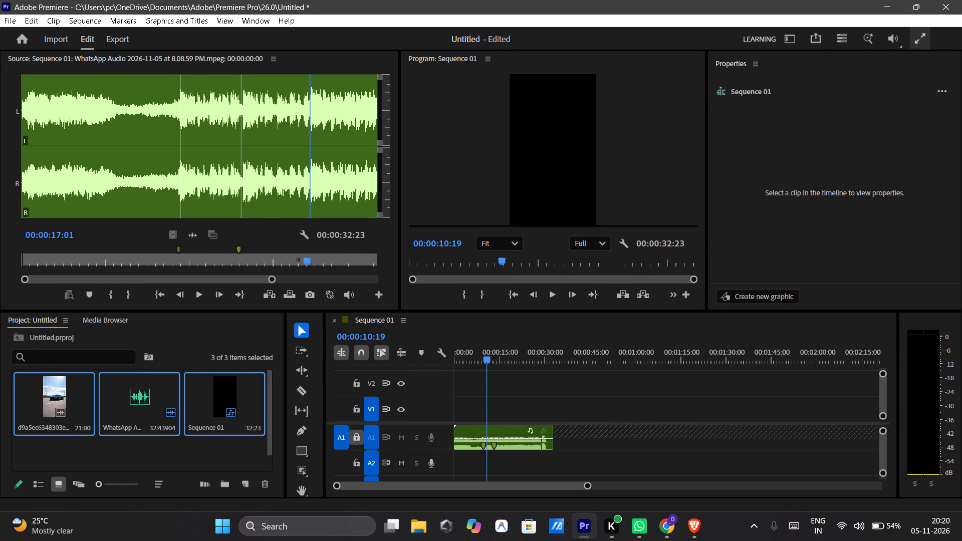
View Sequence 01's frame at 00:00:10:19 as full-screen video, and return to the editing layout.
click(918, 42)
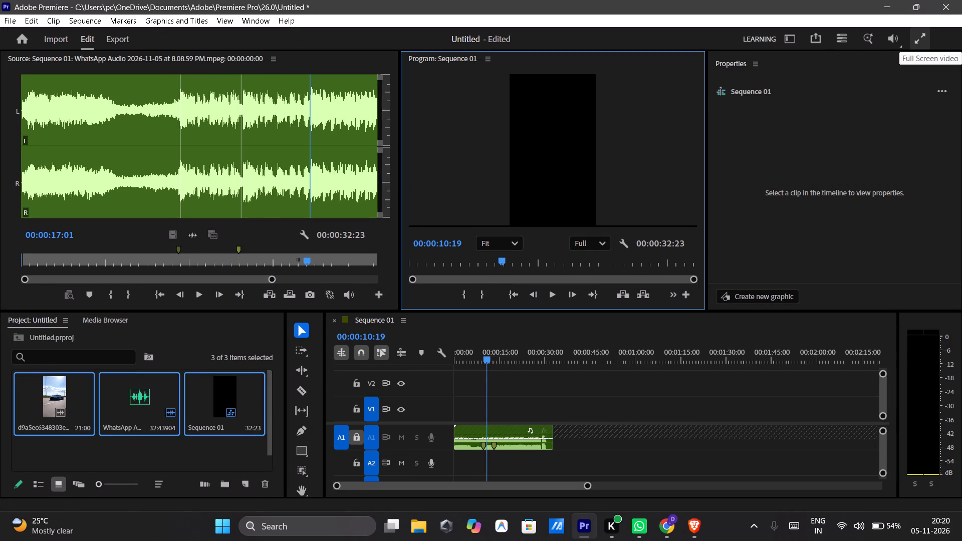
click(656, 239)
click(561, 349)
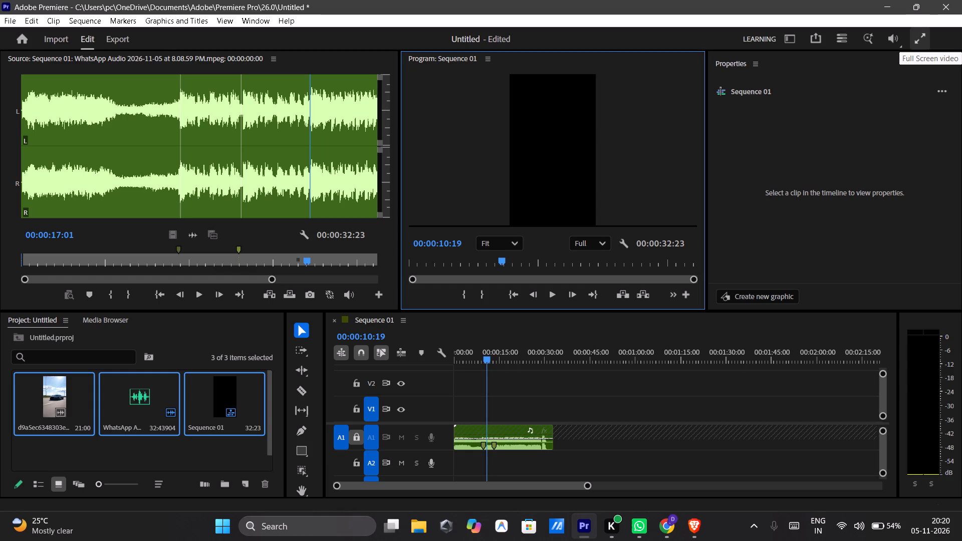
drag(537, 383, 532, 393)
drag(512, 422, 503, 430)
drag(492, 448, 486, 454)
key(Escape)
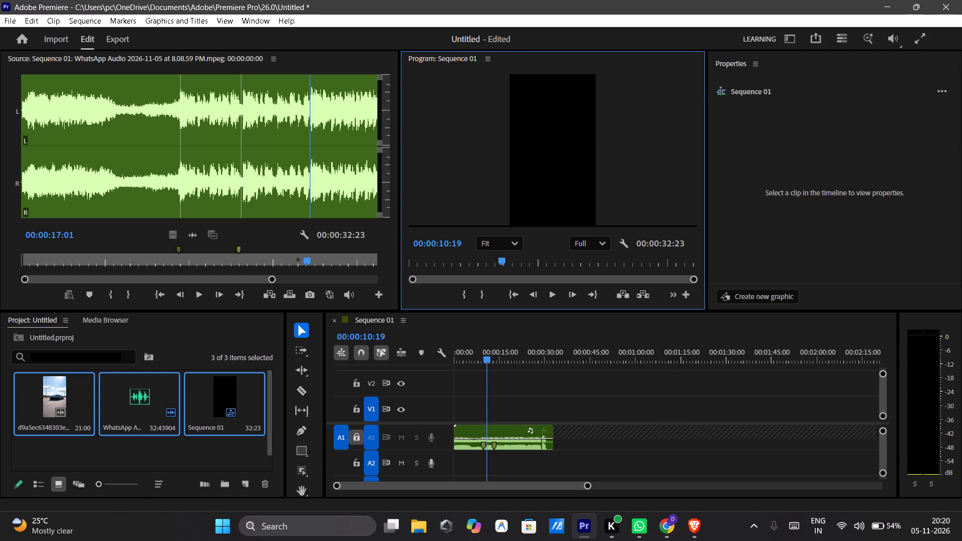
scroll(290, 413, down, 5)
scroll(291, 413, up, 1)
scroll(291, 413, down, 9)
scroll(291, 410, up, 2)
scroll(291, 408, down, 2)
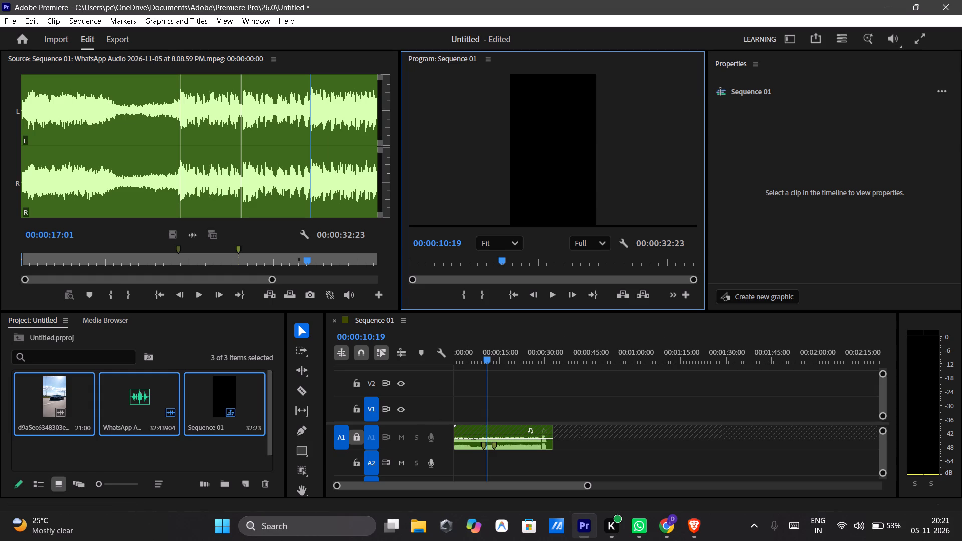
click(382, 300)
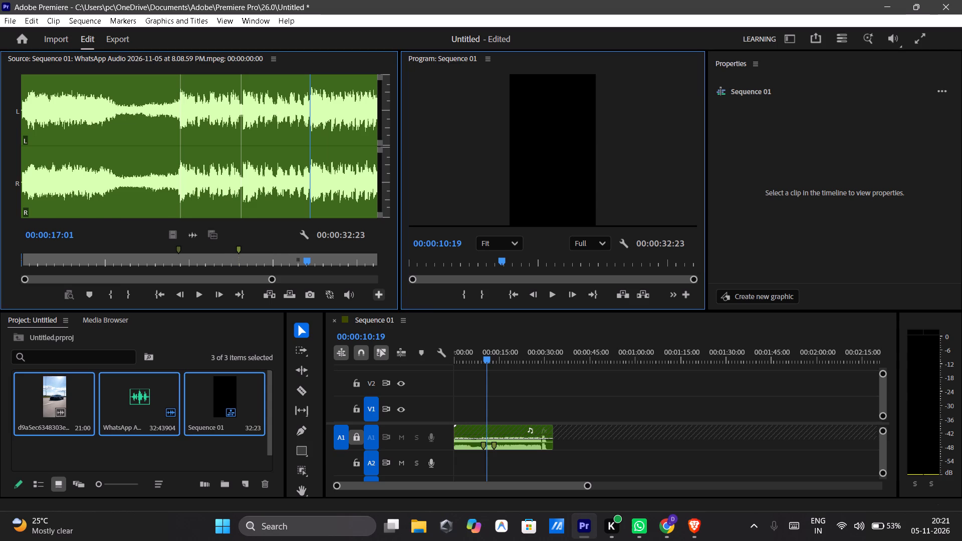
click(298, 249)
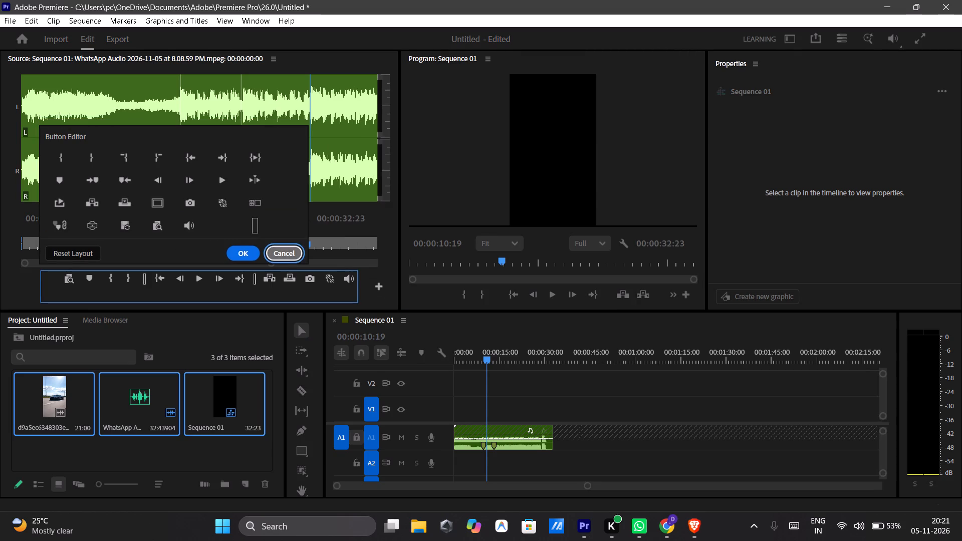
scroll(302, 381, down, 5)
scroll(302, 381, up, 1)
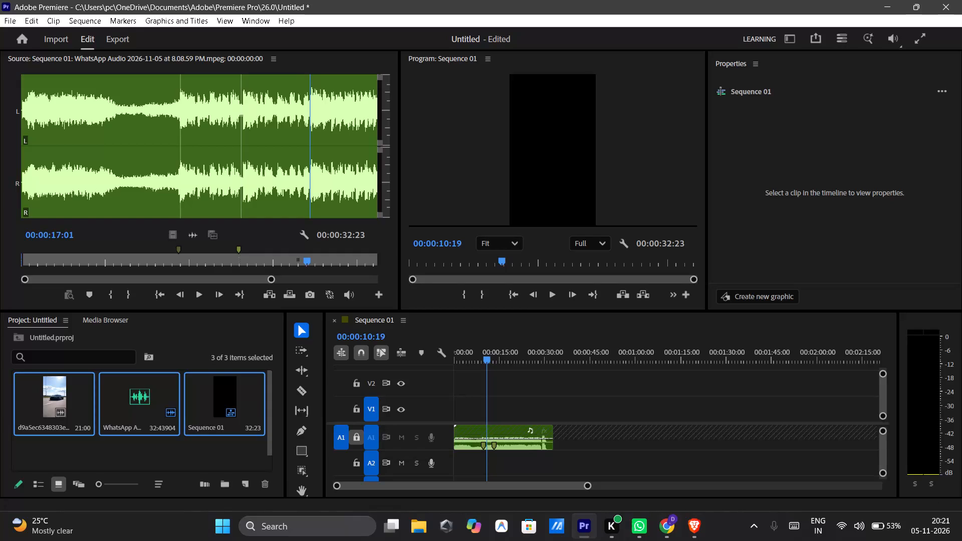
Add a new text layer to track V1 of Sequence 01 at 00:00:10:19, keeping the Tahoma font.
key(t)
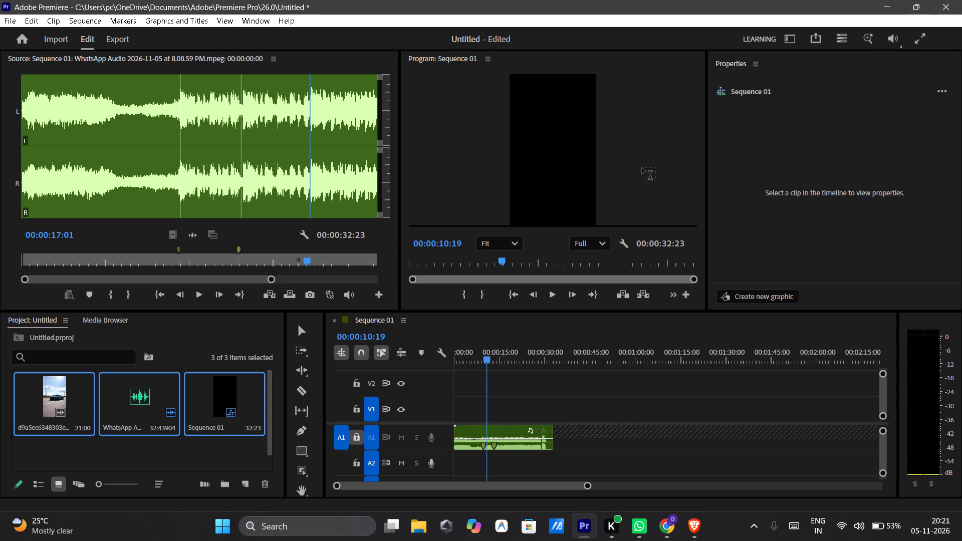
key(ctrl+t)
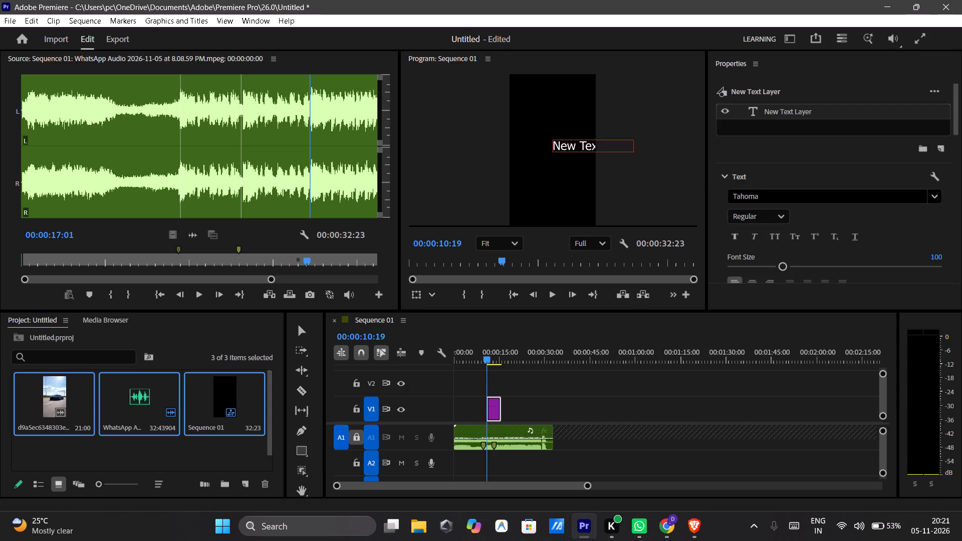
click(855, 198)
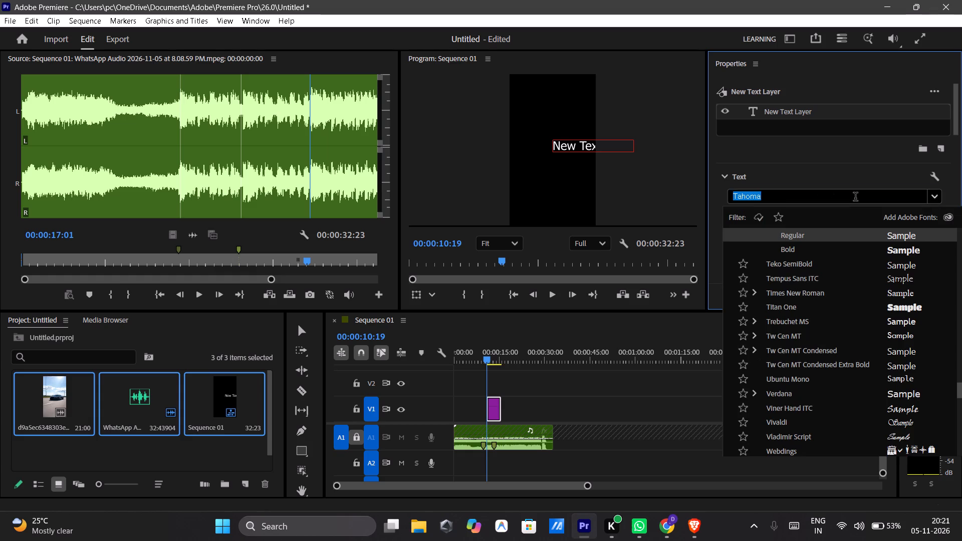
click(855, 197)
drag(818, 184, 816, 189)
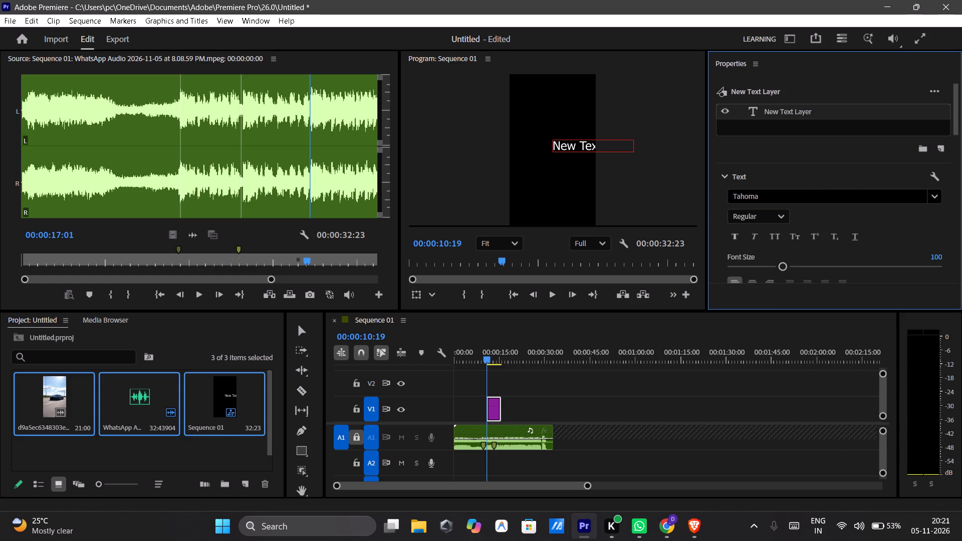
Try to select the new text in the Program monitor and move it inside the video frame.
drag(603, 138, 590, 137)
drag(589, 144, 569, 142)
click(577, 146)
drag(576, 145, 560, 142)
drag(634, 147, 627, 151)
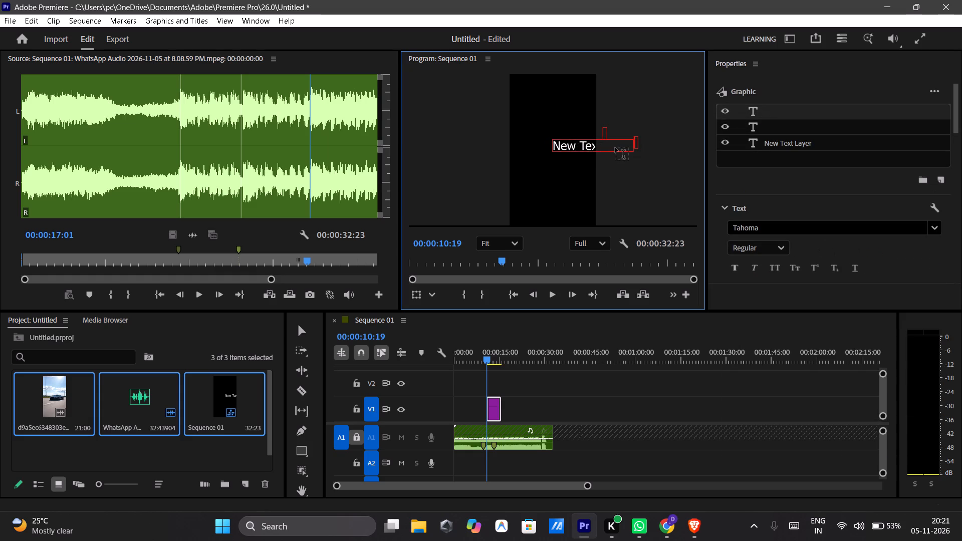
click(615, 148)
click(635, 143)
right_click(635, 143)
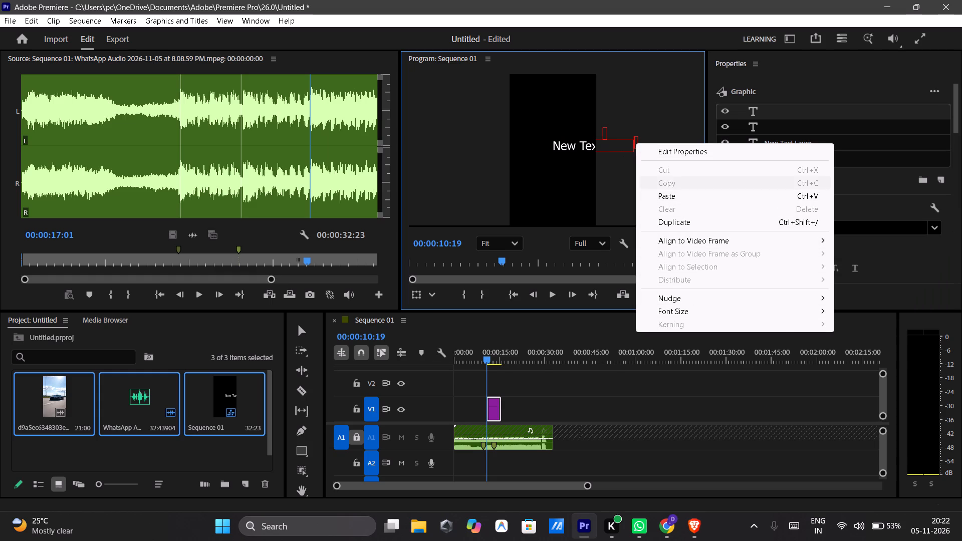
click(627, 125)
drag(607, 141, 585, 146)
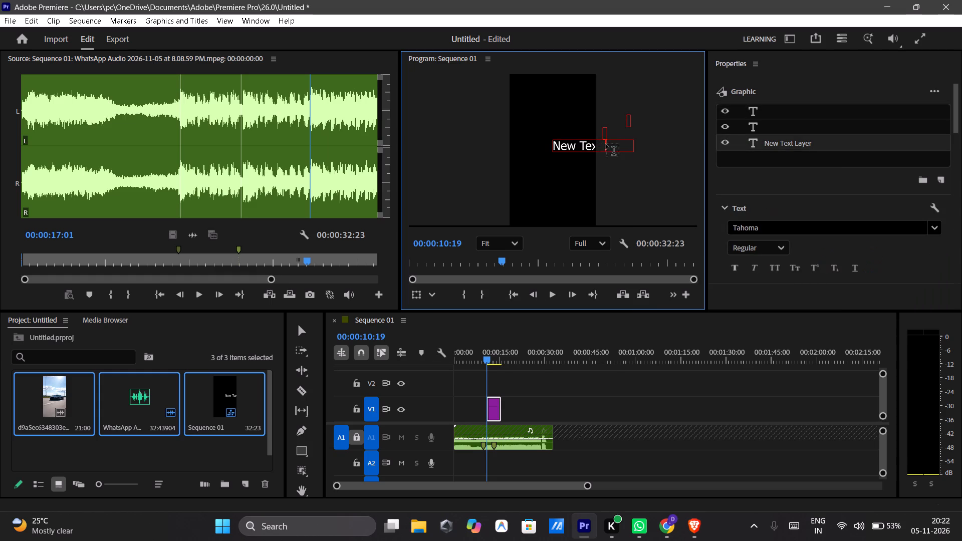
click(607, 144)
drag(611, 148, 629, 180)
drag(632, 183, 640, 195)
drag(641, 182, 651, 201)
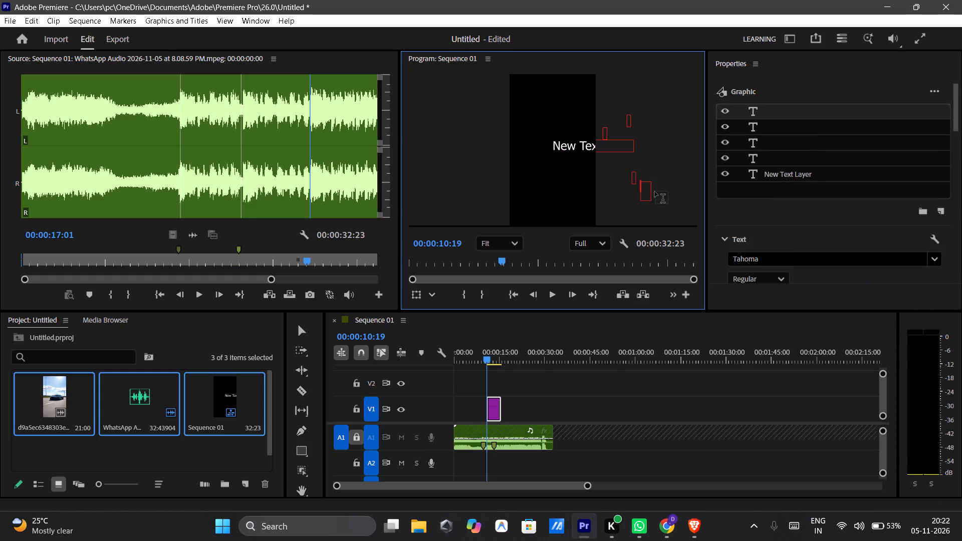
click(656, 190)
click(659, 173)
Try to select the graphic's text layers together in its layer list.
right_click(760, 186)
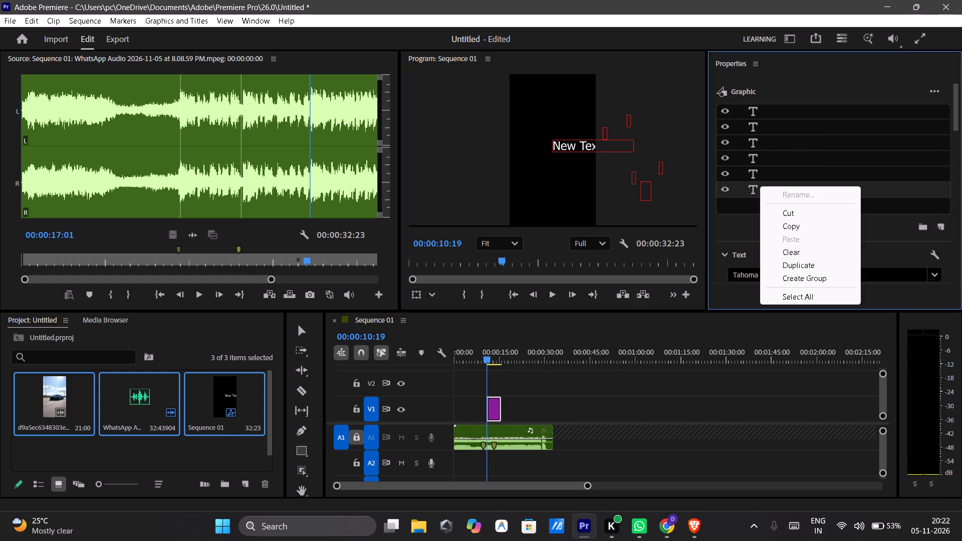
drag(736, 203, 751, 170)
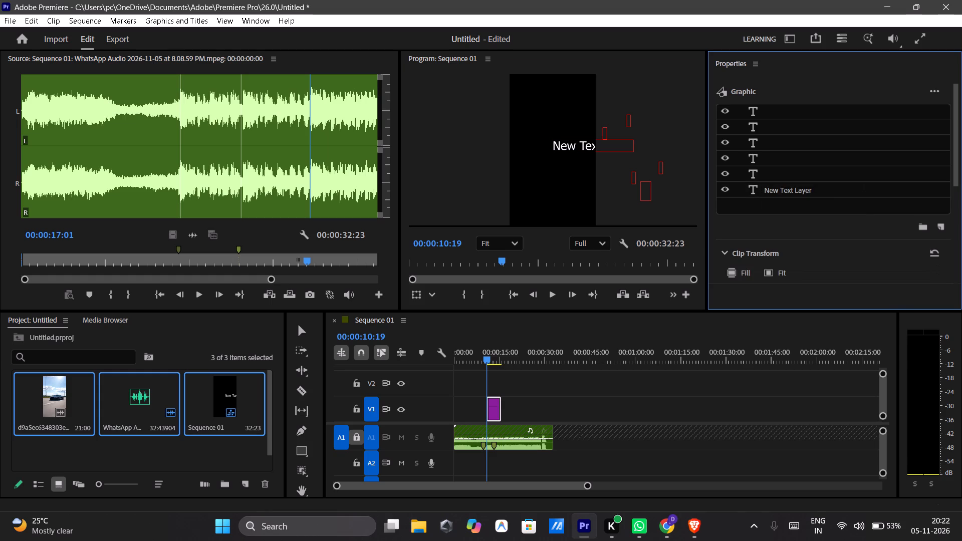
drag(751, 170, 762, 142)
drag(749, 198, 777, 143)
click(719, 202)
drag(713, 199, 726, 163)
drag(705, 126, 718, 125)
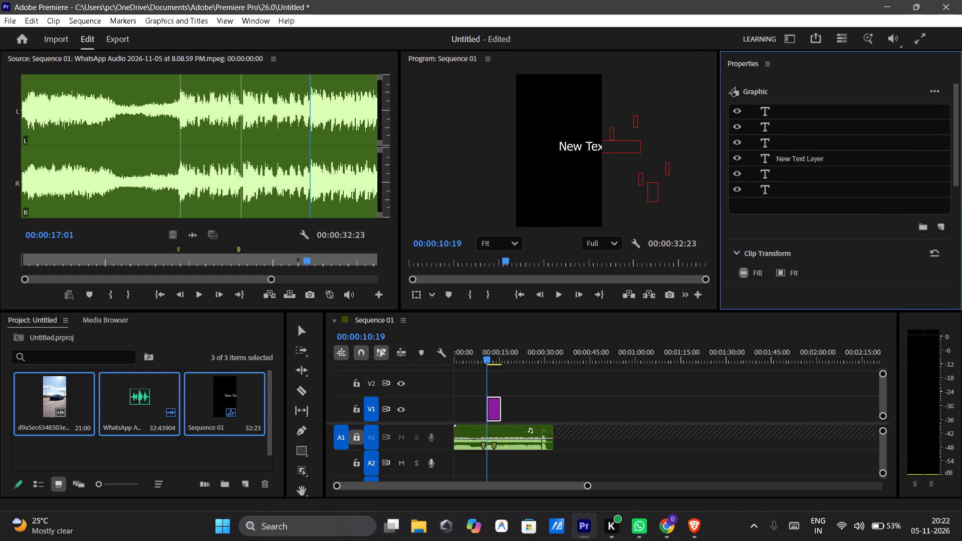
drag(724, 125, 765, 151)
Clear five text layers from the graphic at 00:00:10:19, including New Text Layer, leaving one empty layer.
right_click(823, 129)
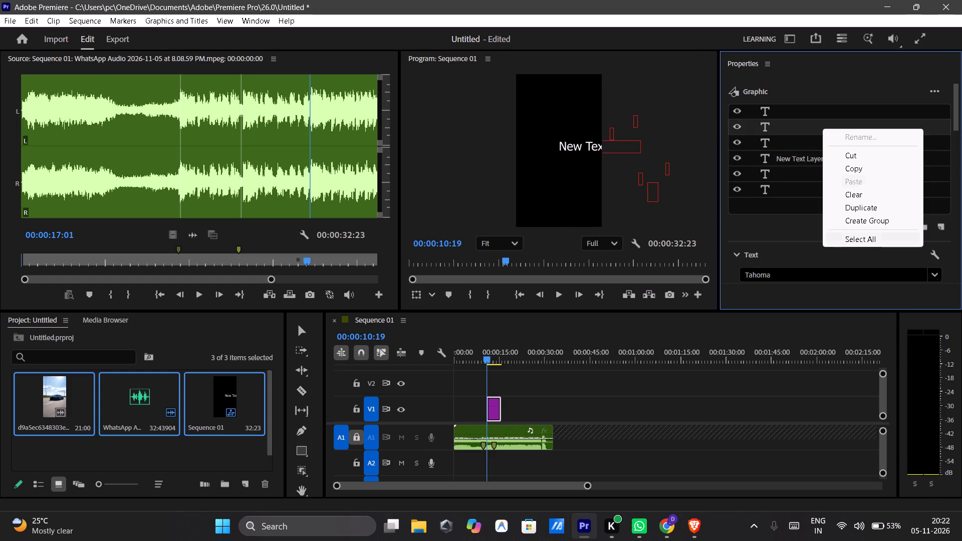
click(875, 198)
right_click(792, 127)
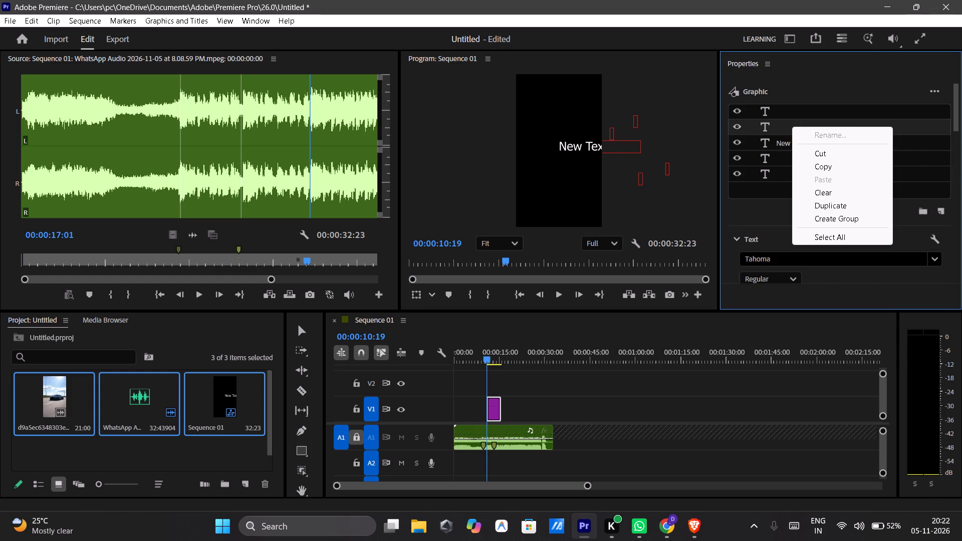
click(839, 191)
right_click(776, 127)
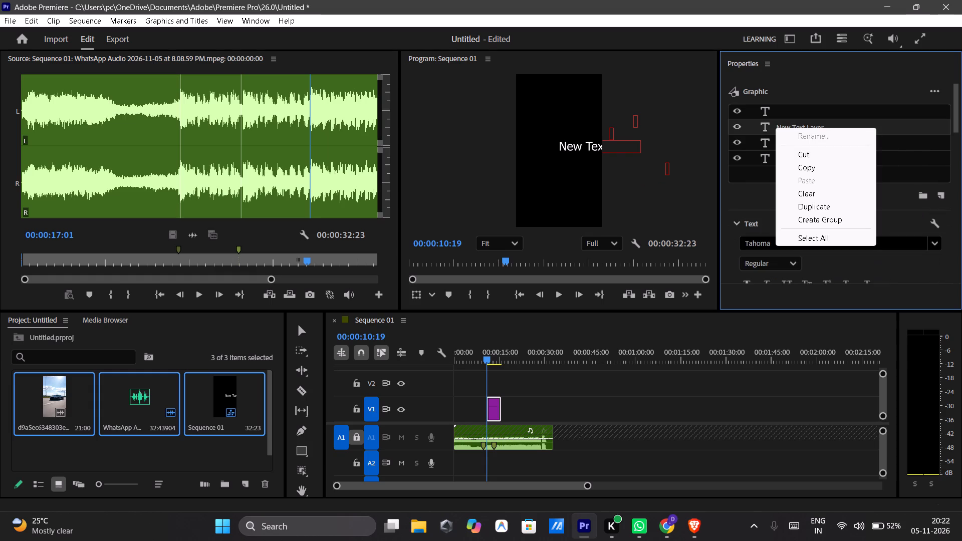
click(808, 193)
right_click(794, 129)
scroll(794, 128, up, 1)
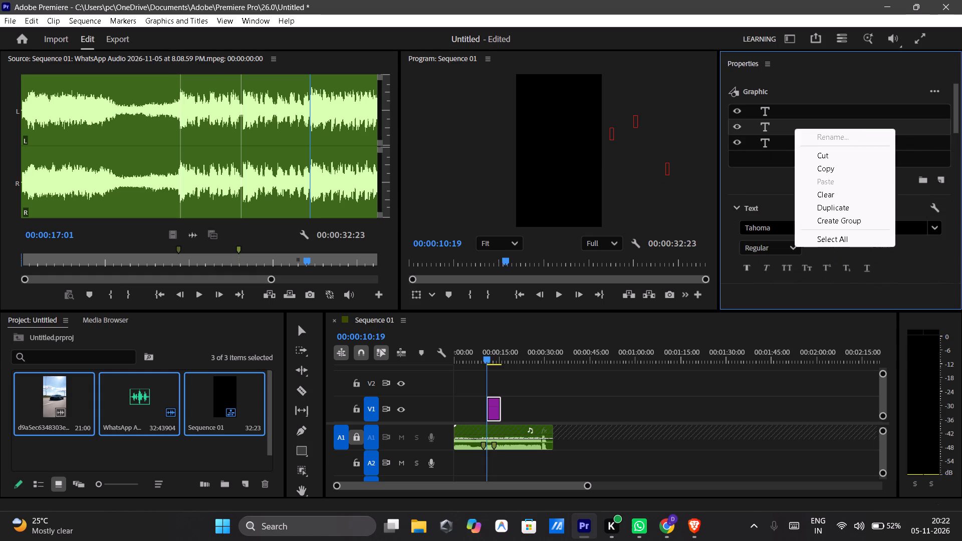
click(831, 199)
right_click(790, 123)
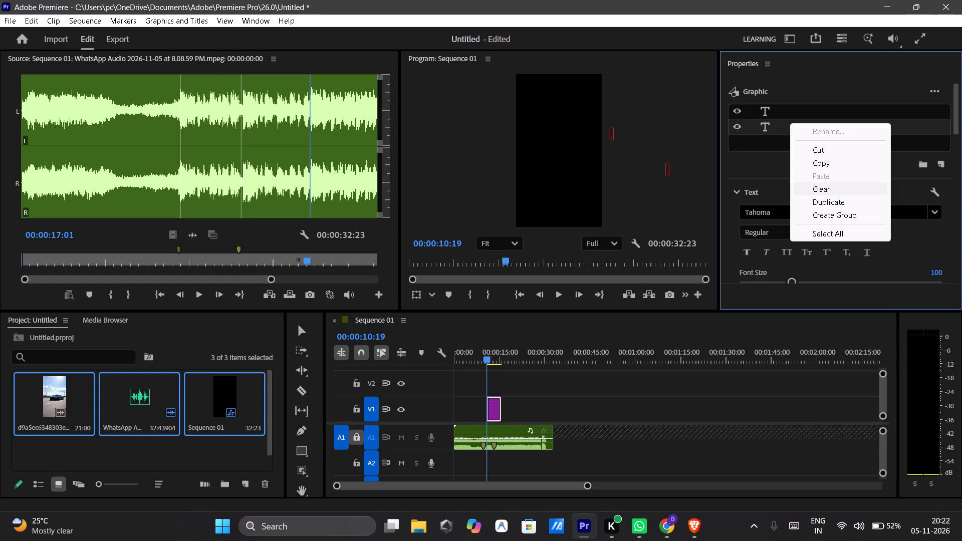
click(834, 192)
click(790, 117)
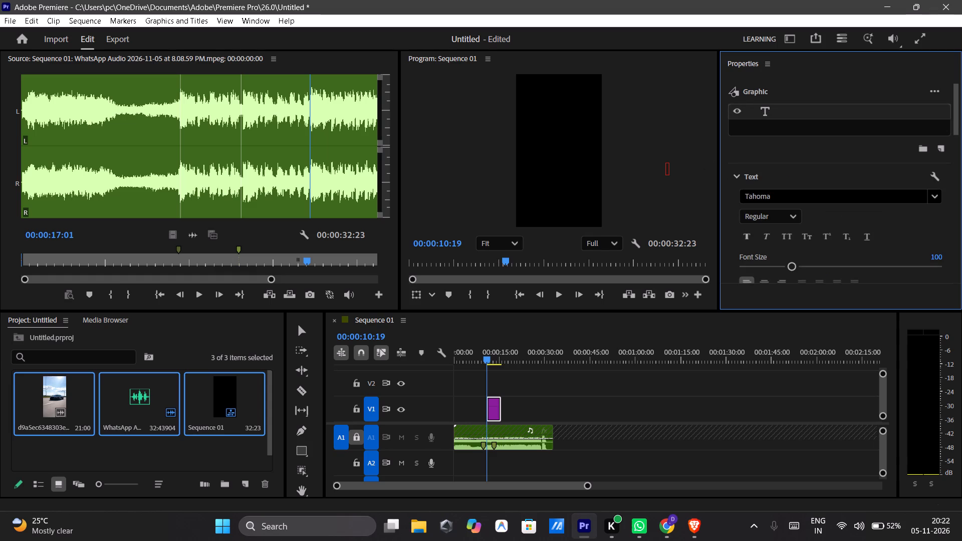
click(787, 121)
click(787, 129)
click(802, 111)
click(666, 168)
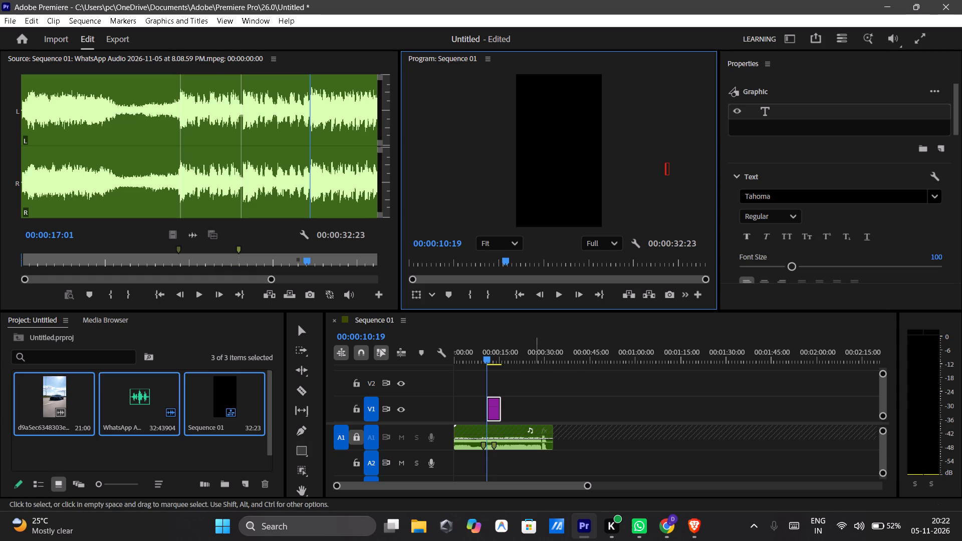
Play the opening of Sequence 01 briefly and return the playhead to 00:00:00:00.
drag(487, 373, 434, 385)
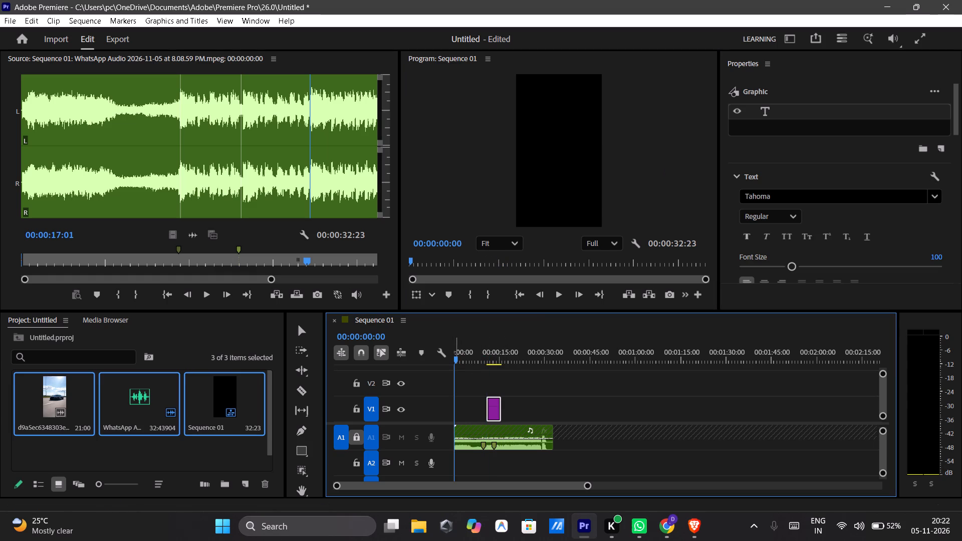
click(553, 290)
click(553, 290)
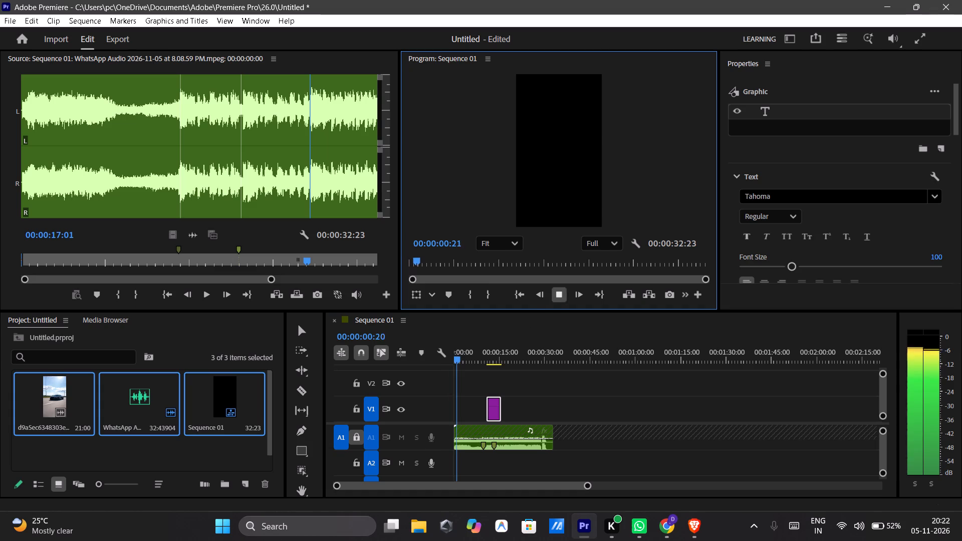
drag(460, 379, 441, 392)
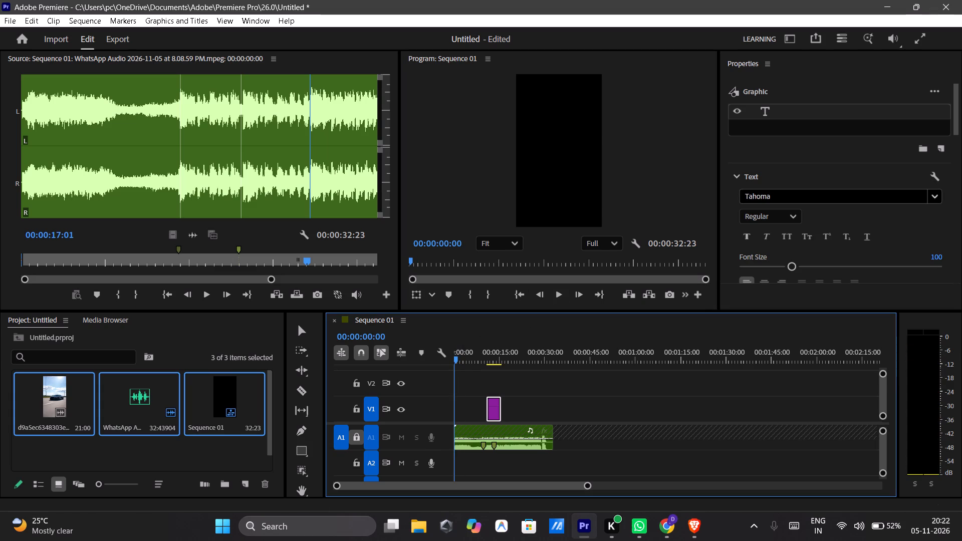
Clear the last empty text layer from the graphic on track V1.
click(802, 120)
click(802, 113)
click(802, 113)
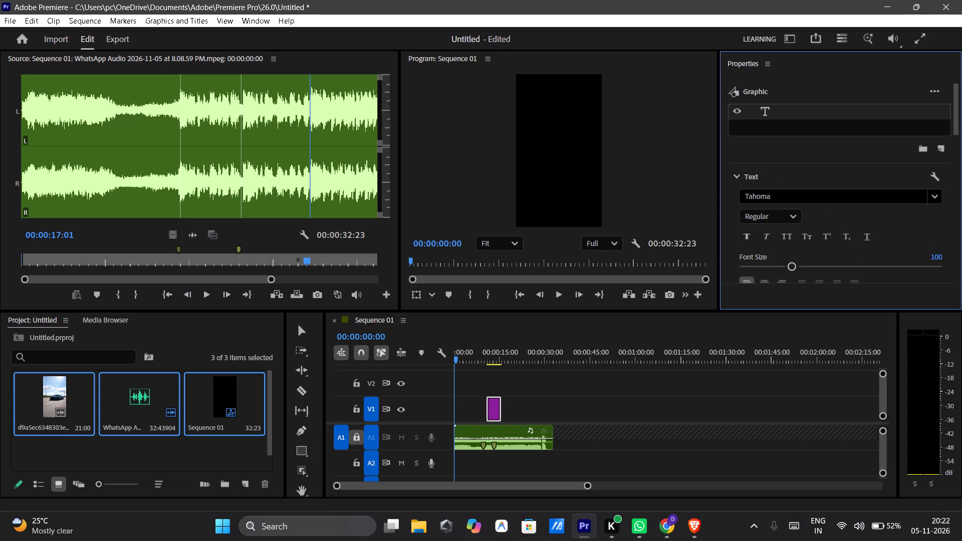
click(797, 129)
click(779, 116)
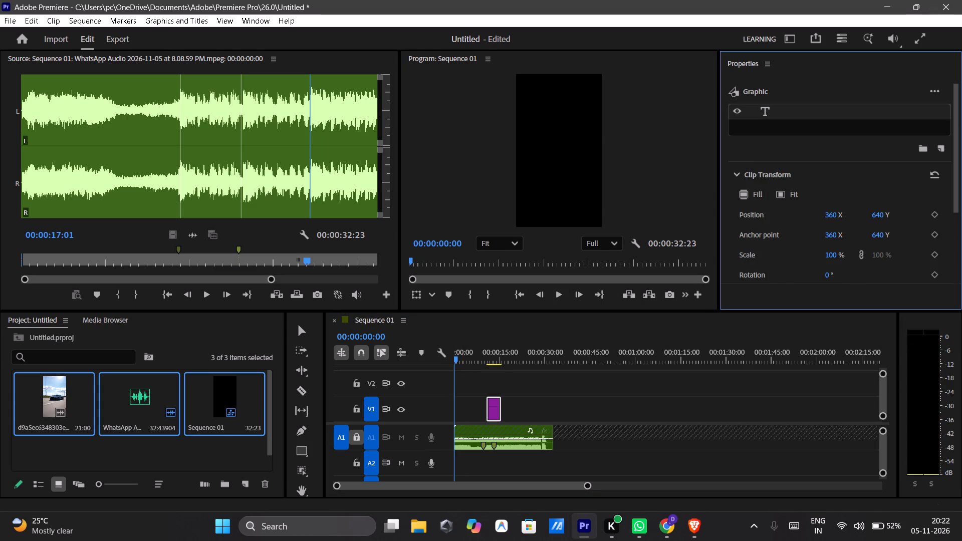
right_click(779, 116)
click(807, 181)
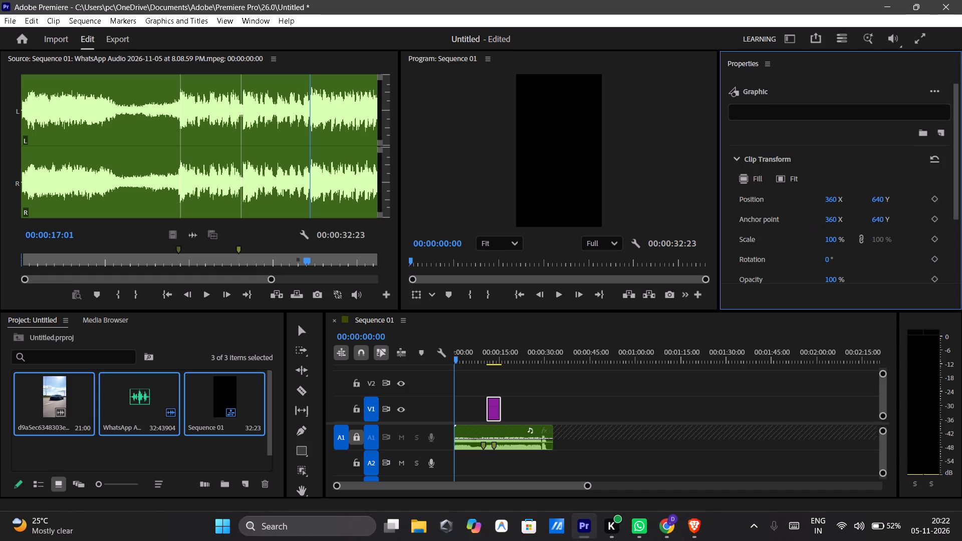
click(807, 113)
Add a new text layer to the selected, emptied graphic on track V1.
key(ctrl+t)
Draw a text box across the middle of the frame at 00:00:00:00 and enter "you" in it.
drag(610, 151, 594, 156)
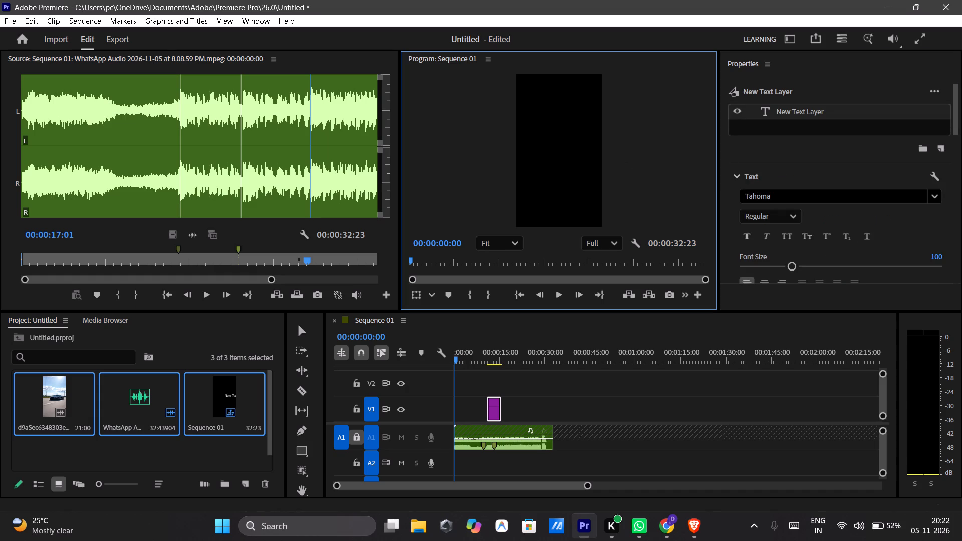
drag(594, 156, 590, 156)
click(521, 140)
drag(523, 136, 524, 136)
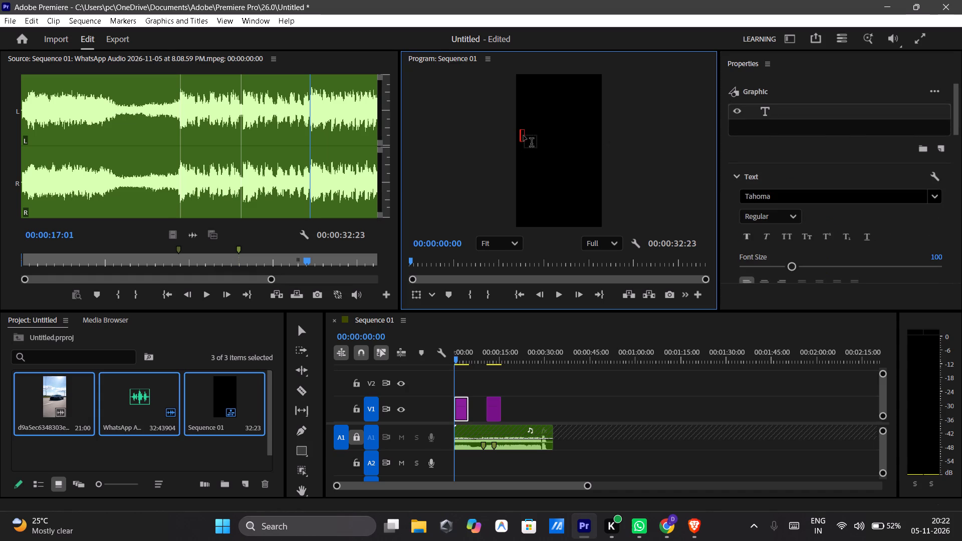
drag(524, 136, 545, 138)
drag(523, 136, 530, 140)
drag(524, 136, 528, 138)
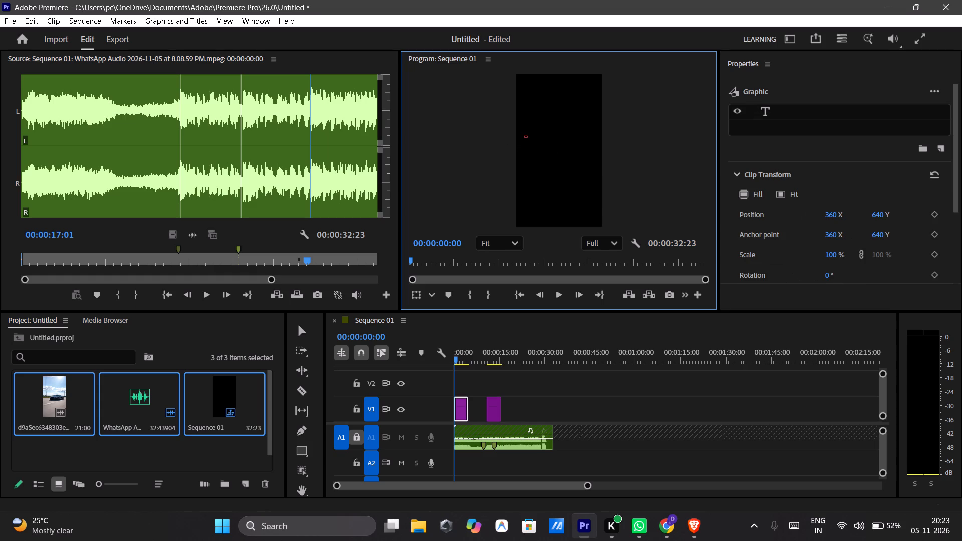
drag(528, 138, 591, 167)
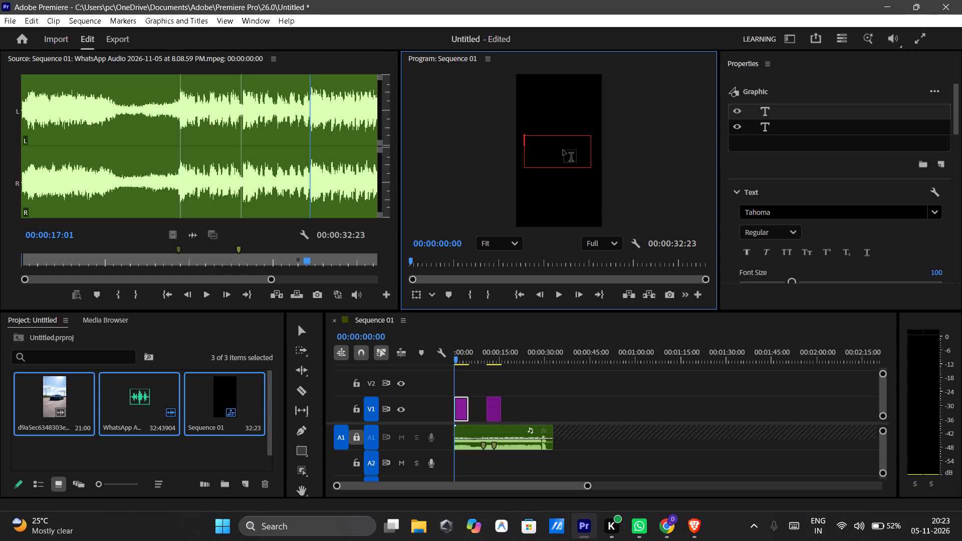
click(563, 150)
key(y)
text(ou)
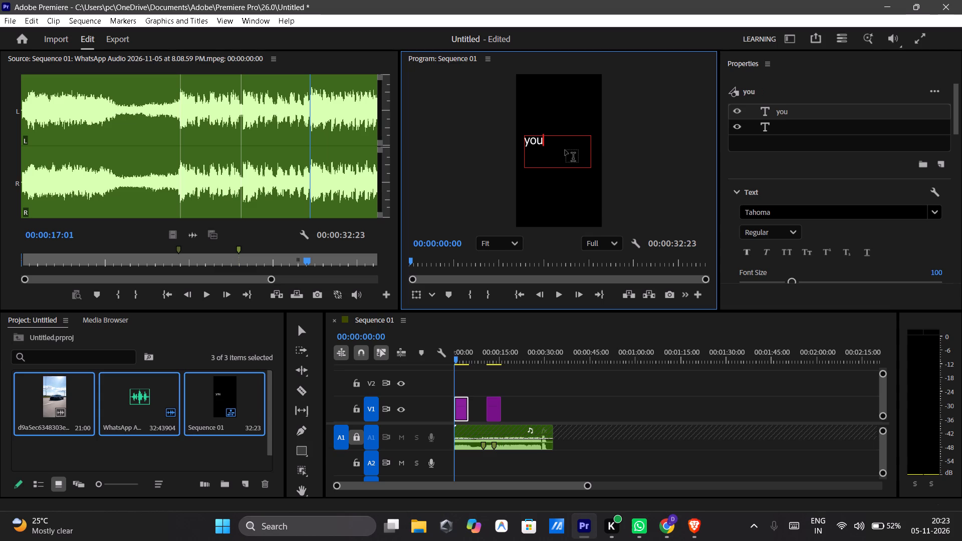
Clear the empty text layer beneath the "you" layer in the graphic.
right_click(787, 131)
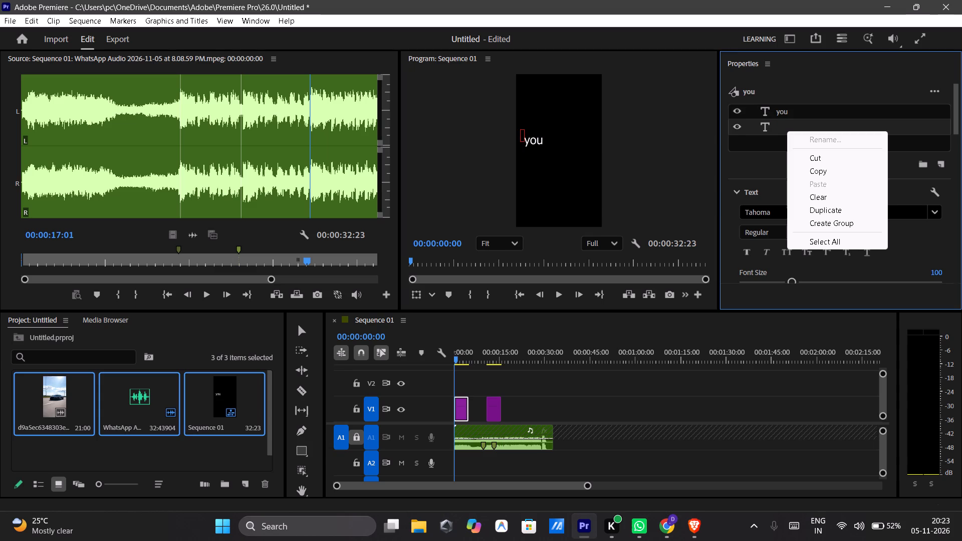
click(824, 196)
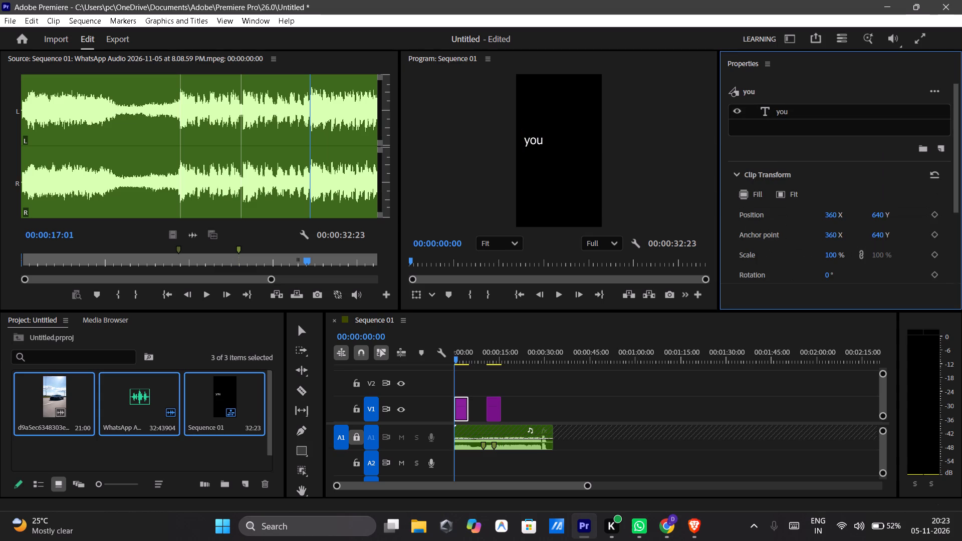
Look through the clip transform and responsive design settings of the "you" graphic.
scroll(838, 156, down, 7)
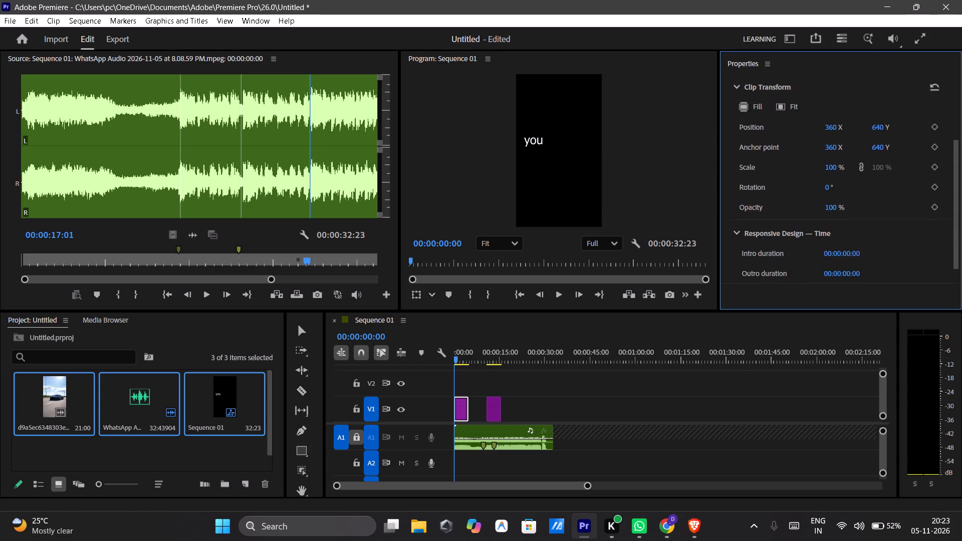
scroll(838, 156, down, 9)
scroll(832, 196, up, 6)
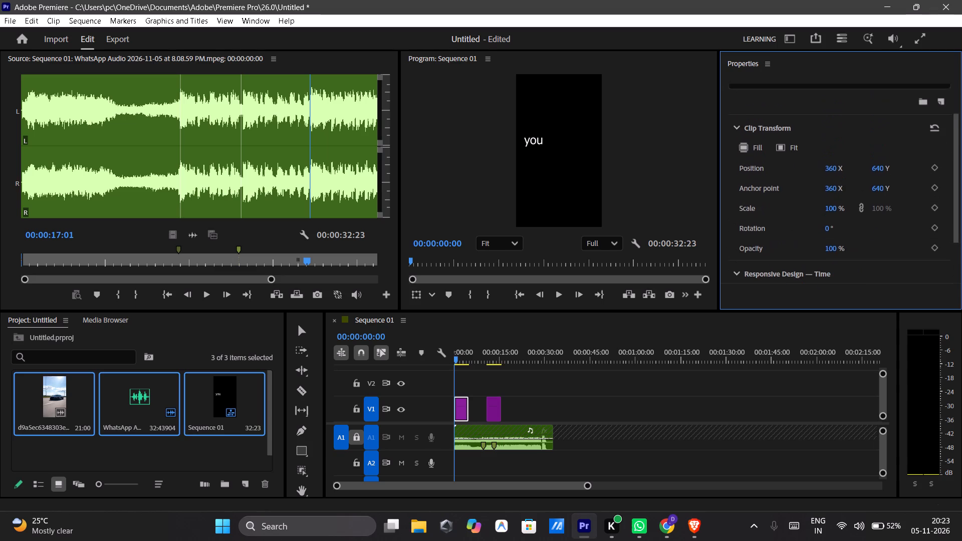
scroll(832, 196, up, 5)
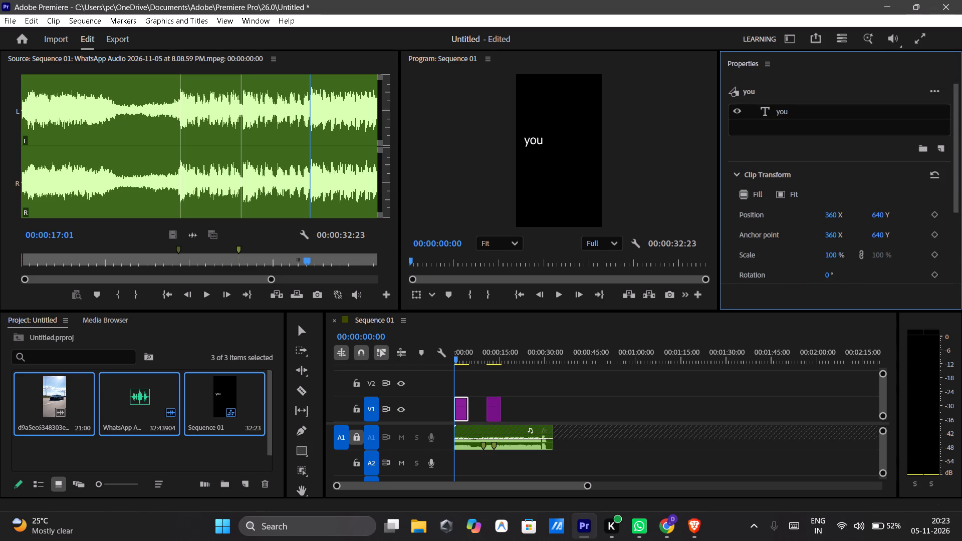
Apply All Caps to the "you" text layer.
click(830, 114)
scroll(811, 196, down, 1)
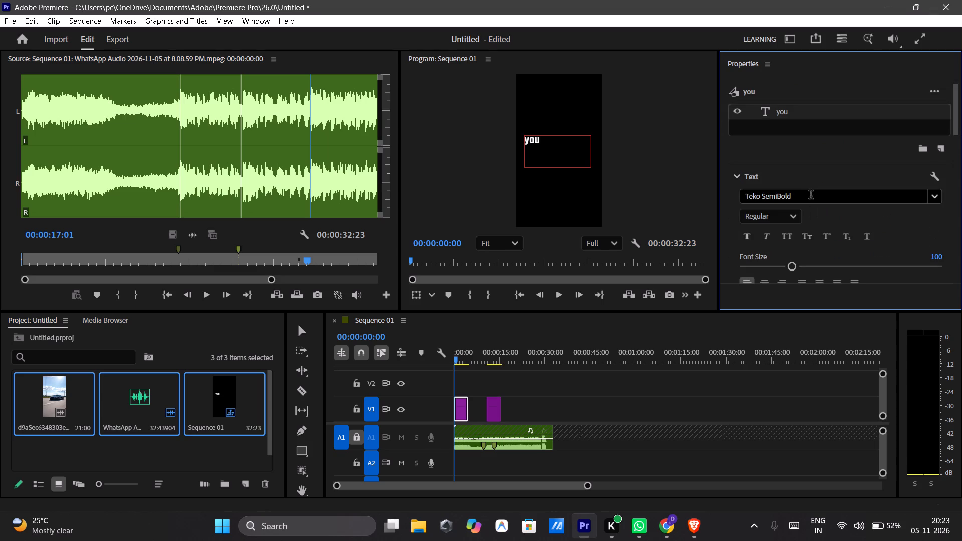
click(787, 233)
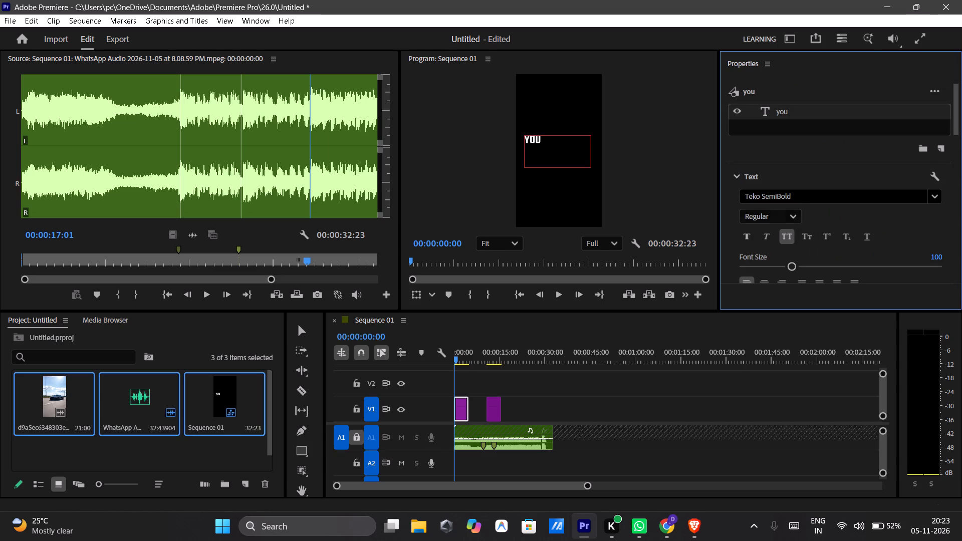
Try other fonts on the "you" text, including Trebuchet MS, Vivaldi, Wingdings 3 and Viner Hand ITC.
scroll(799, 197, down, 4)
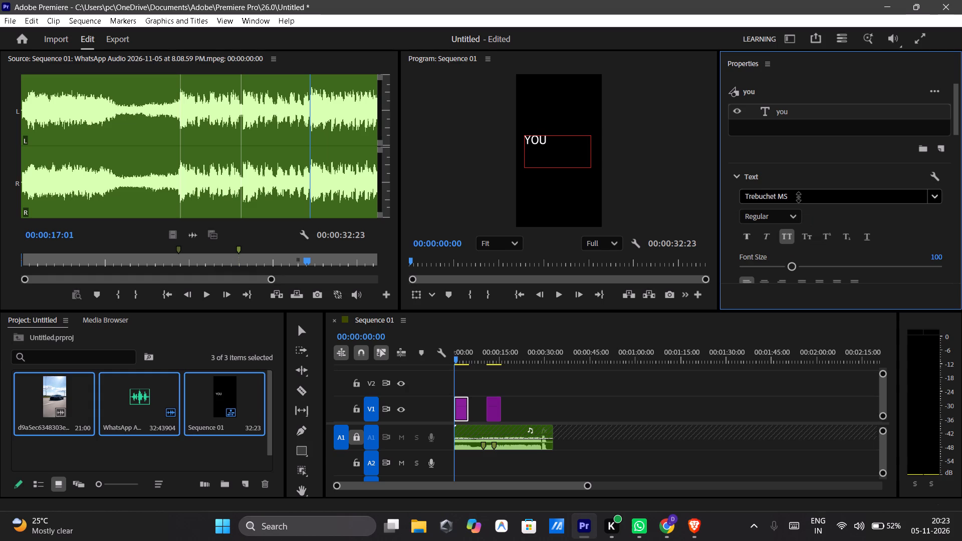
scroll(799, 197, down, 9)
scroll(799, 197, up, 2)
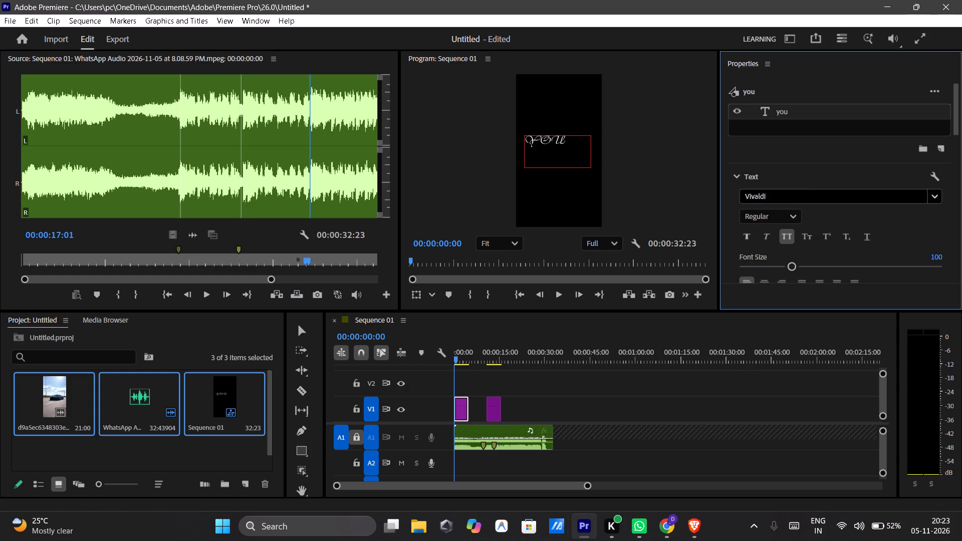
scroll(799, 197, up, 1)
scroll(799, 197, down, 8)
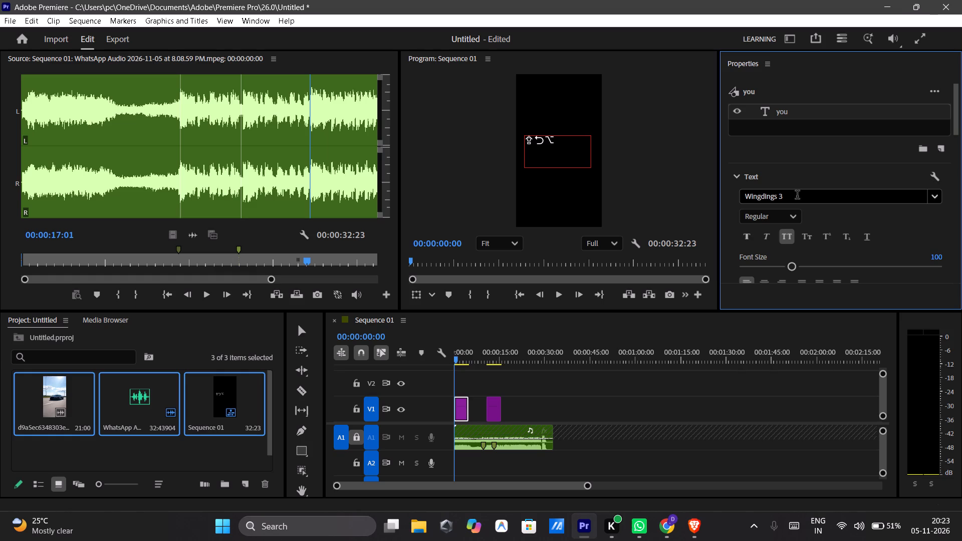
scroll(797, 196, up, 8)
Search the fonts for "ele" and set the "you" text to Elephant Regular.
click(797, 196)
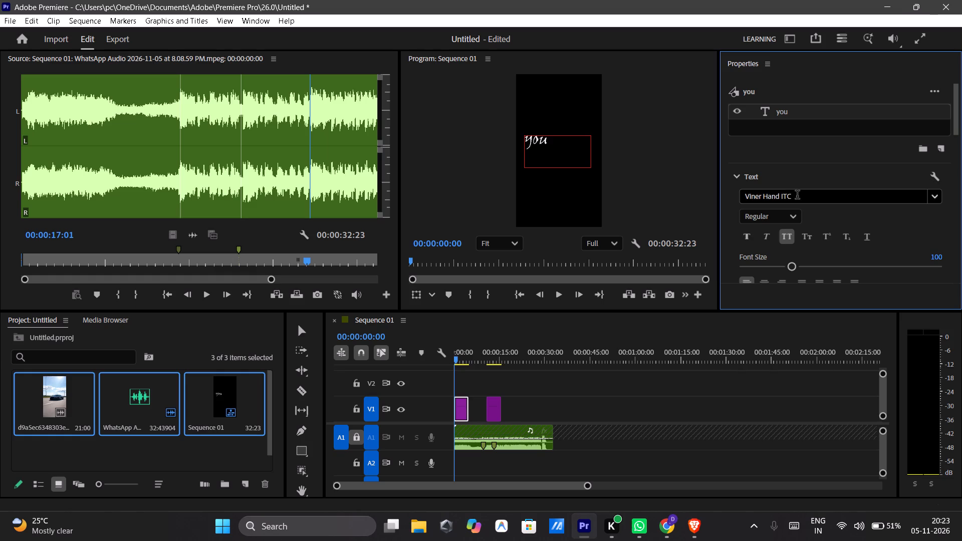
click(922, 197)
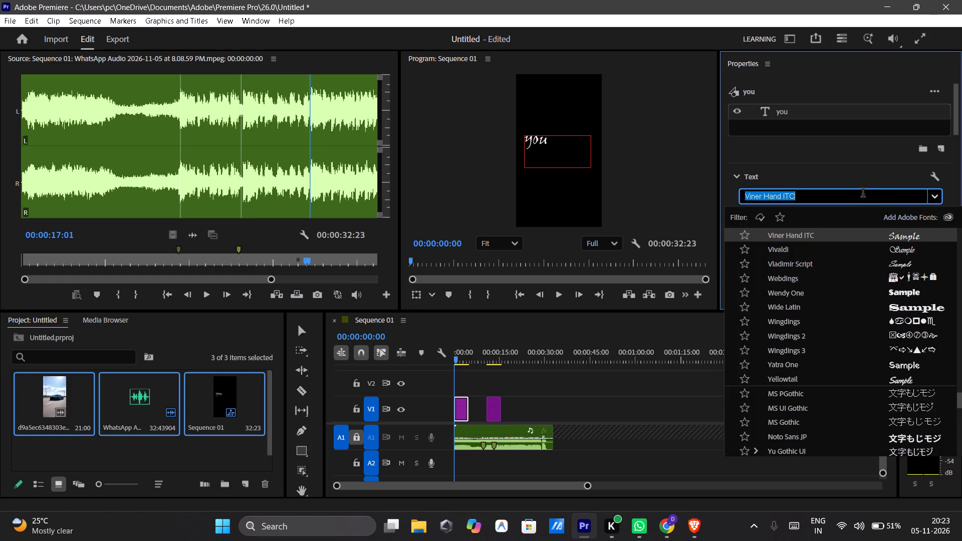
key(BackSpace)
key(e)
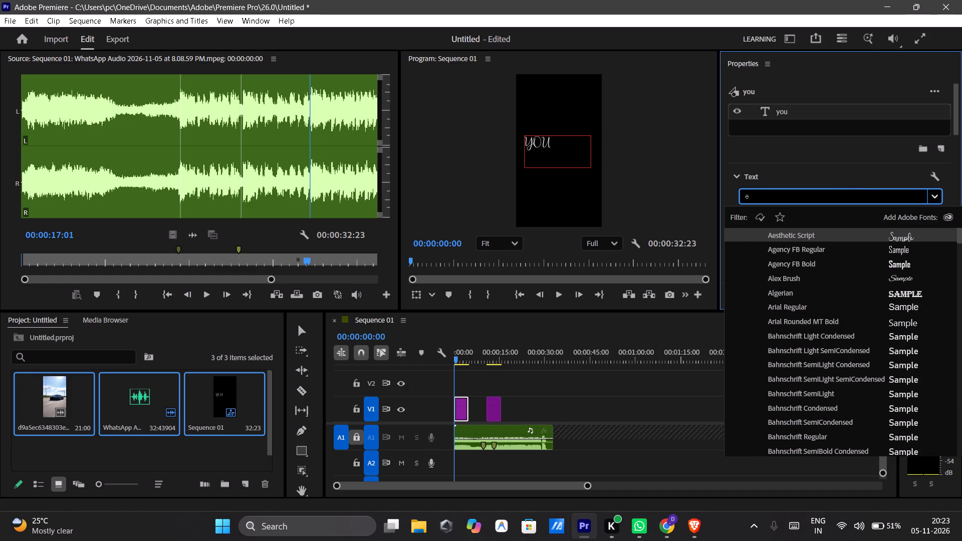
text(le)
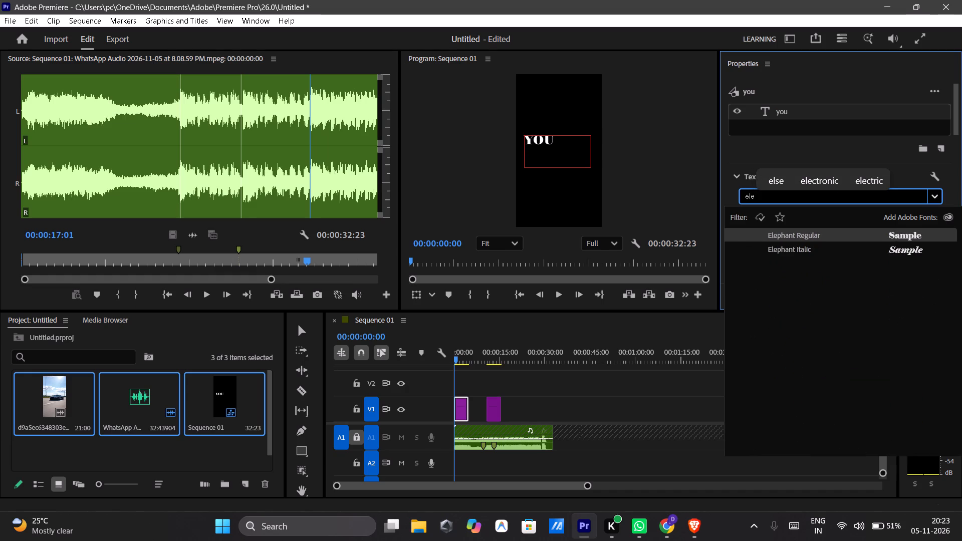
click(829, 235)
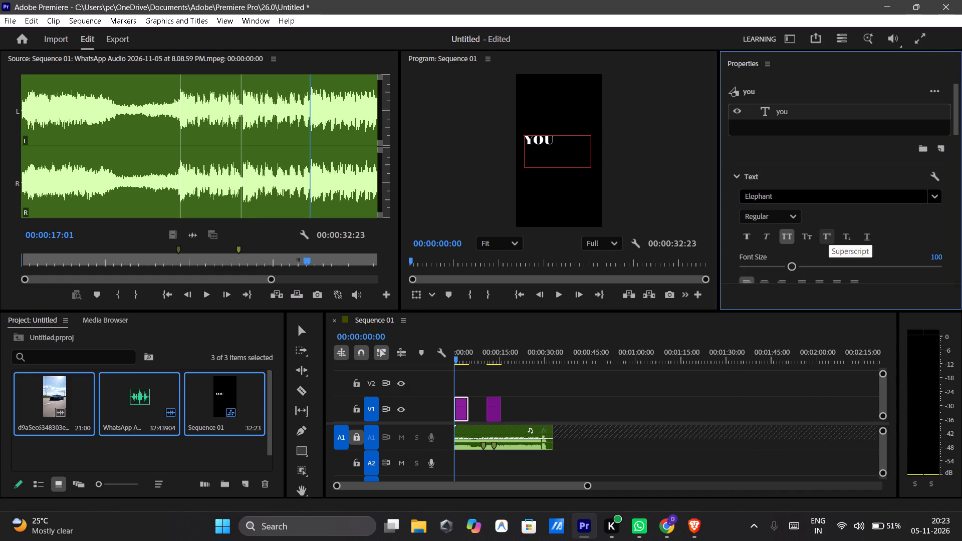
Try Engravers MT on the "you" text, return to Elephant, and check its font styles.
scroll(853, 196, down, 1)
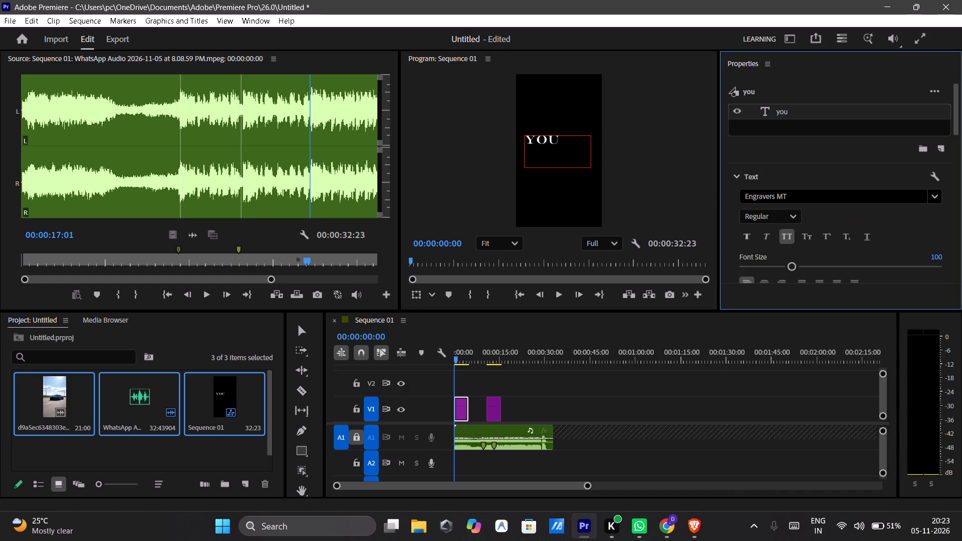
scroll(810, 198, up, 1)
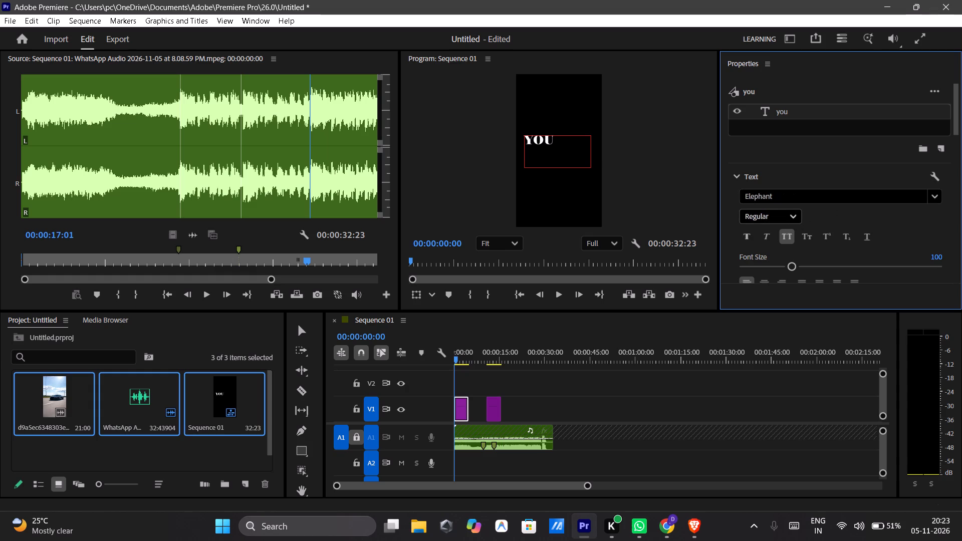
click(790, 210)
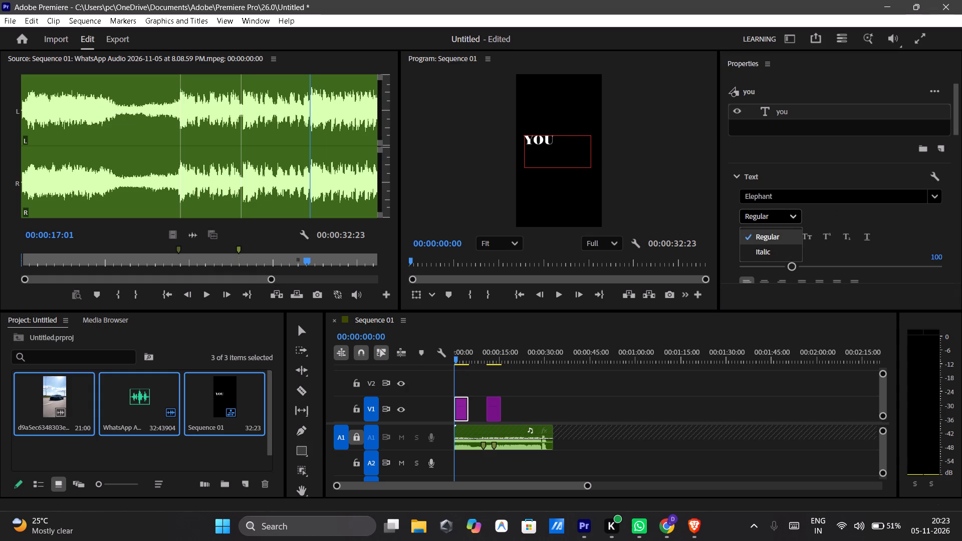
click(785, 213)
Examine the spacing, appearance, and align and transform settings of the "you" text layer.
scroll(871, 211, down, 3)
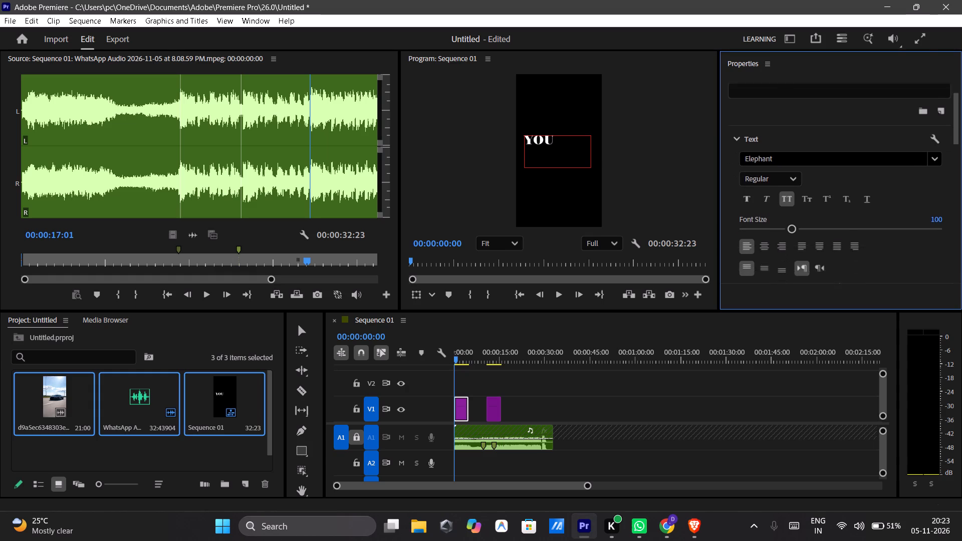
scroll(869, 216, down, 9)
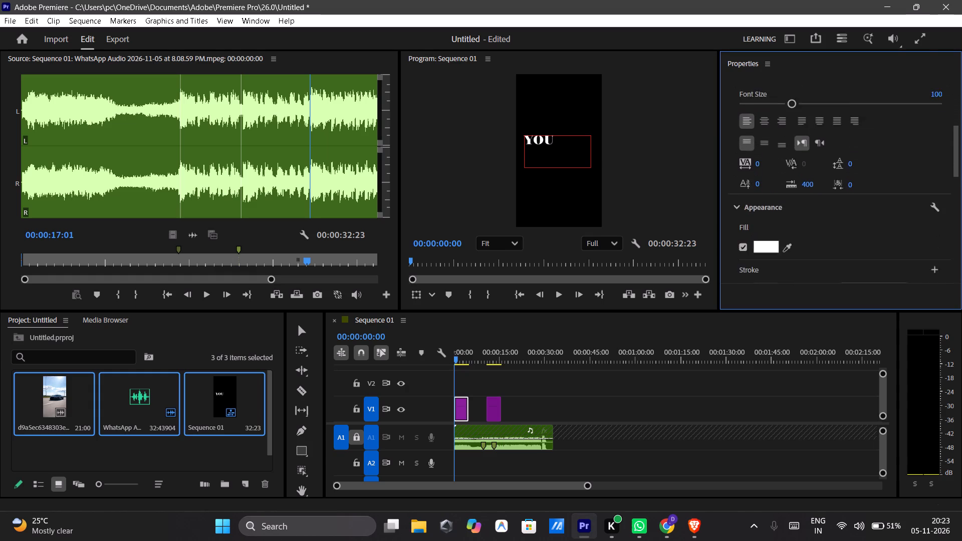
scroll(869, 216, down, 19)
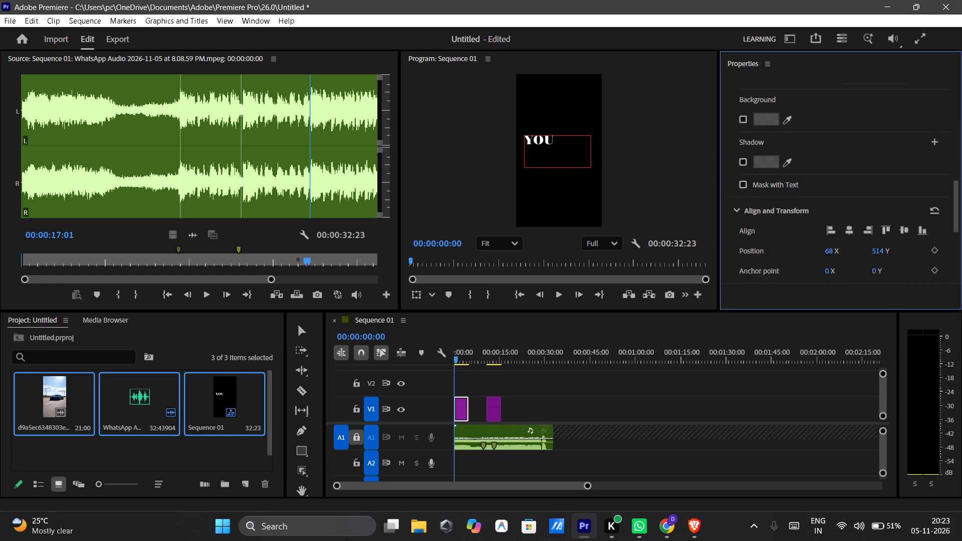
scroll(868, 216, down, 1)
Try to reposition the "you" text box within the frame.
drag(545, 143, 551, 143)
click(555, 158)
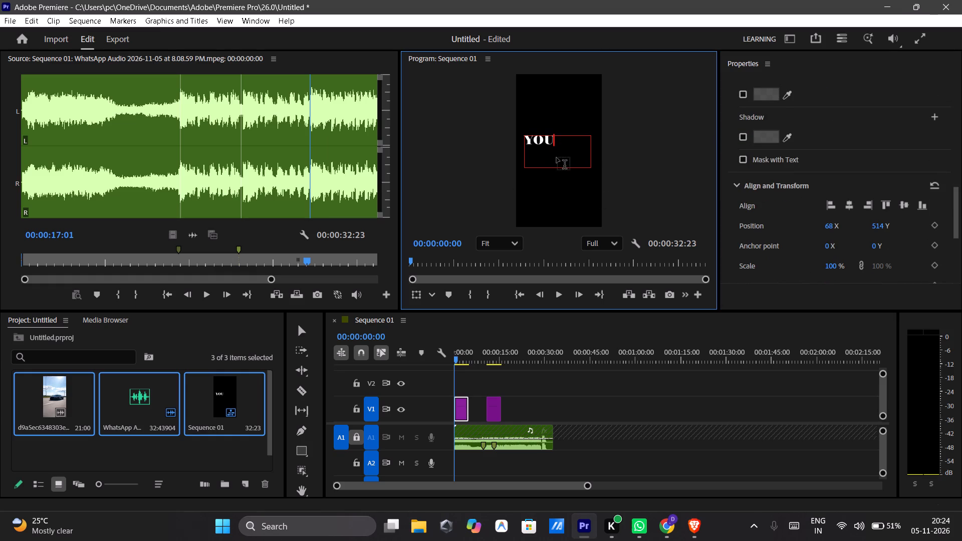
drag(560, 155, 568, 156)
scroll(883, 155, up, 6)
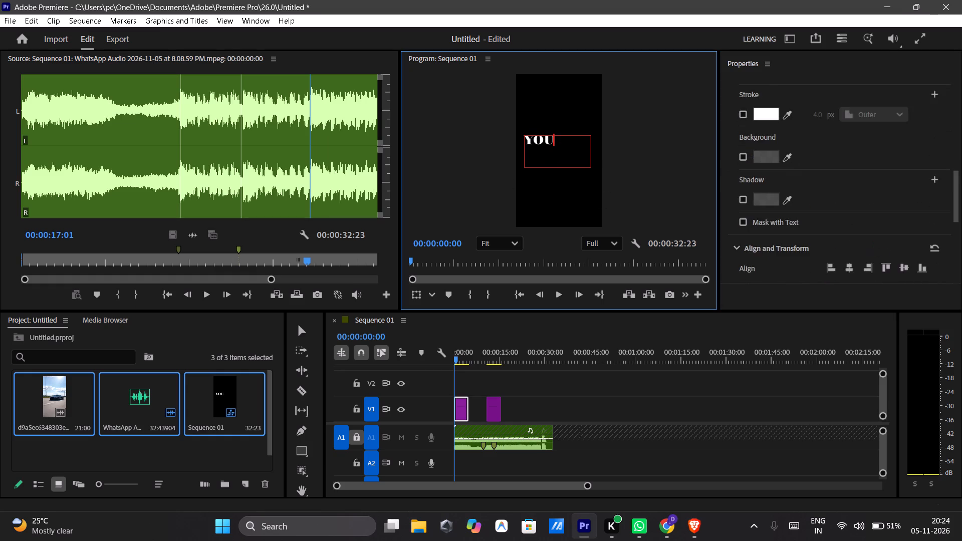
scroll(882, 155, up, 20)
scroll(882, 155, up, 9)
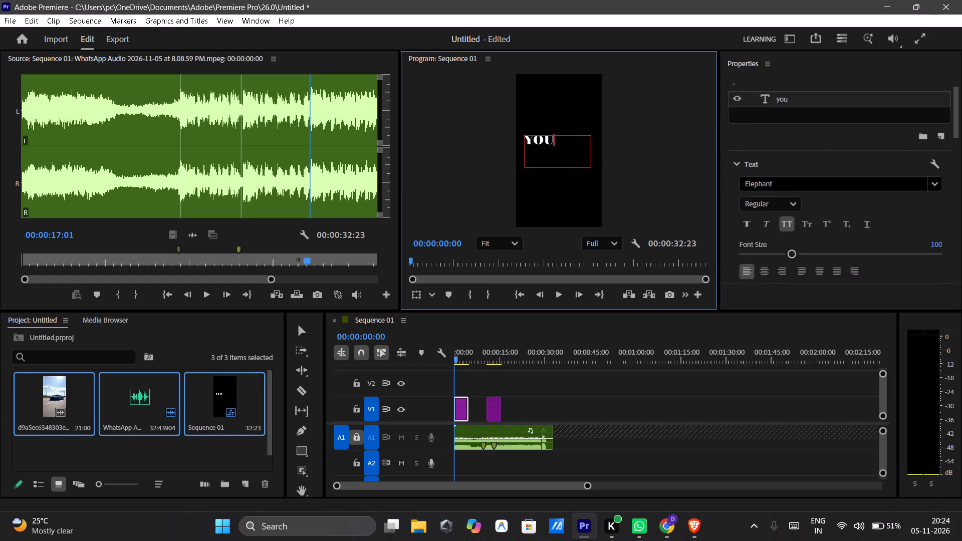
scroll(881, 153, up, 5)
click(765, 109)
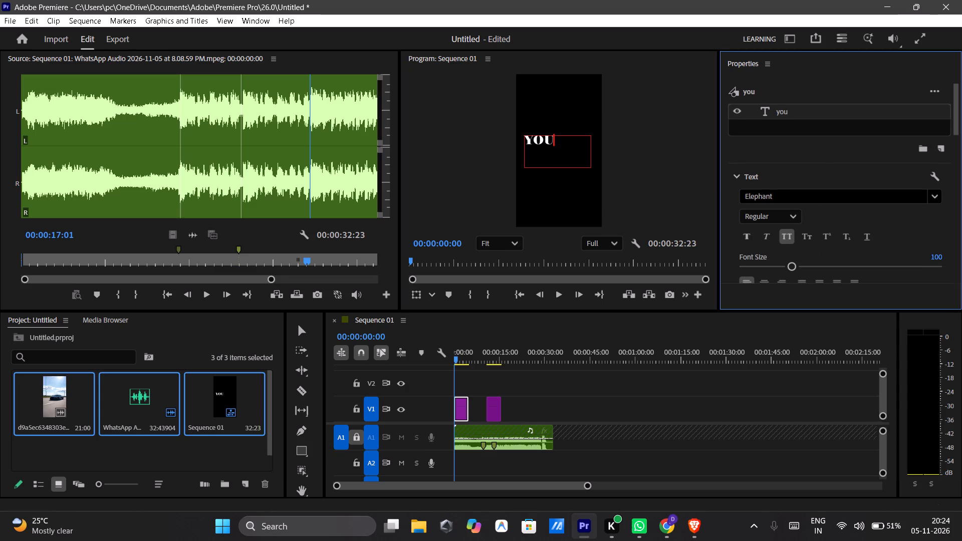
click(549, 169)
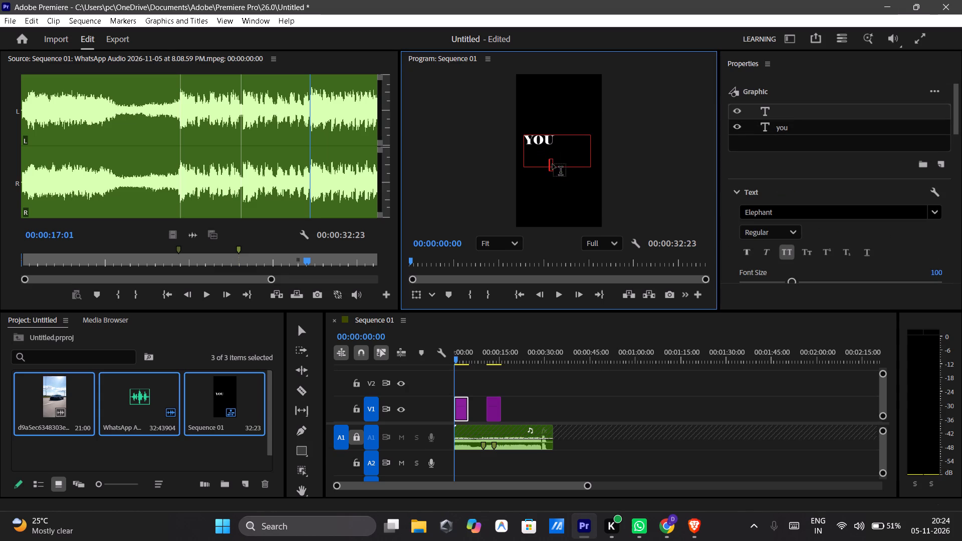
Clear the "you" text layer and the empty text layer from the opening graphic on V1.
right_click(775, 129)
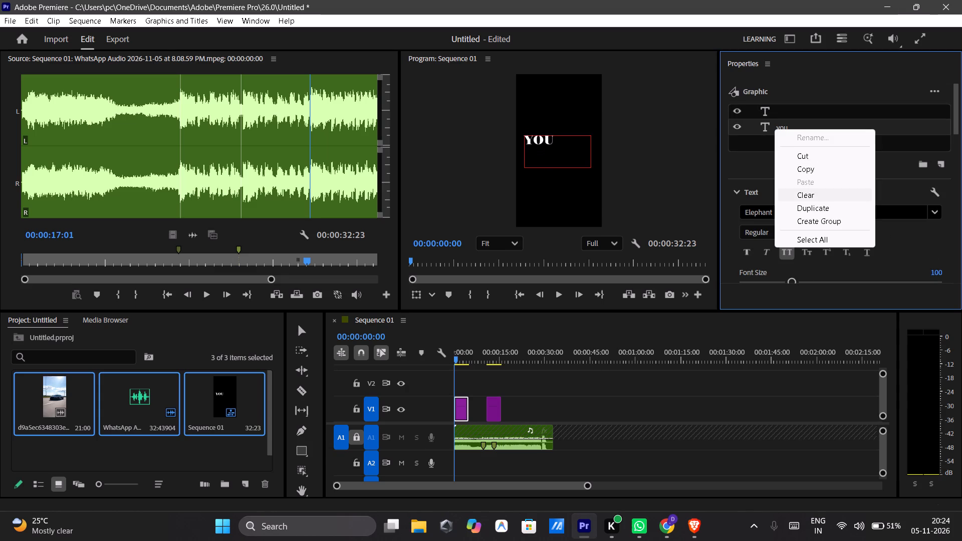
click(814, 196)
click(775, 113)
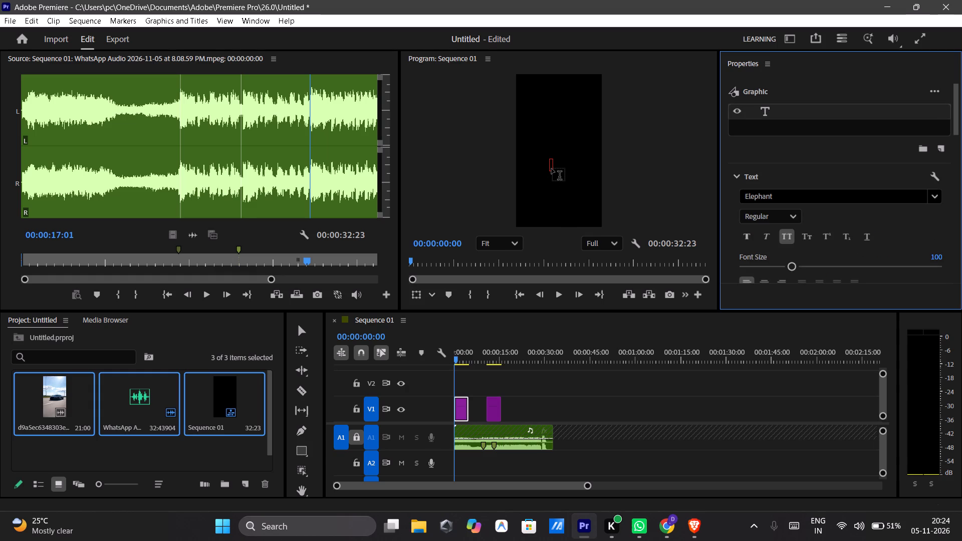
drag(552, 169, 557, 168)
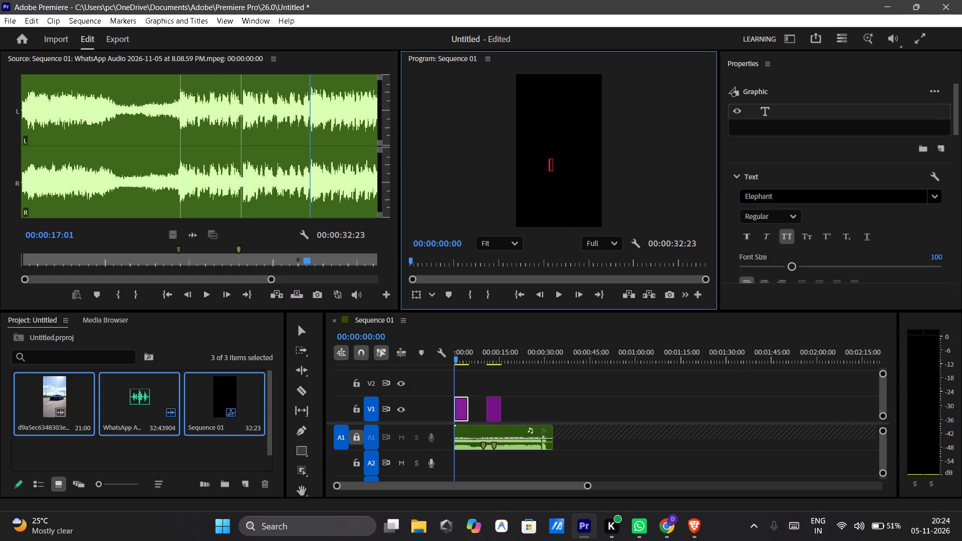
right_click(857, 109)
click(894, 174)
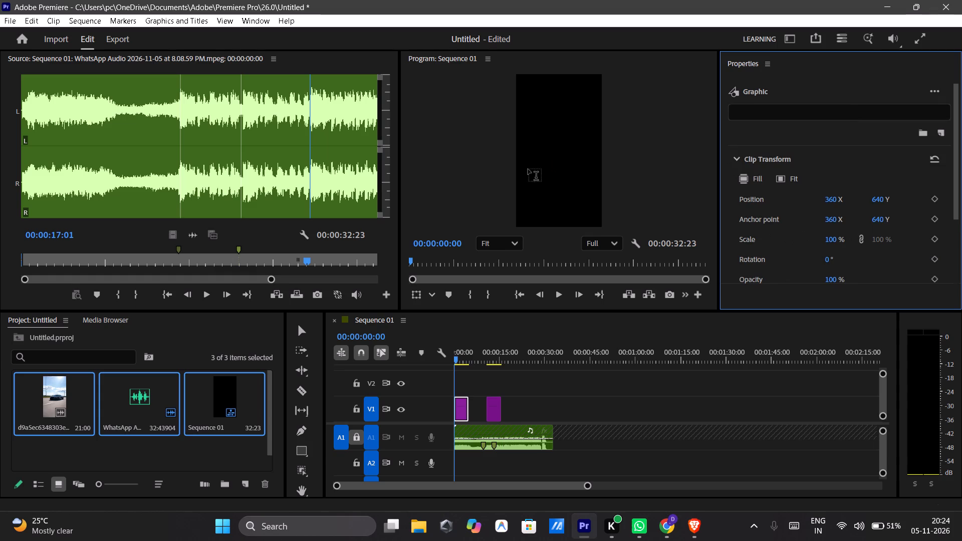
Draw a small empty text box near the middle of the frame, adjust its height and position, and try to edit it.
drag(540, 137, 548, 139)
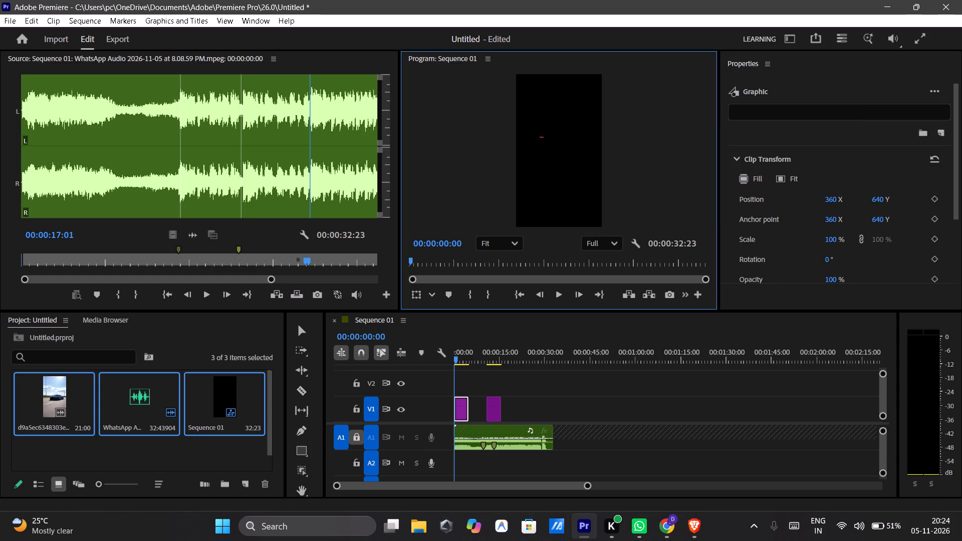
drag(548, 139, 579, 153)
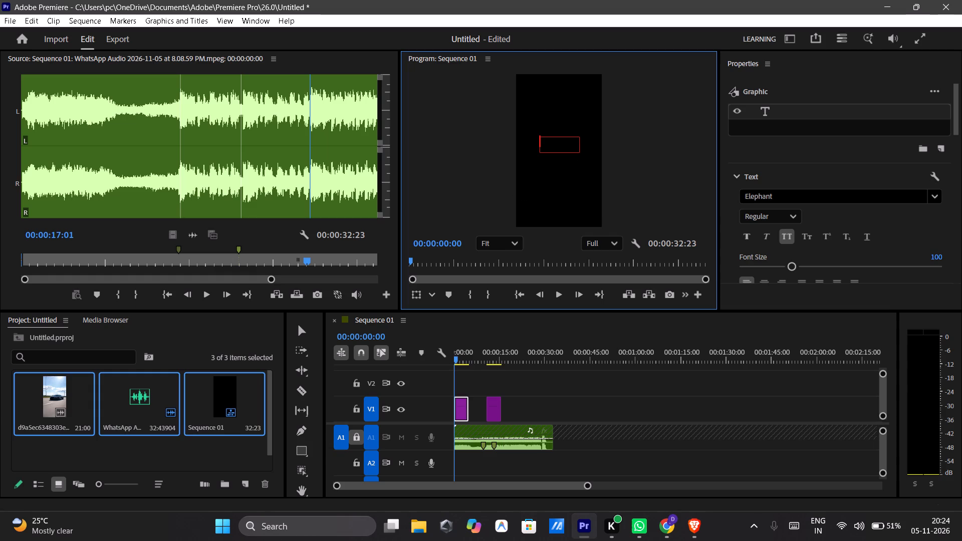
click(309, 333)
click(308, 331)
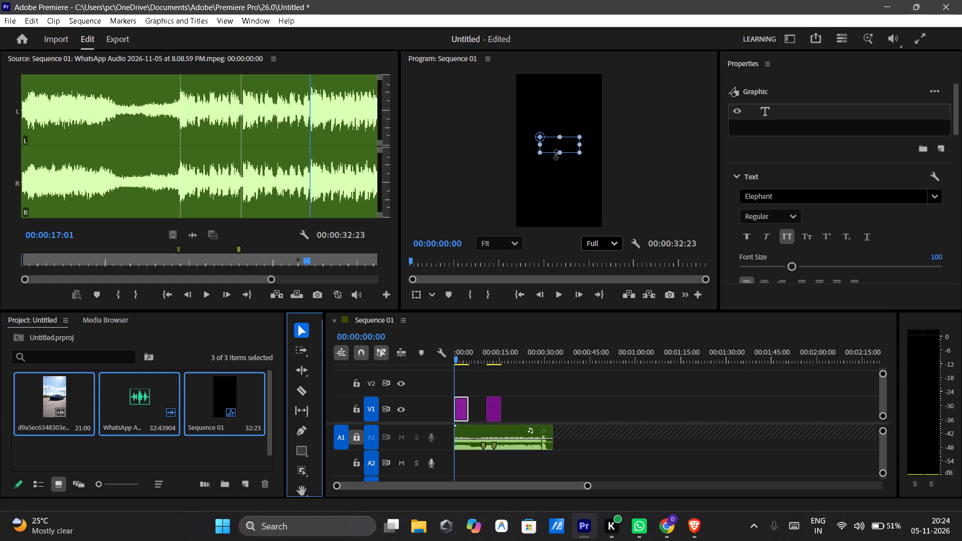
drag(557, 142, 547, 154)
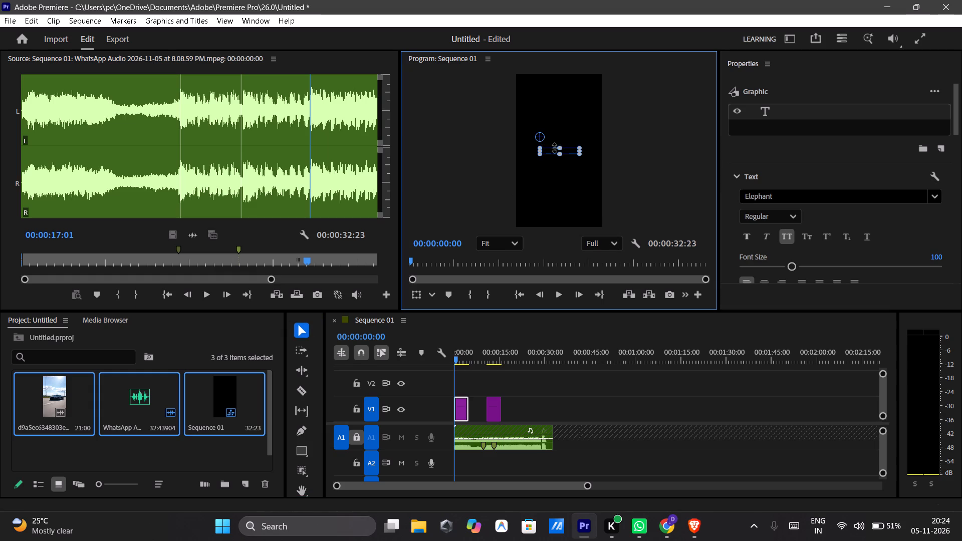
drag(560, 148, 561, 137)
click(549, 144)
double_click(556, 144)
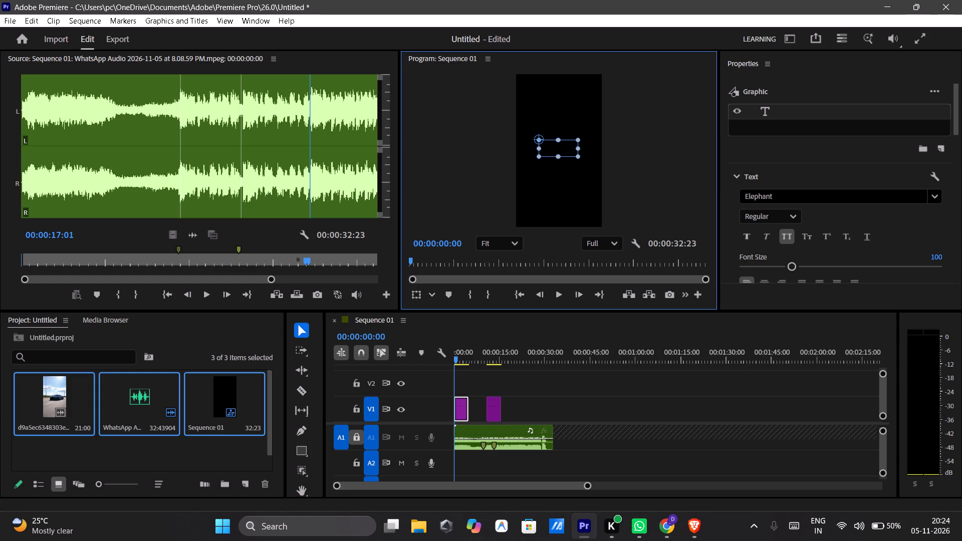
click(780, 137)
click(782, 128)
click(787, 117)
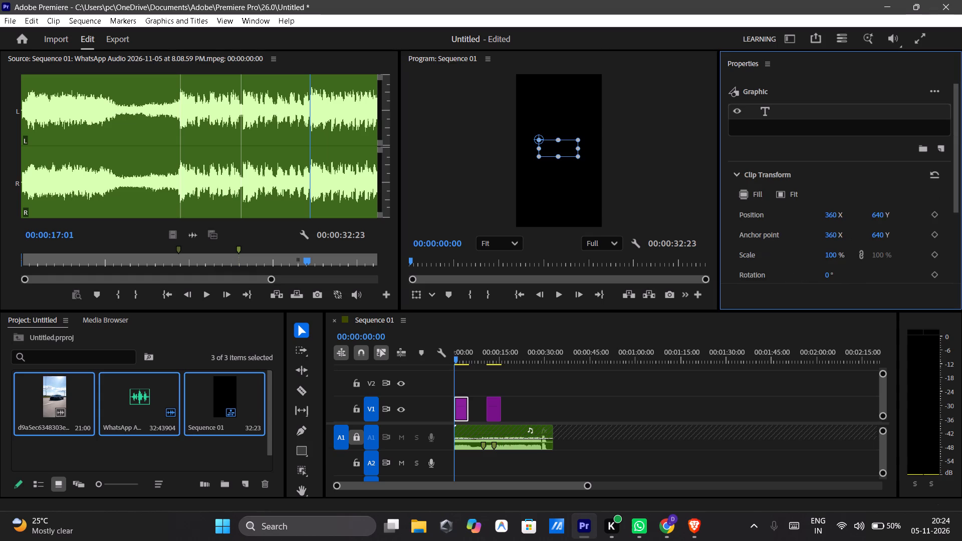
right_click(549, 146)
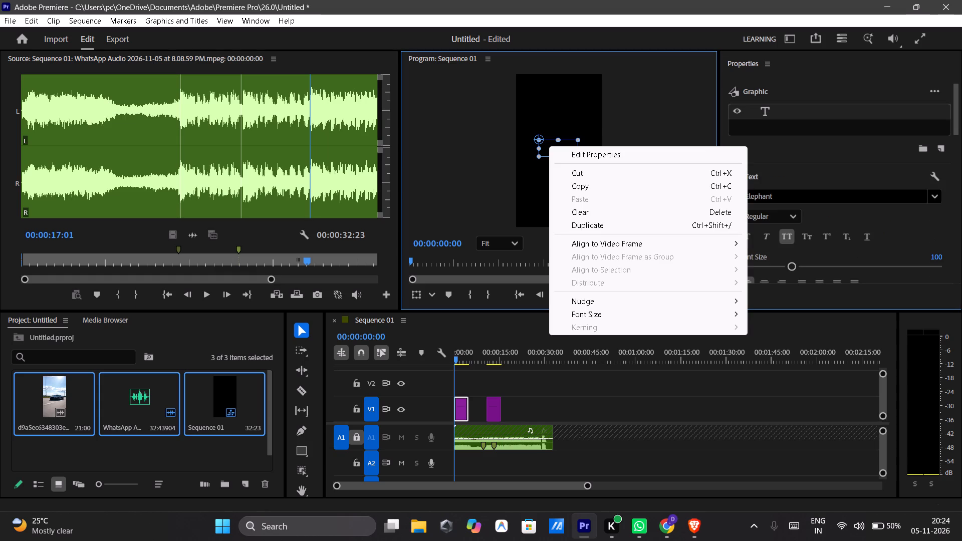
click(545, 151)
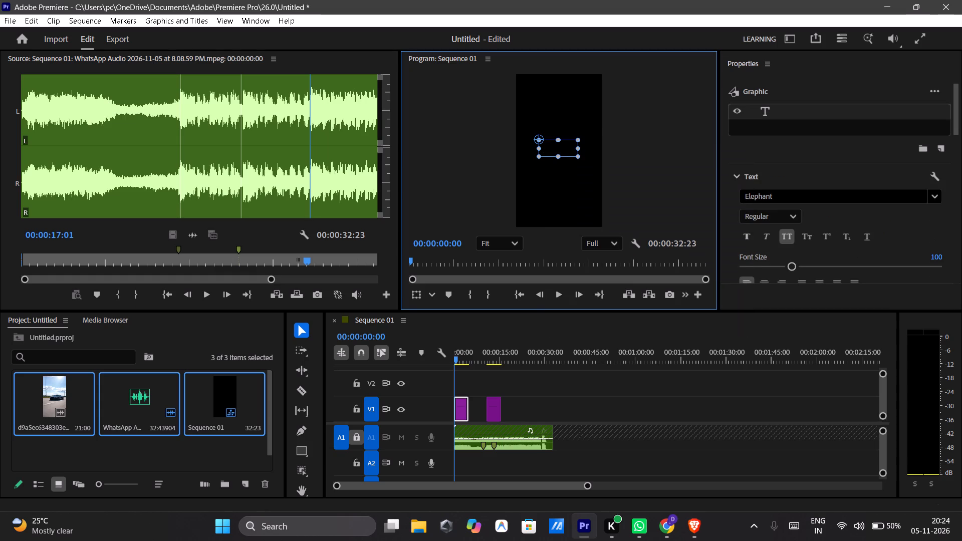
Add a new text layer and place it, slightly enlarged, across the middle of the frame.
key(ctrl+t)
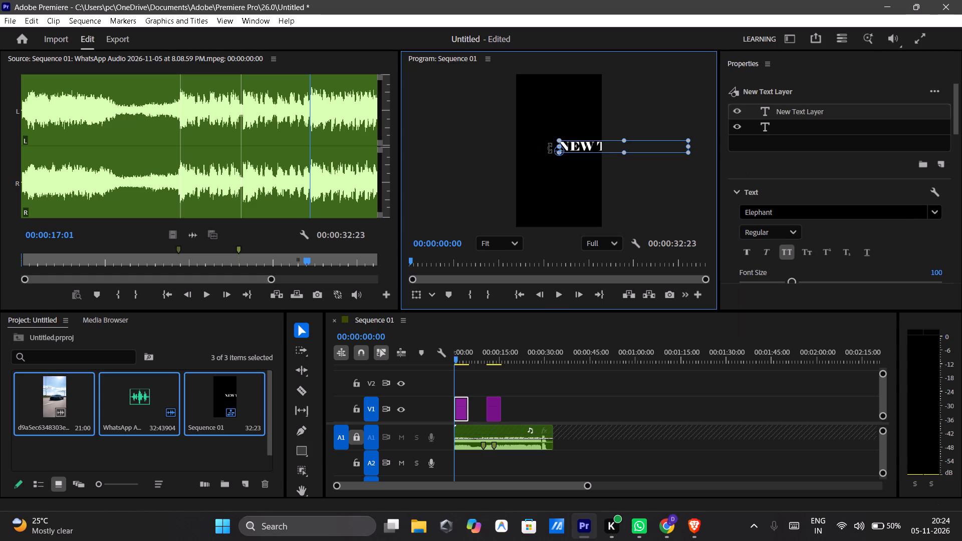
drag(600, 144, 545, 148)
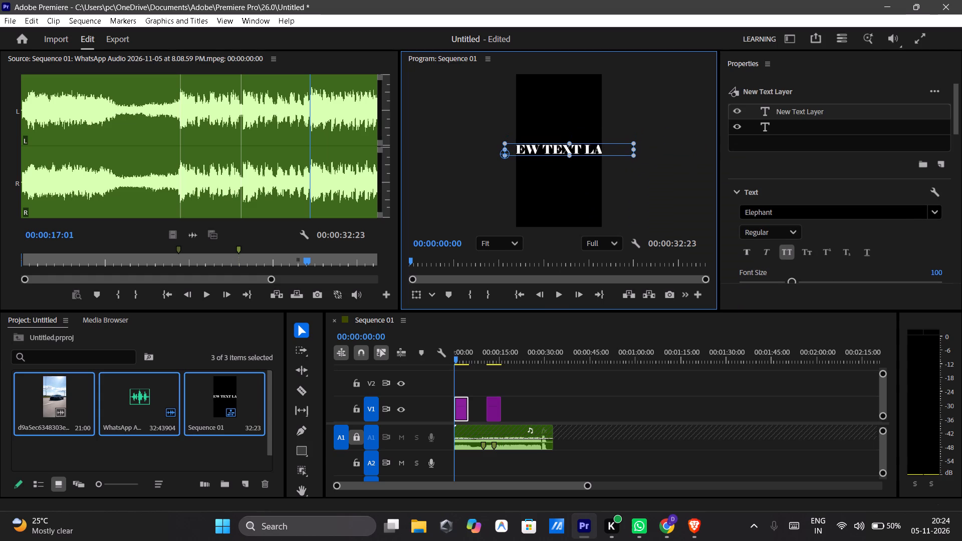
drag(633, 158, 574, 153)
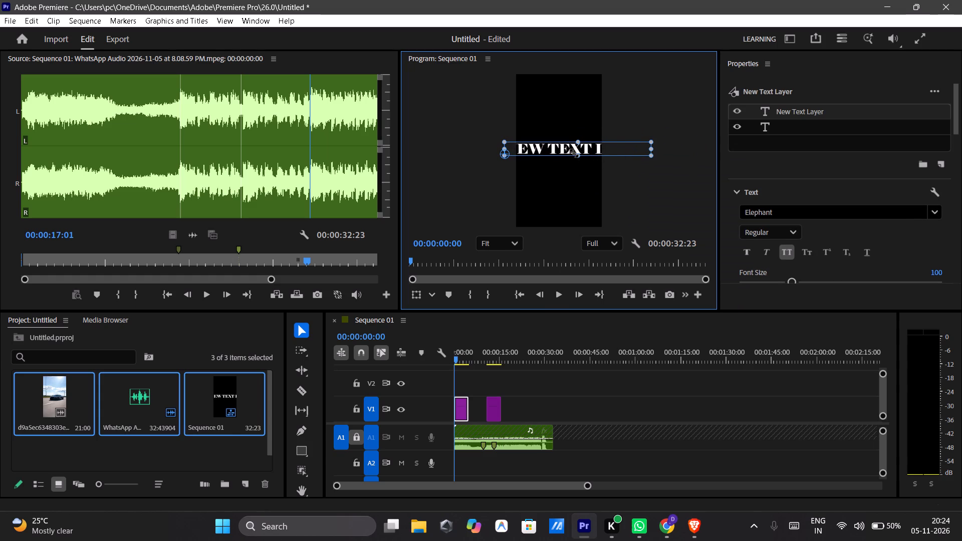
drag(574, 153, 583, 156)
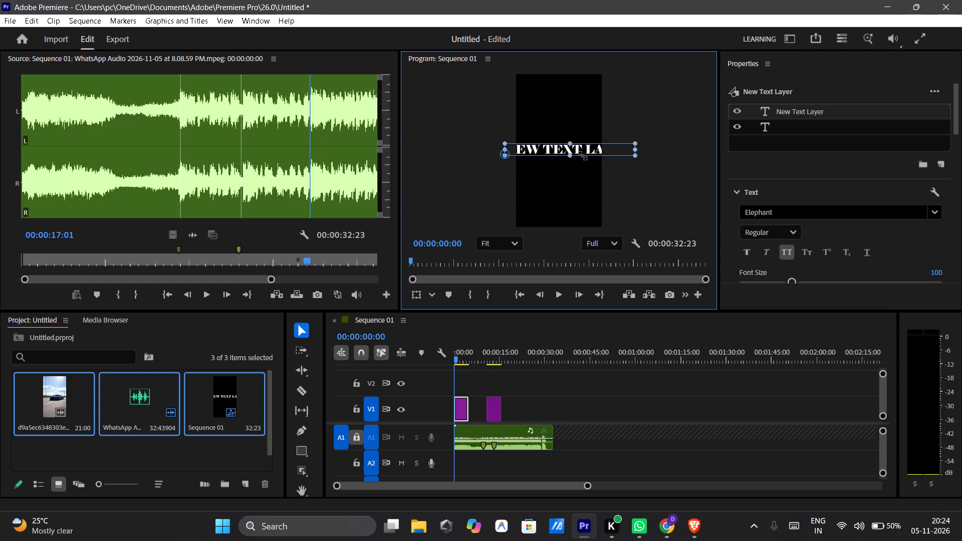
drag(583, 156, 593, 164)
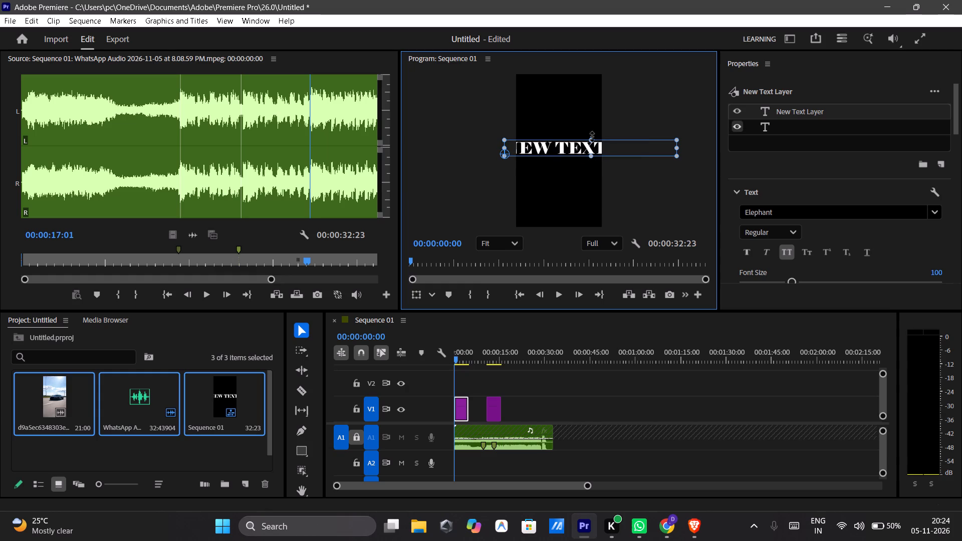
click(581, 152)
click(582, 147)
Clear the empty text layer beneath New Text Layer in the graphic.
right_click(763, 129)
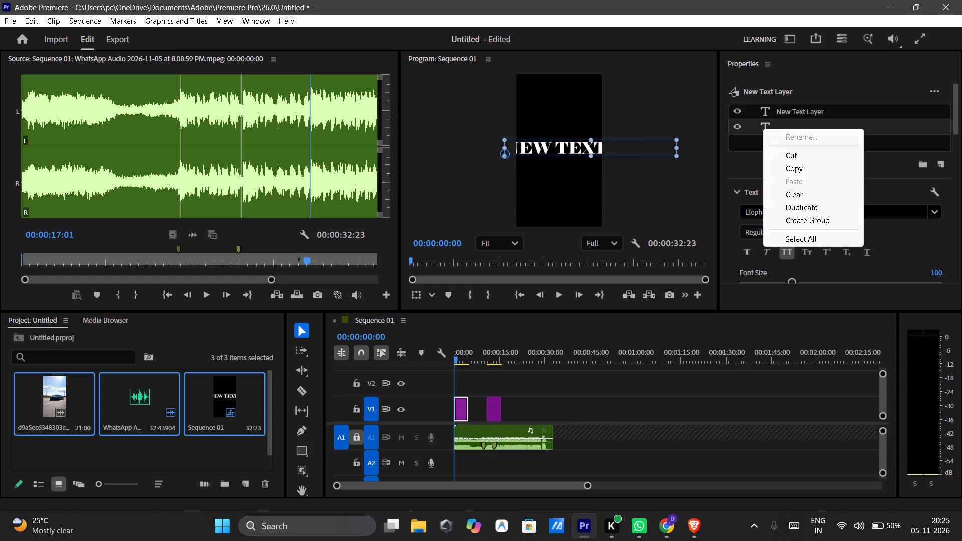
click(795, 195)
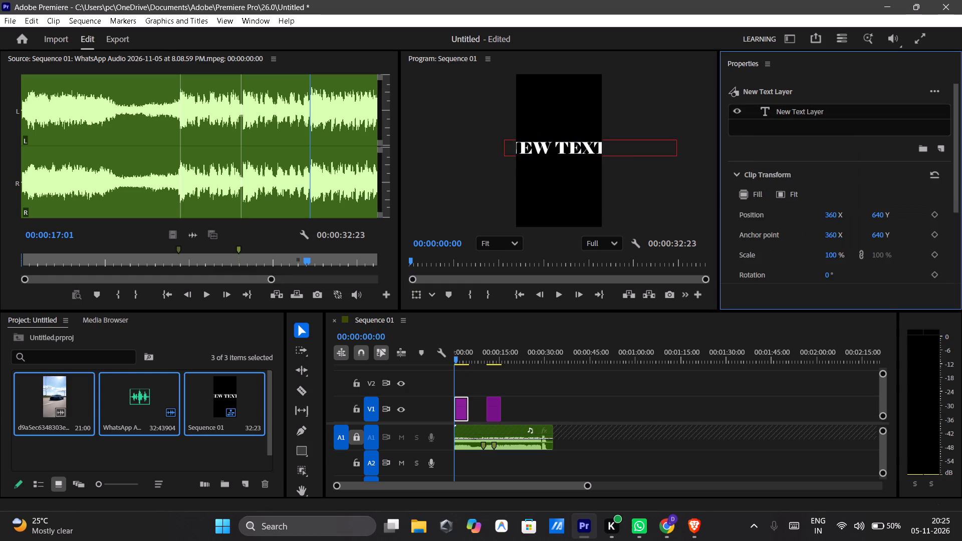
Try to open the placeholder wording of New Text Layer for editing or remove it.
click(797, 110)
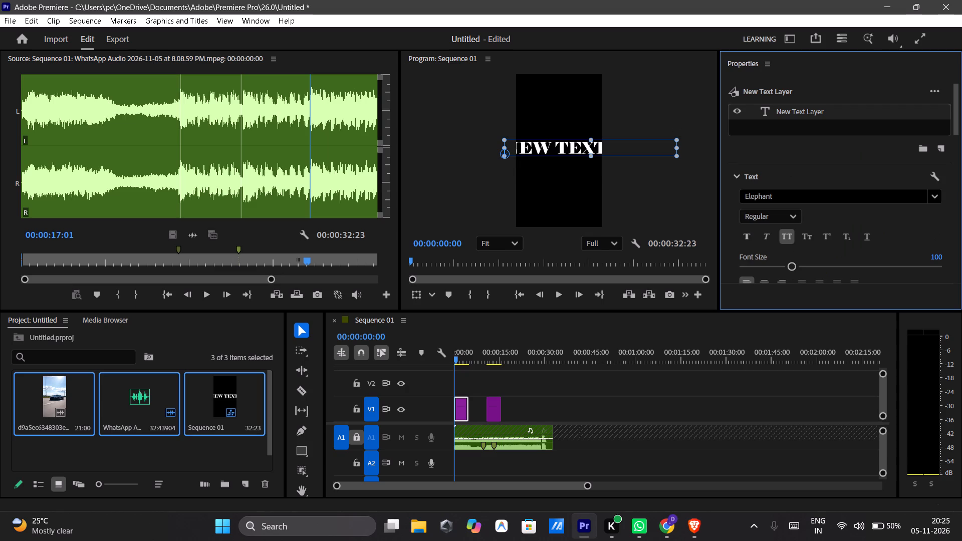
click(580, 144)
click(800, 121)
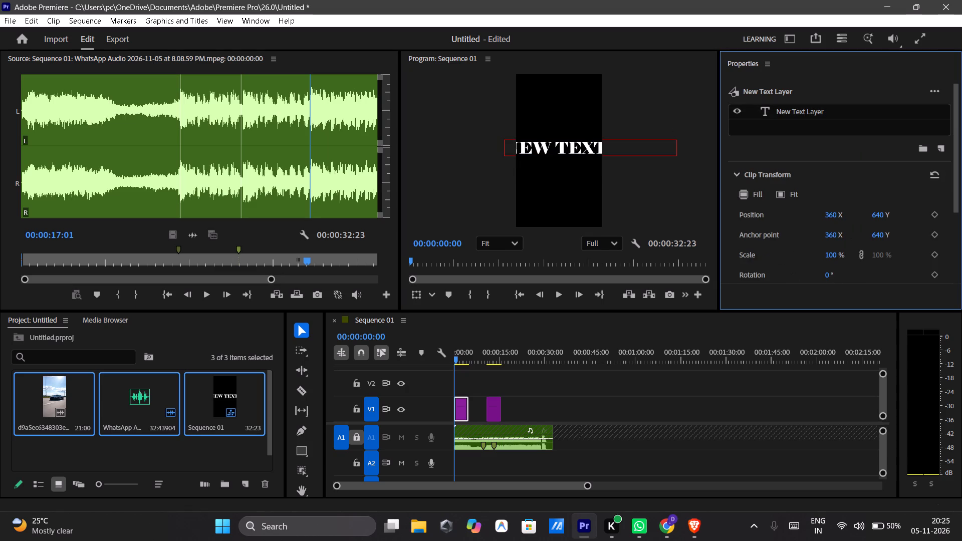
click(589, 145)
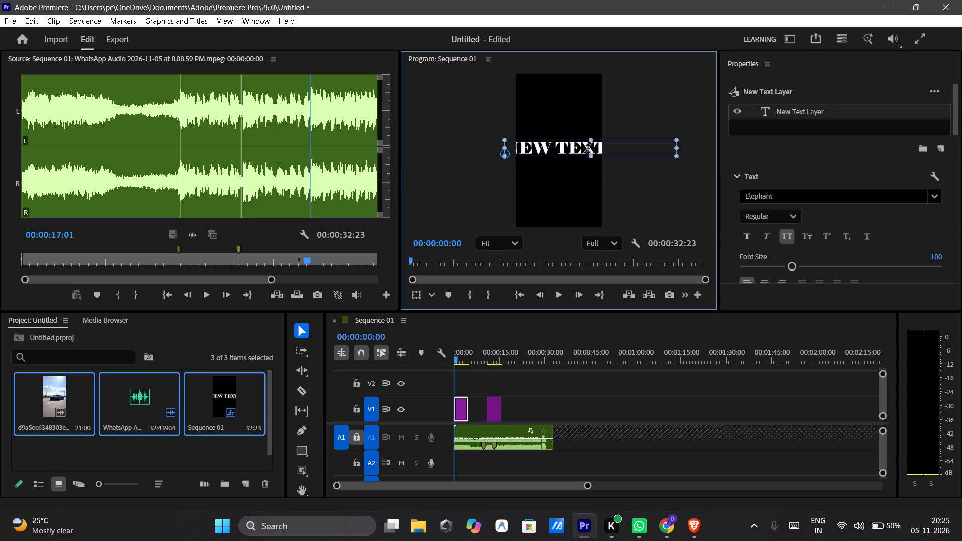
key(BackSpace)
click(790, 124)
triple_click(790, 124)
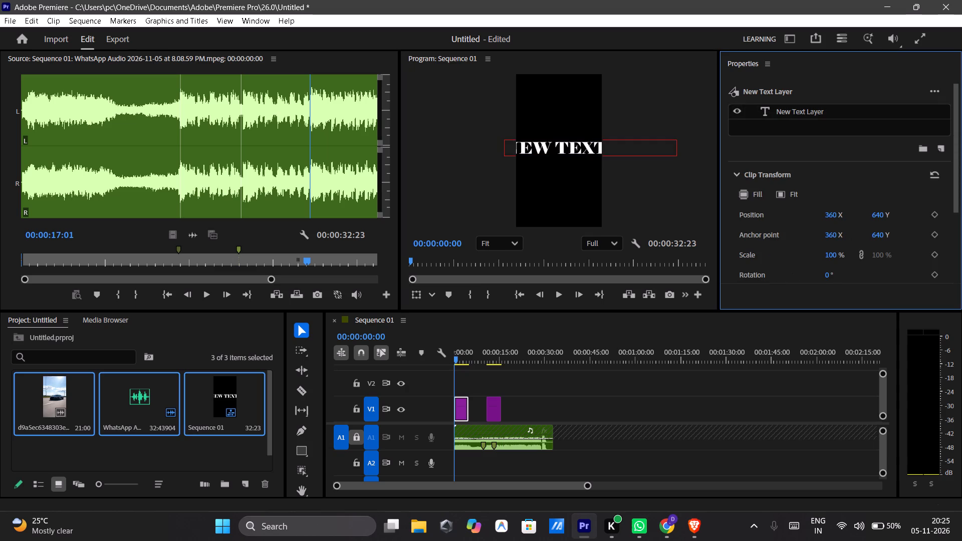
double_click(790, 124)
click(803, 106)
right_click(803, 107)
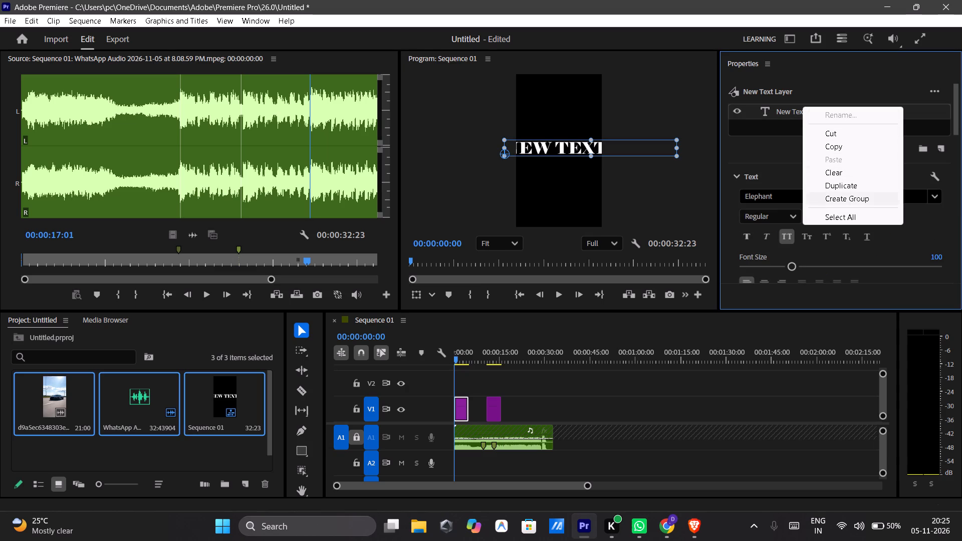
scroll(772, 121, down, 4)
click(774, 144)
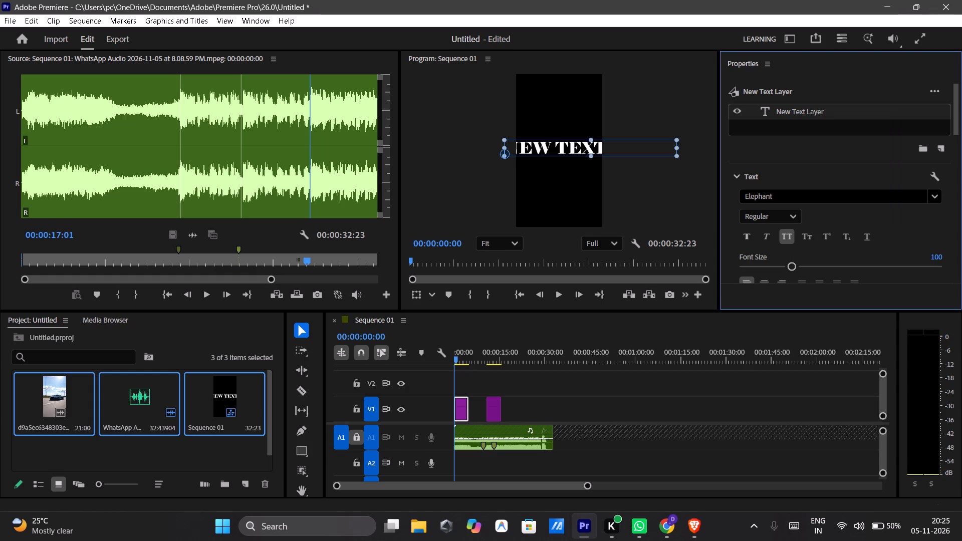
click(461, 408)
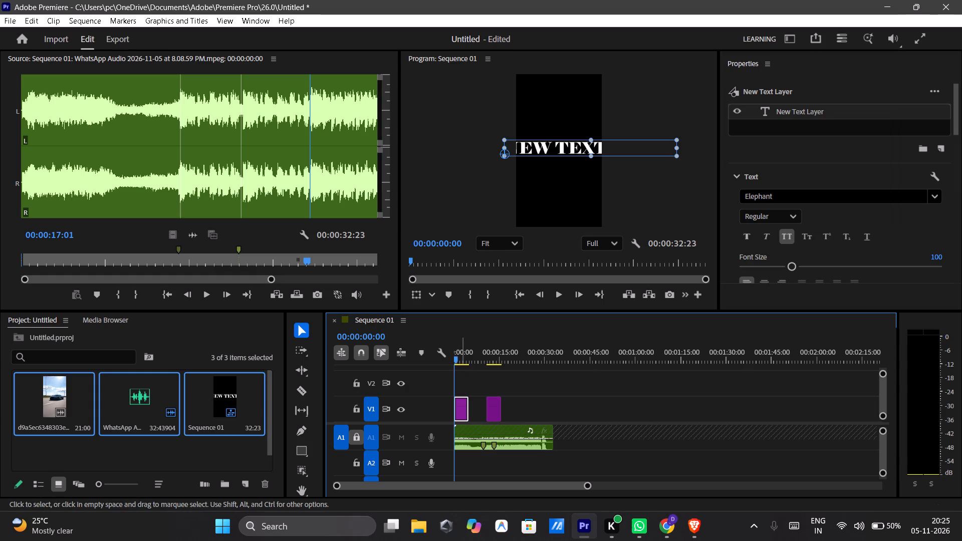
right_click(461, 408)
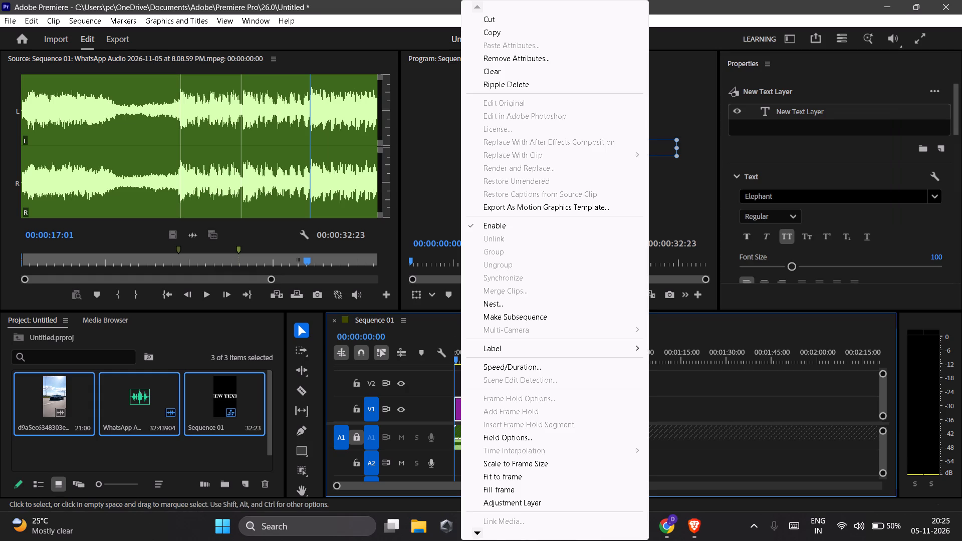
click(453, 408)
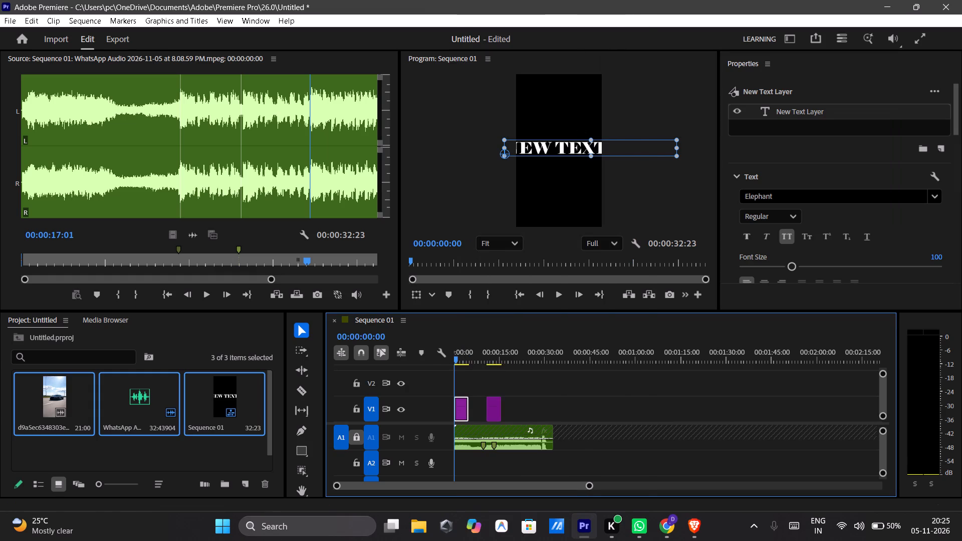
Replace the placeholder wording of New Text Layer with "you".
click(577, 148)
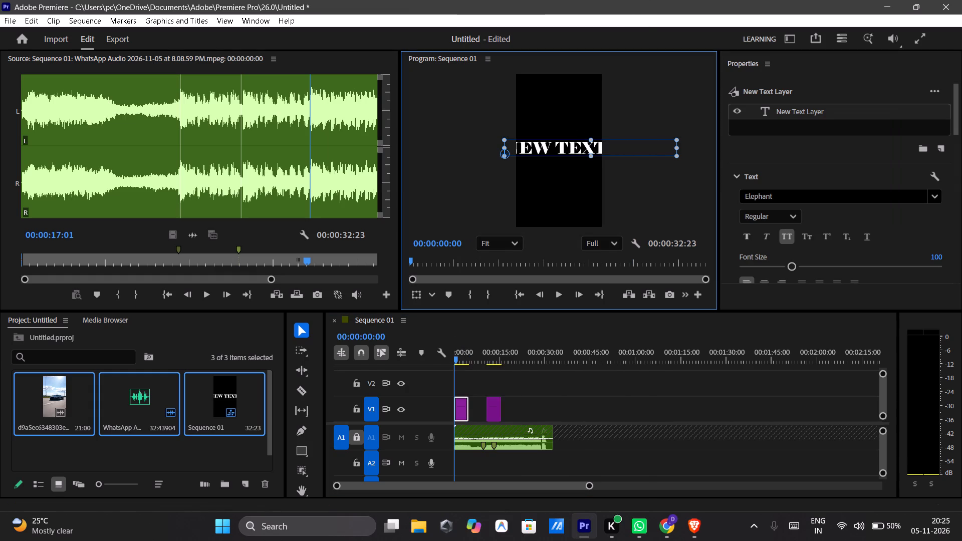
click(302, 336)
click(302, 330)
click(302, 330)
click(302, 330)
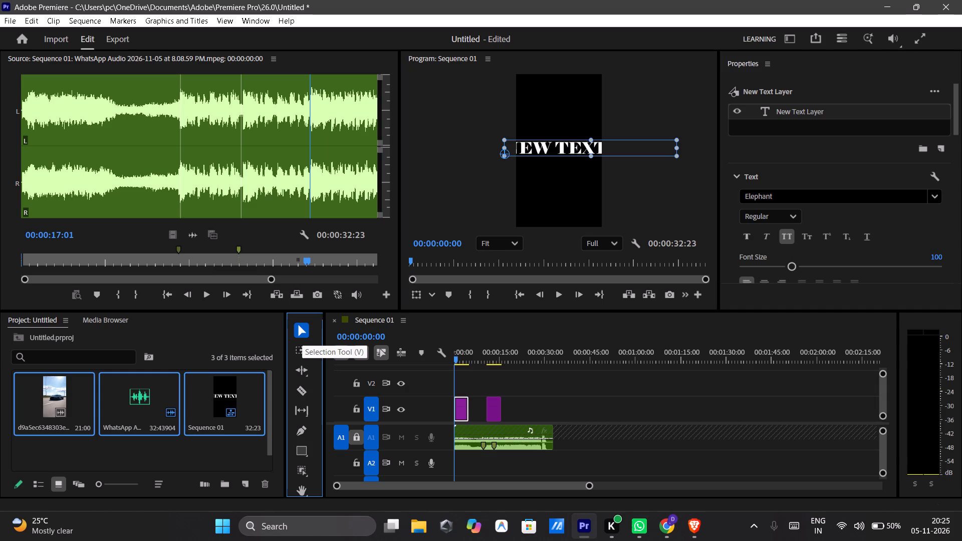
double_click(552, 145)
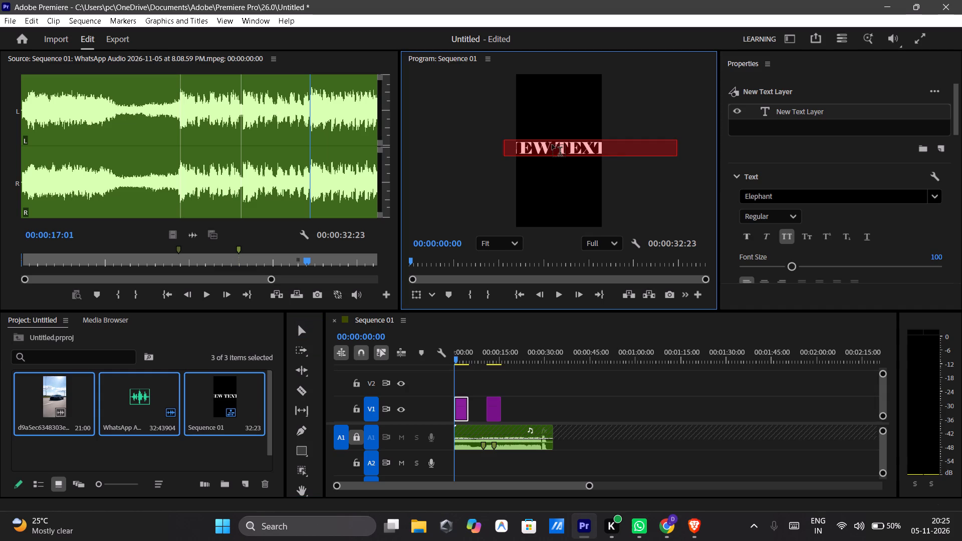
click(558, 145)
click(558, 145)
click(617, 146)
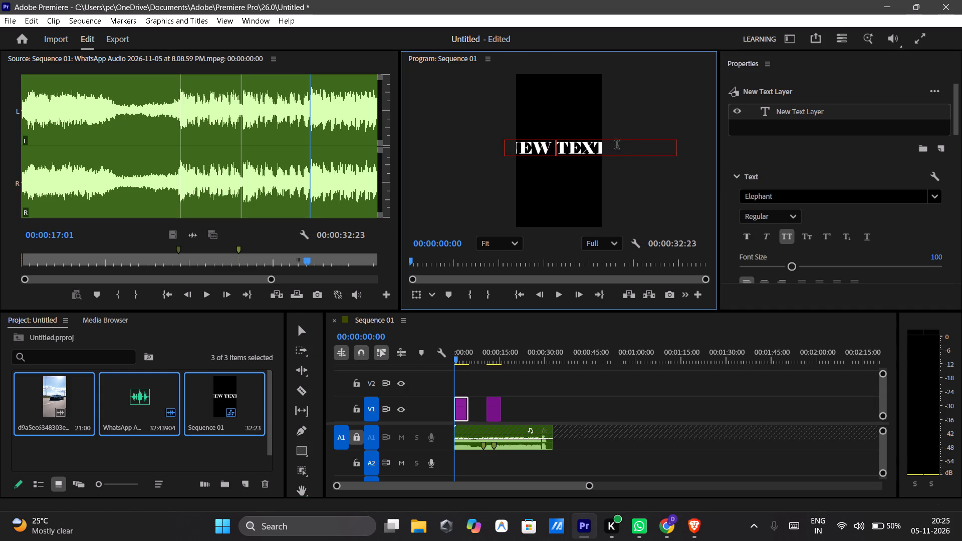
key(BackSpace)
key(BackSpace)
key(BackSpace)
key(BackSpace)
key(BackSpace)
key(BackSpace)
key(BackSpace)
key(BackSpace)
key(BackSpace)
key(BackSpace)
key(BackSpace)
key(BackSpace)
key(BackSpace)
key(BackSpace)
key(BackSpace)
key(BackSpace)
key(BackSpace)
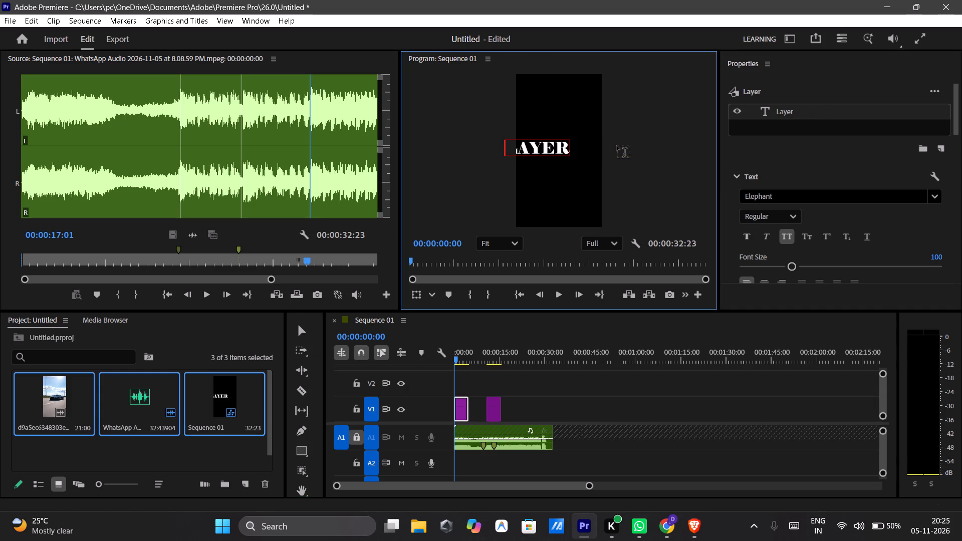
click(568, 143)
click(568, 145)
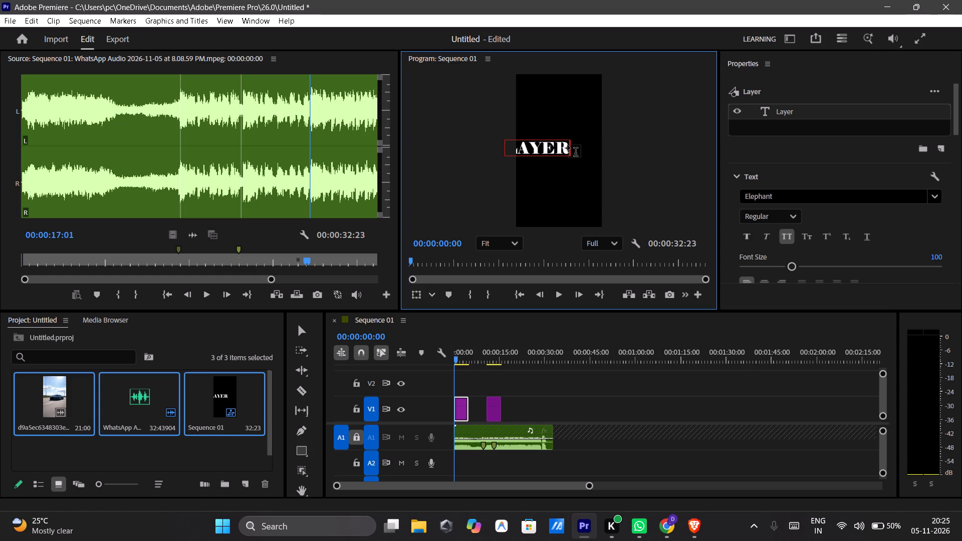
click(568, 145)
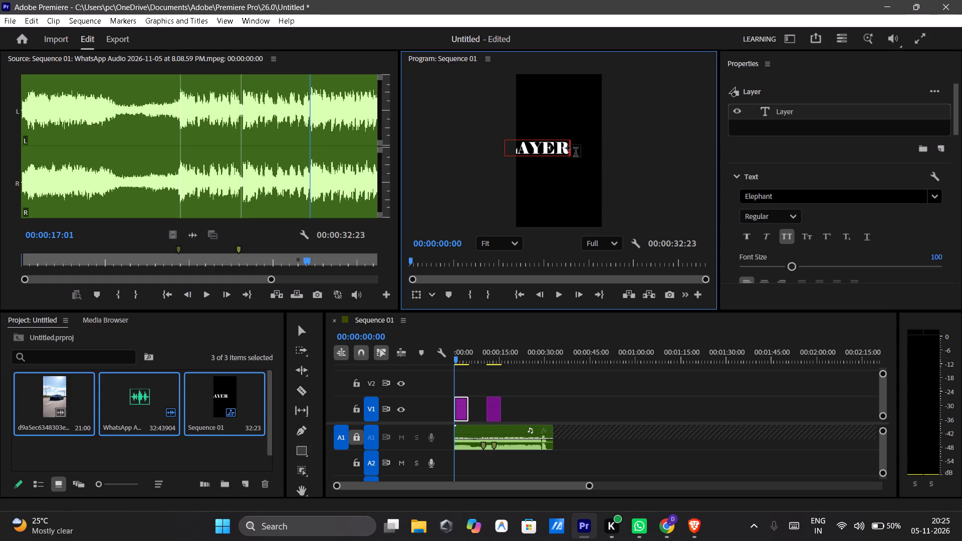
click(568, 145)
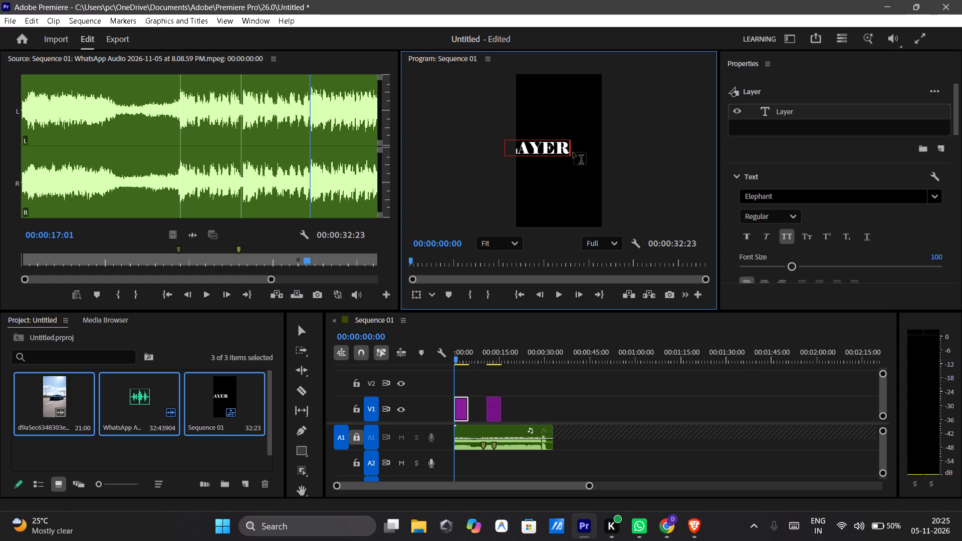
click(556, 147)
click(564, 147)
key(BackSpace)
key(BackSpace)
key(BackSpace)
key(BackSpace)
key(BackSpace)
key(BackSpace)
key(BackSpace)
key(BackSpace)
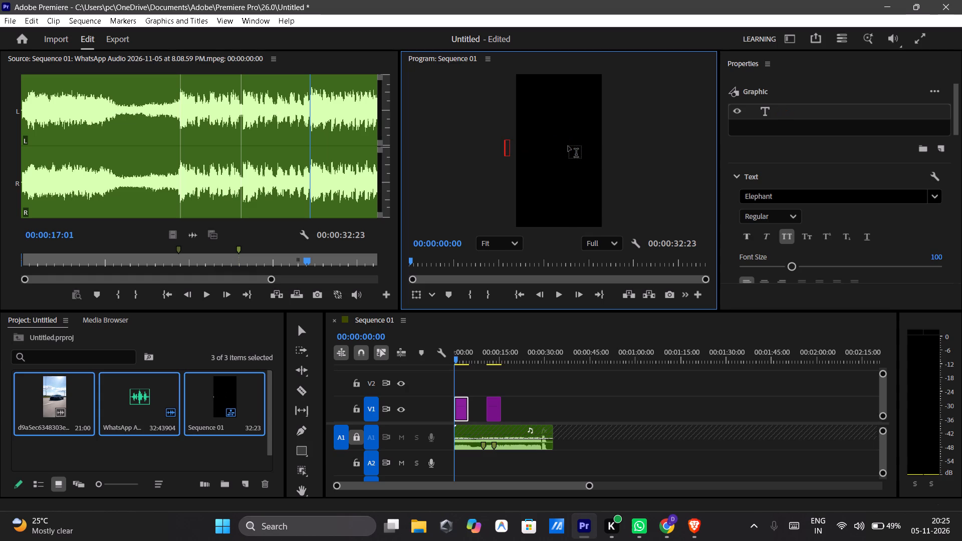
text(you)
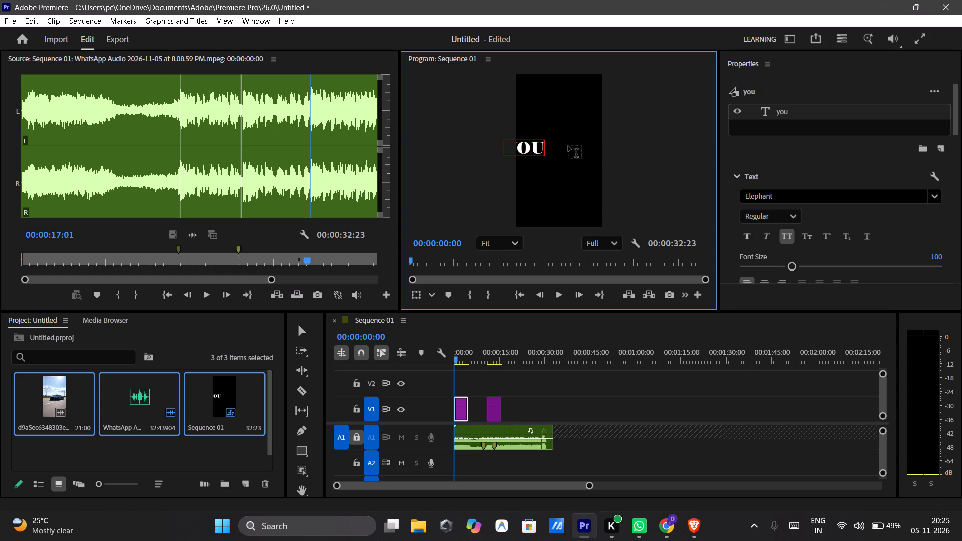
Enlarge the "you" text to about 191% scale and centre it in the frame, at about 113, 692.5.
click(302, 330)
drag(529, 151, 534, 149)
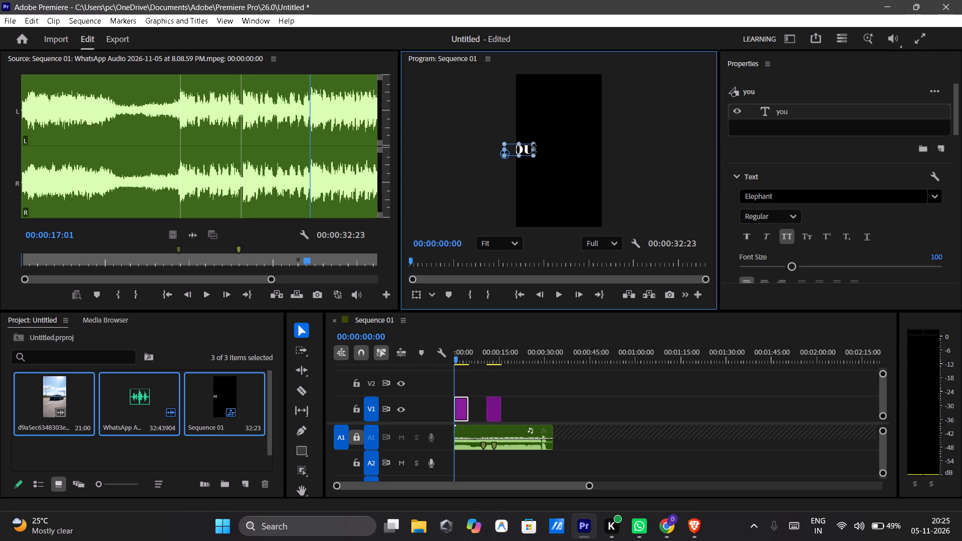
drag(534, 149, 513, 167)
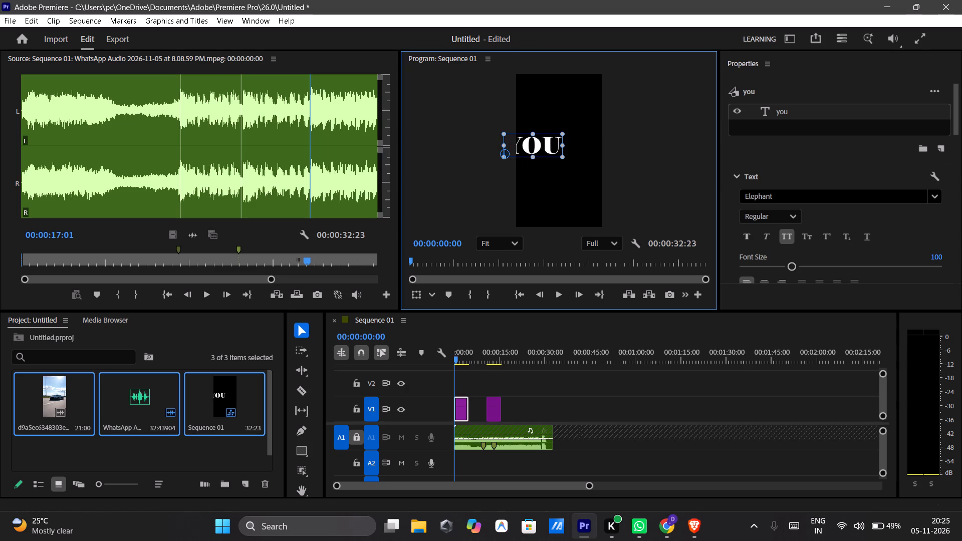
drag(535, 145, 558, 148)
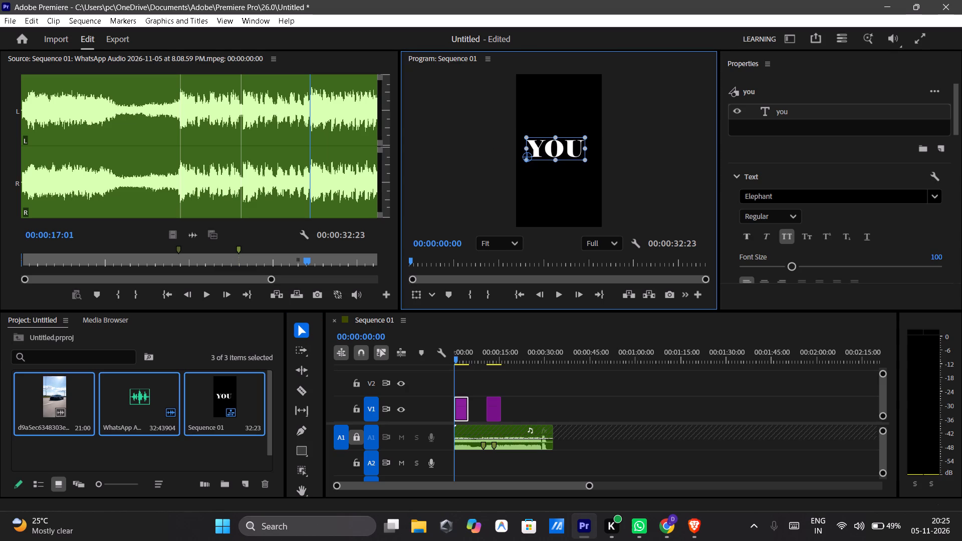
drag(558, 148, 560, 148)
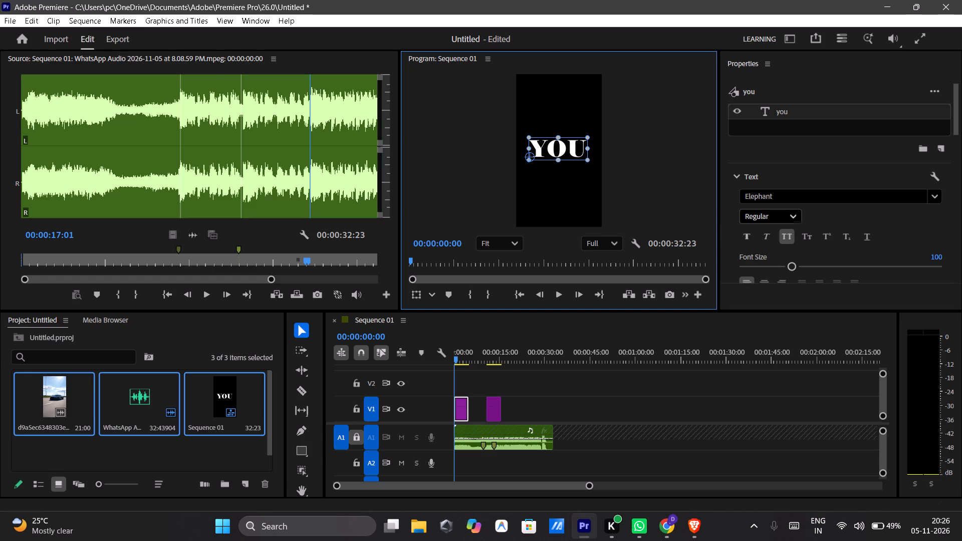
Play the opening seconds of Sequence 01 to preview the "you" text, and return the playhead to the start.
click(558, 292)
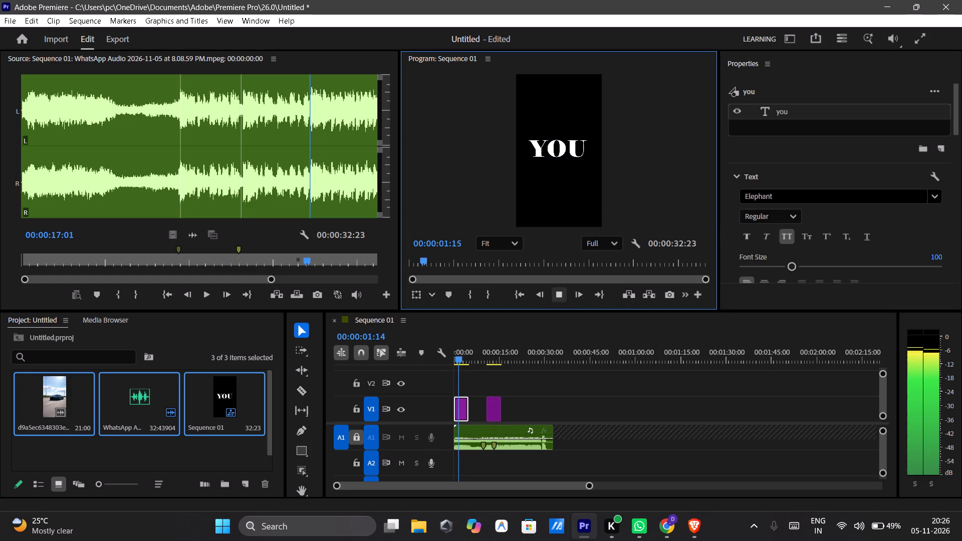
click(556, 299)
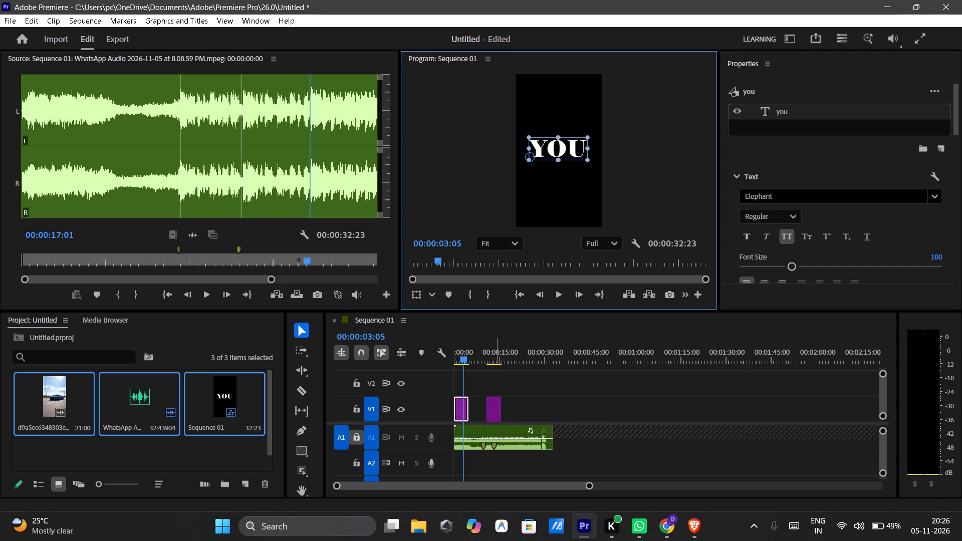
drag(464, 374, 424, 388)
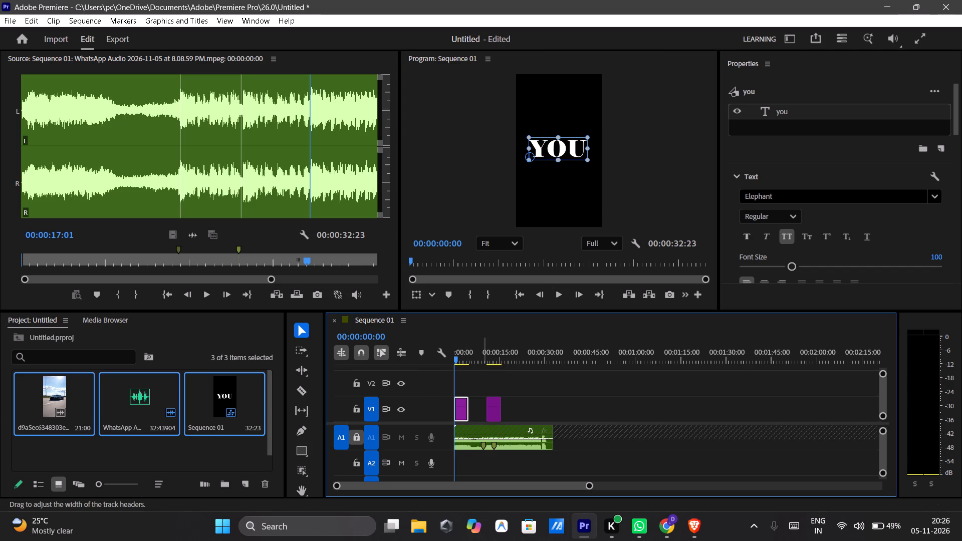
Look through the text, appearance, transform, linked style and responsive design properties of the "you" layer.
scroll(781, 198, down, 2)
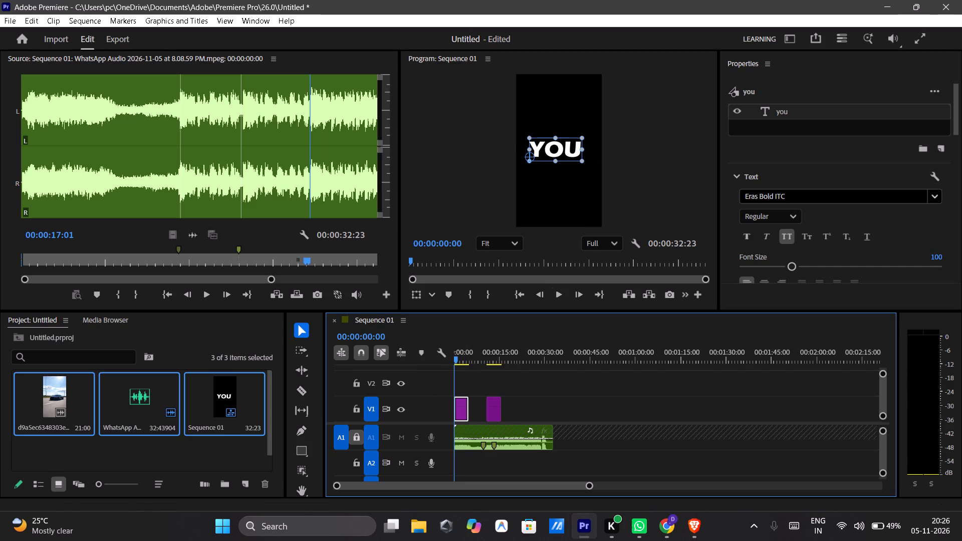
scroll(781, 198, up, 2)
scroll(847, 234, down, 1)
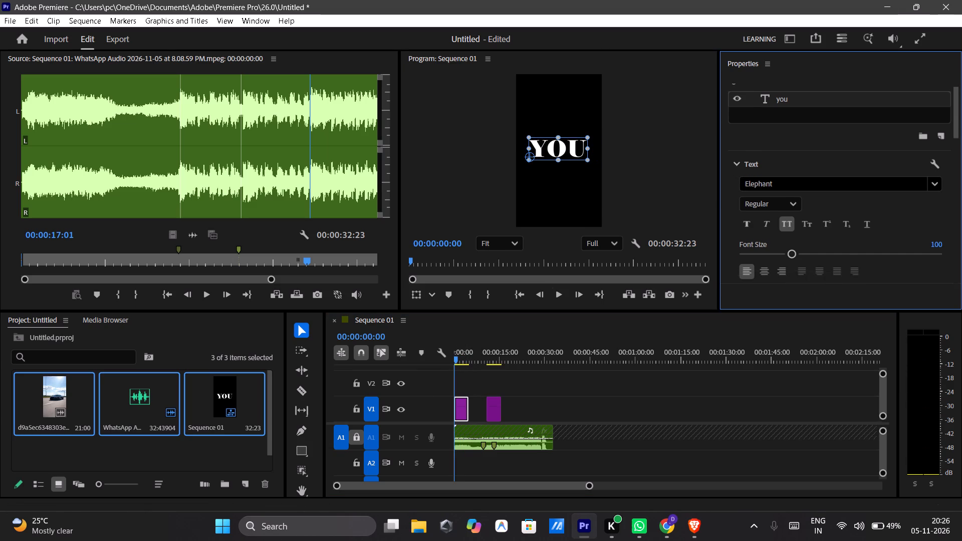
scroll(850, 237, down, 20)
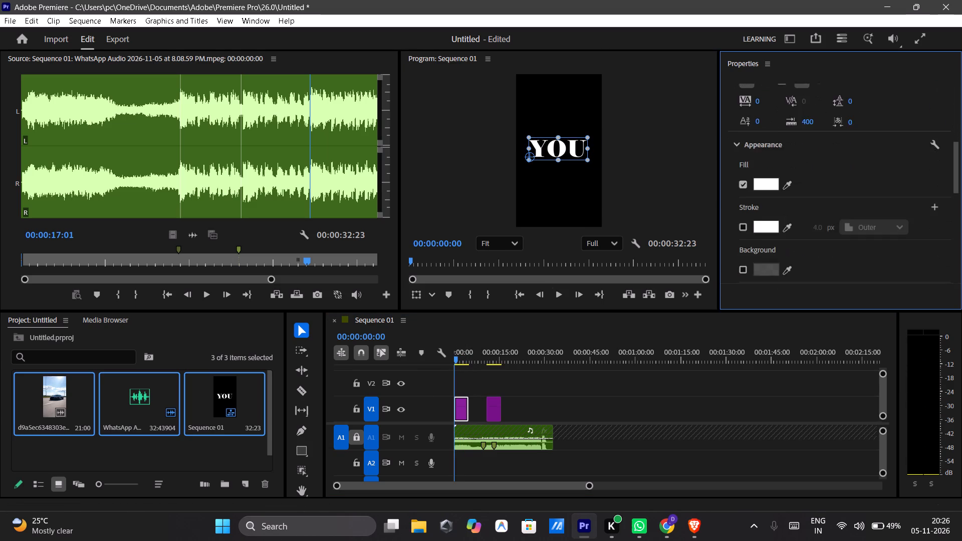
scroll(853, 241, down, 11)
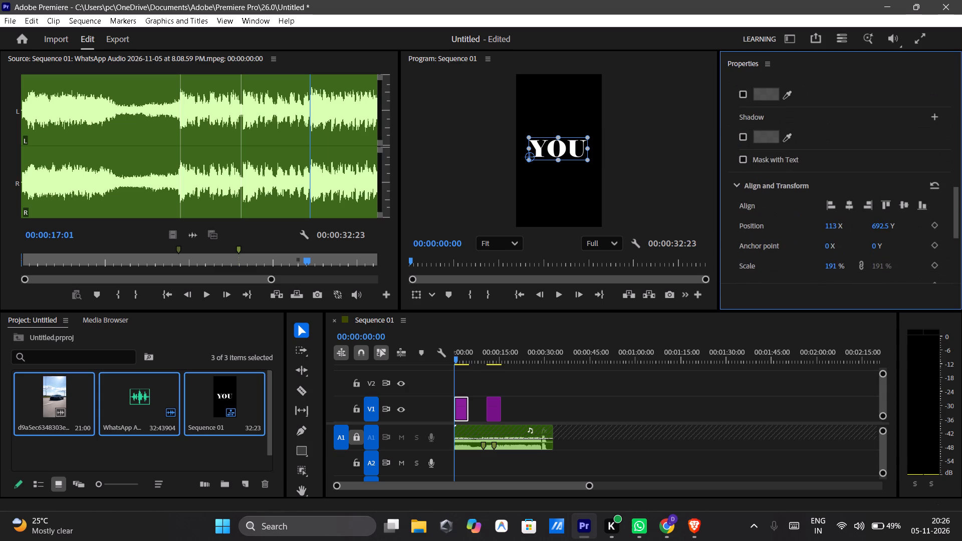
scroll(864, 232, down, 16)
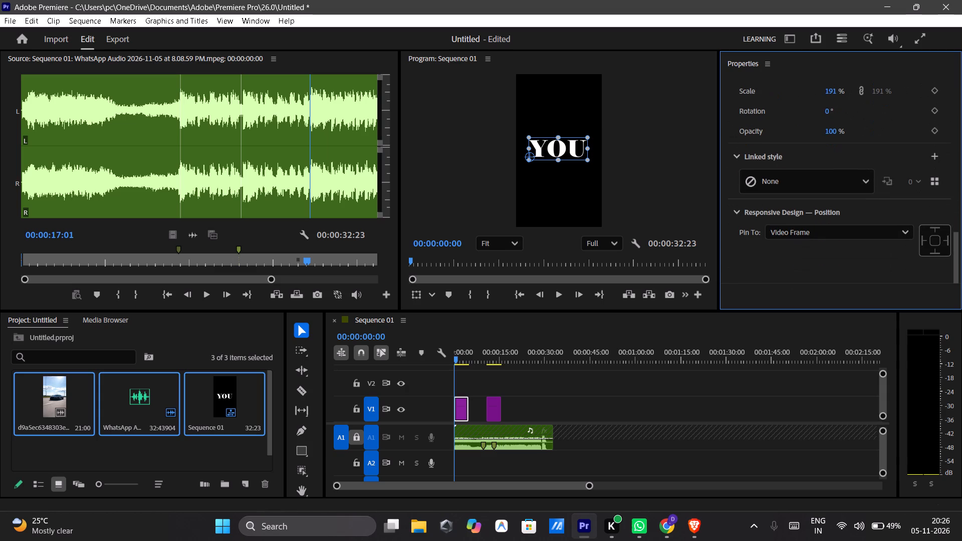
scroll(865, 223, up, 15)
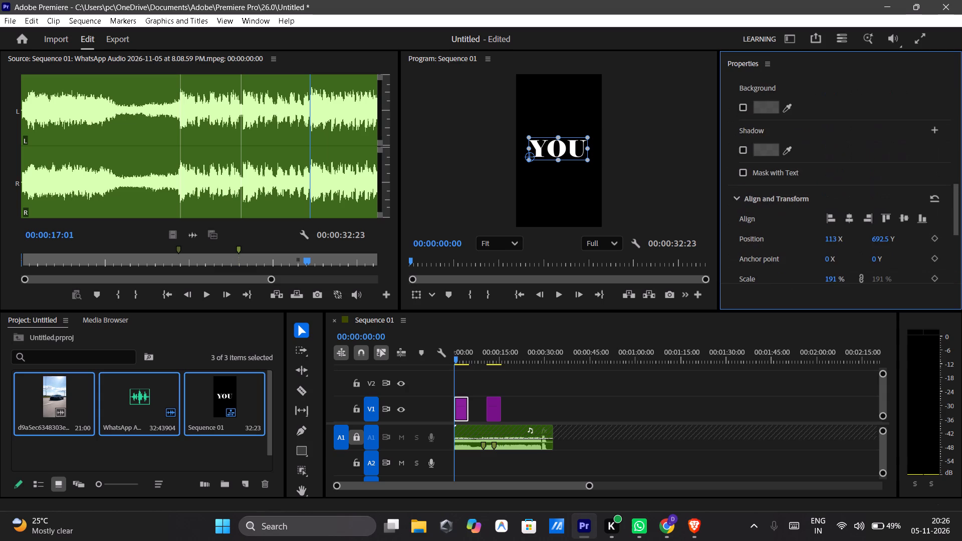
scroll(865, 223, up, 3)
scroll(865, 223, down, 2)
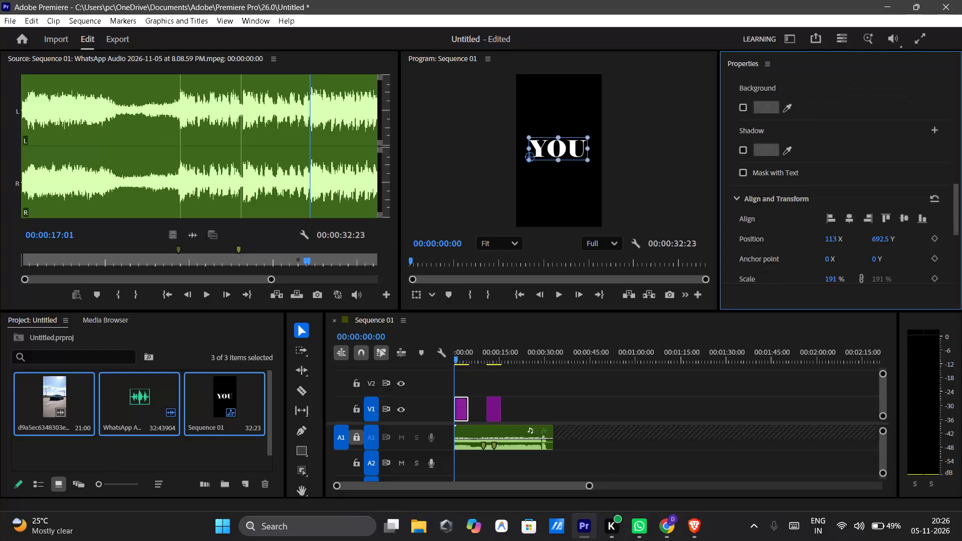
scroll(865, 223, down, 3)
scroll(865, 223, up, 10)
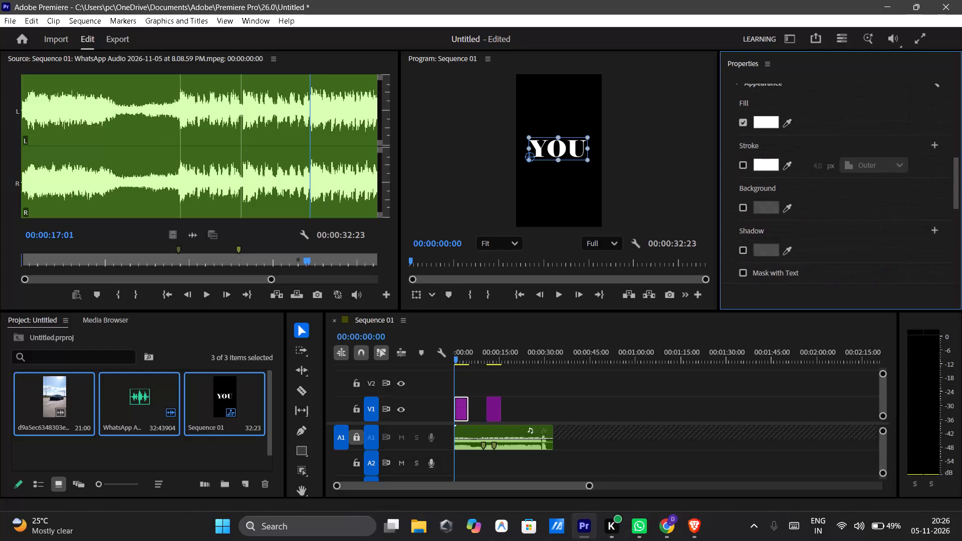
scroll(865, 223, up, 19)
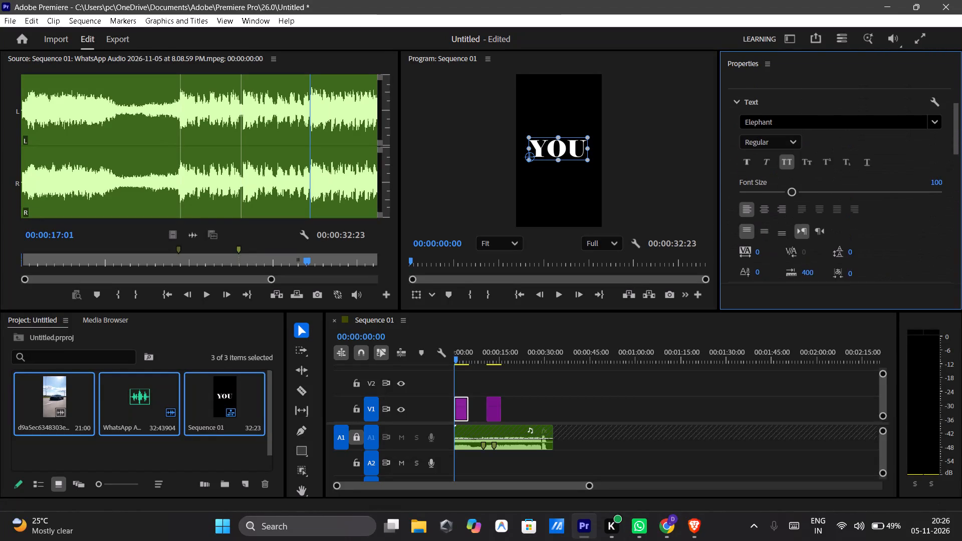
scroll(865, 223, up, 6)
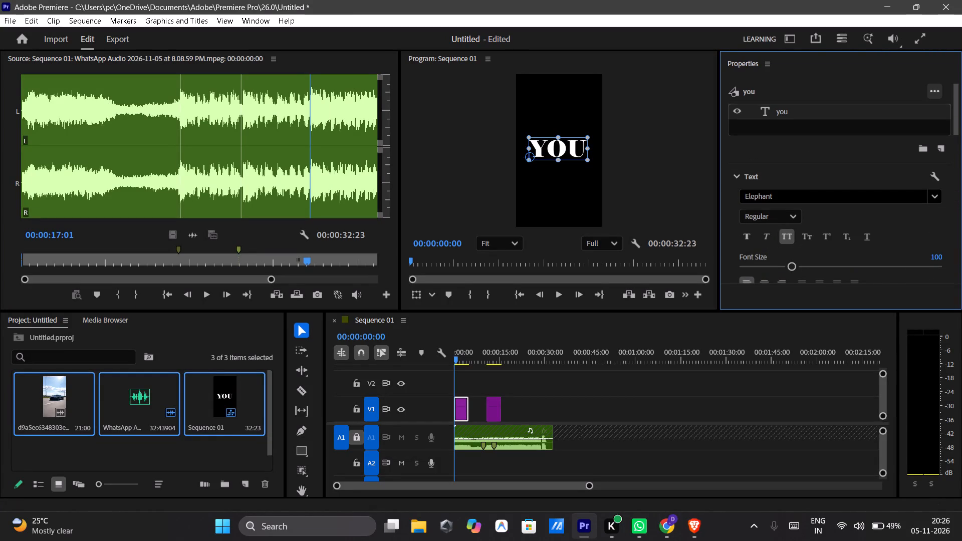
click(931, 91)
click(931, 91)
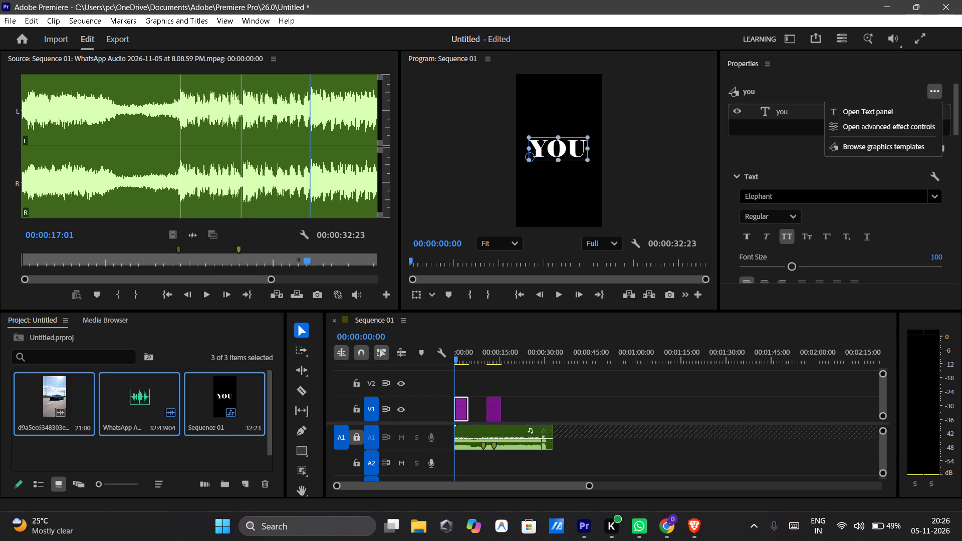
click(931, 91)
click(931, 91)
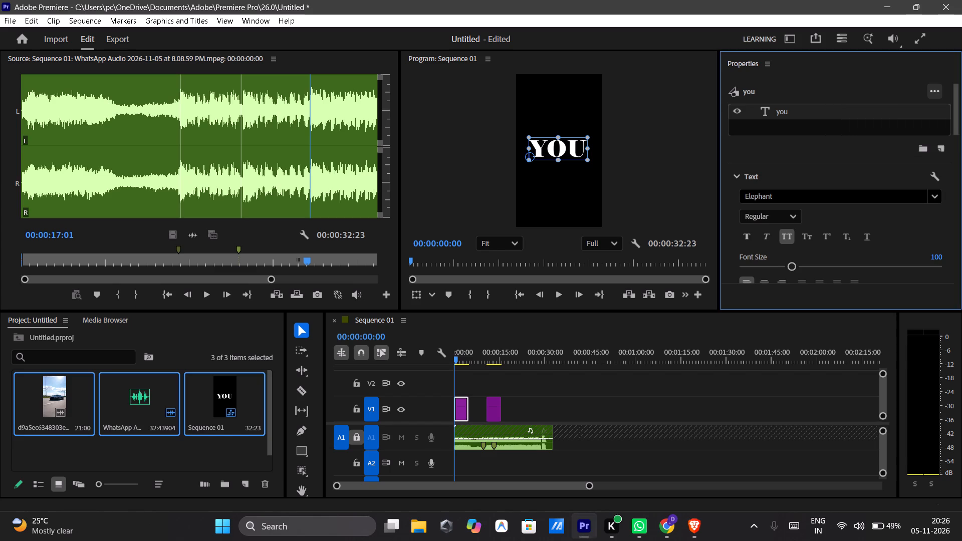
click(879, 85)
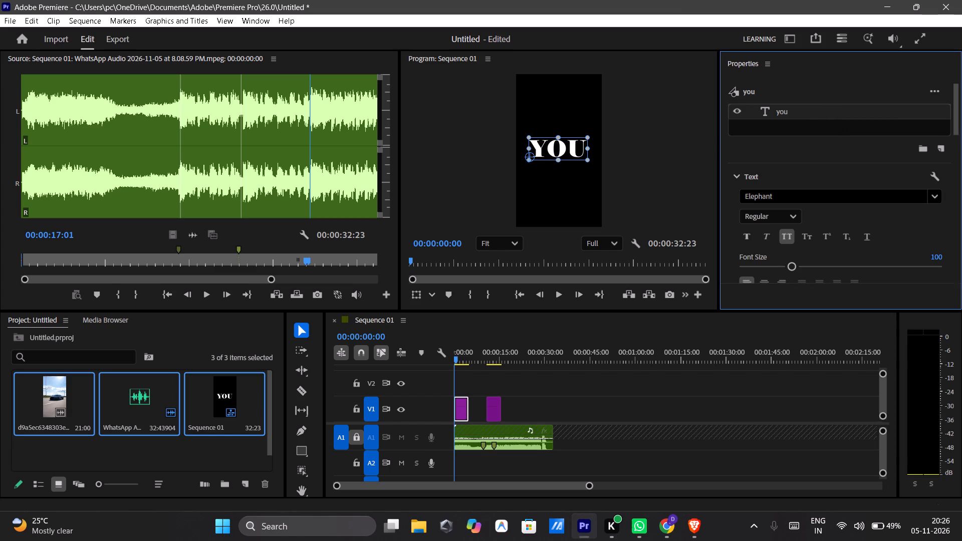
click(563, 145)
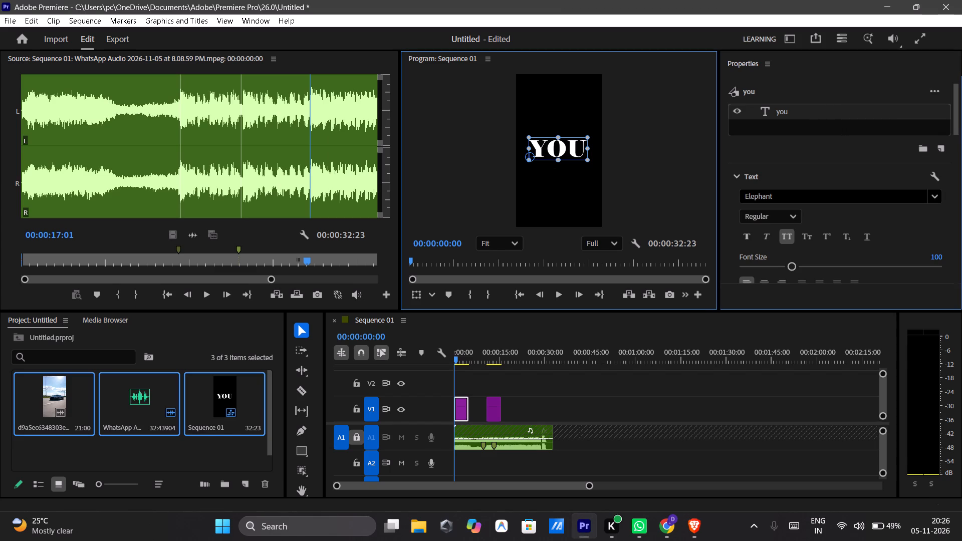
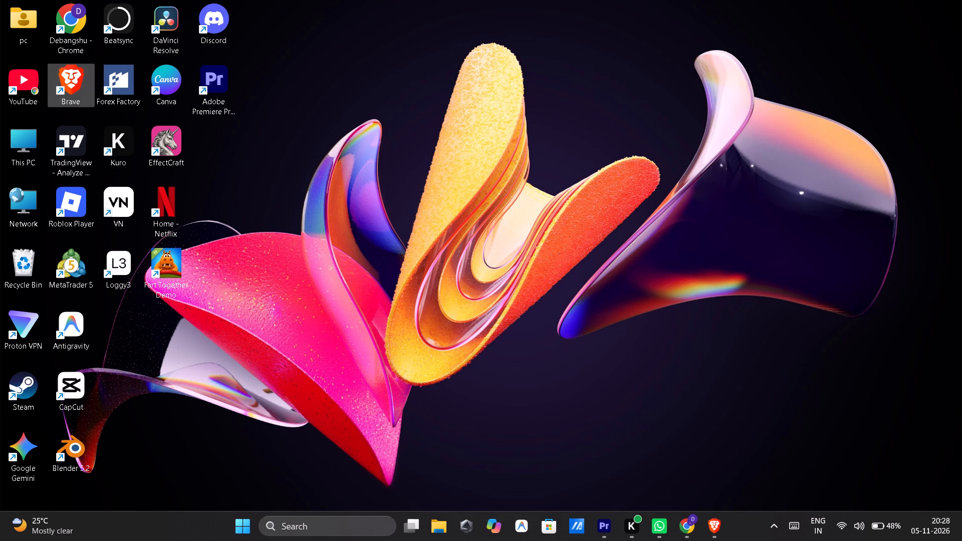
Launch Proton VPN from the desktop.
double_click(10, 341)
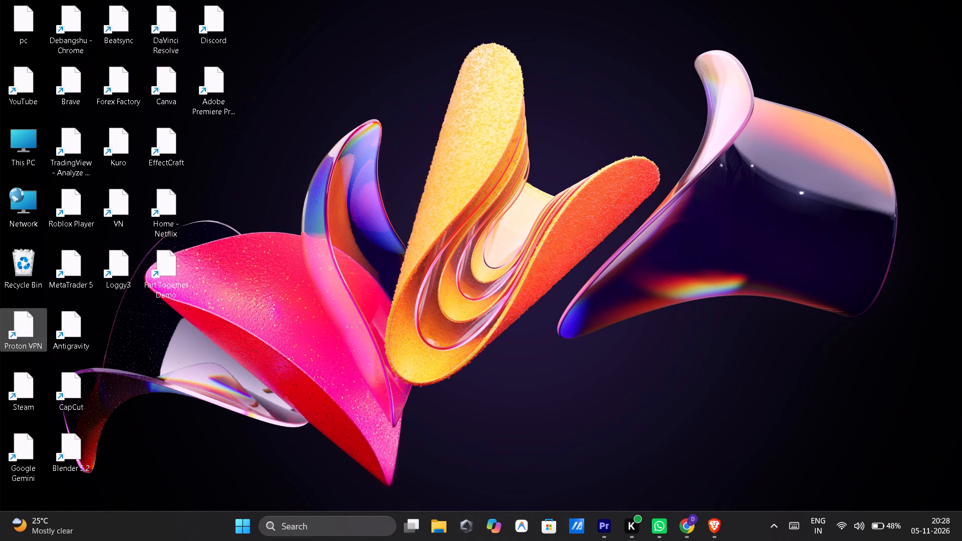
Open Proton VPN from the desktop.
double_click(16, 328)
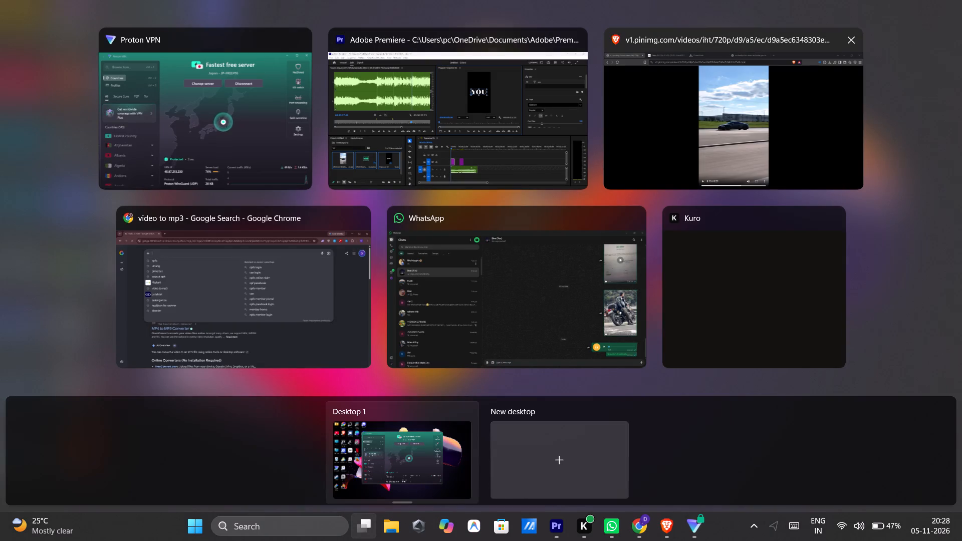
Close the open Chrome, WhatsApp and Brave windows from the task view.
click(353, 217)
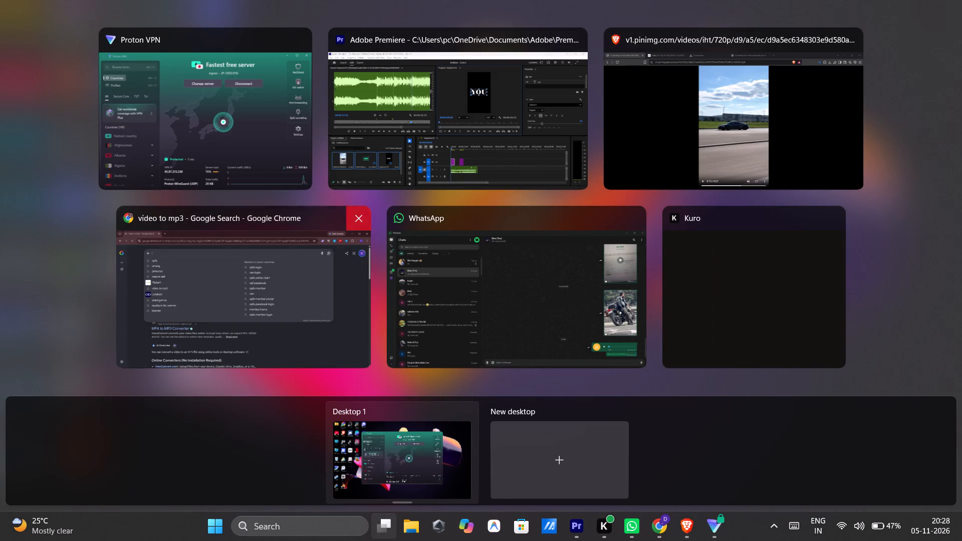
click(492, 220)
click(855, 37)
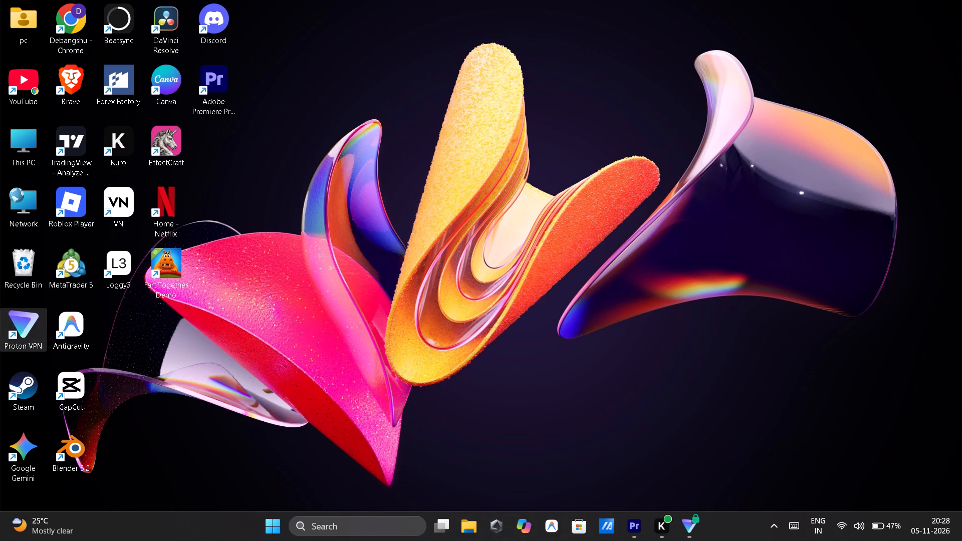
Launch CapCut from the desktop.
double_click(71, 369)
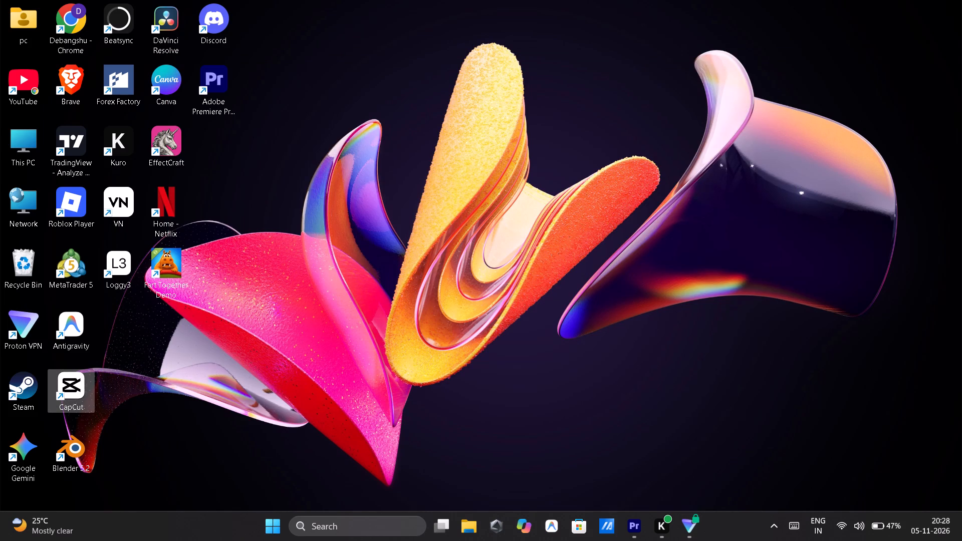
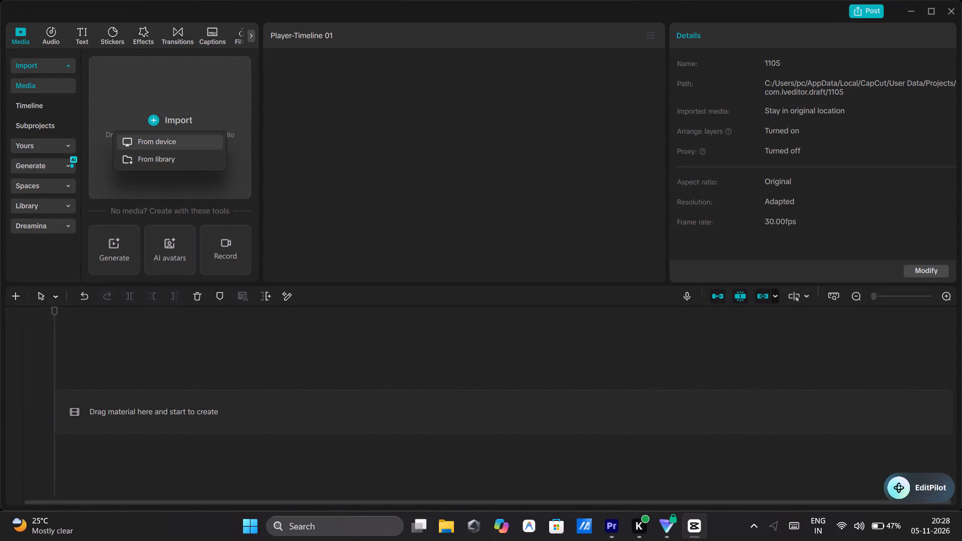
Import the images JPG from the Downloads folder and add it to the empty timeline as the background.
click(162, 140)
click(74, 186)
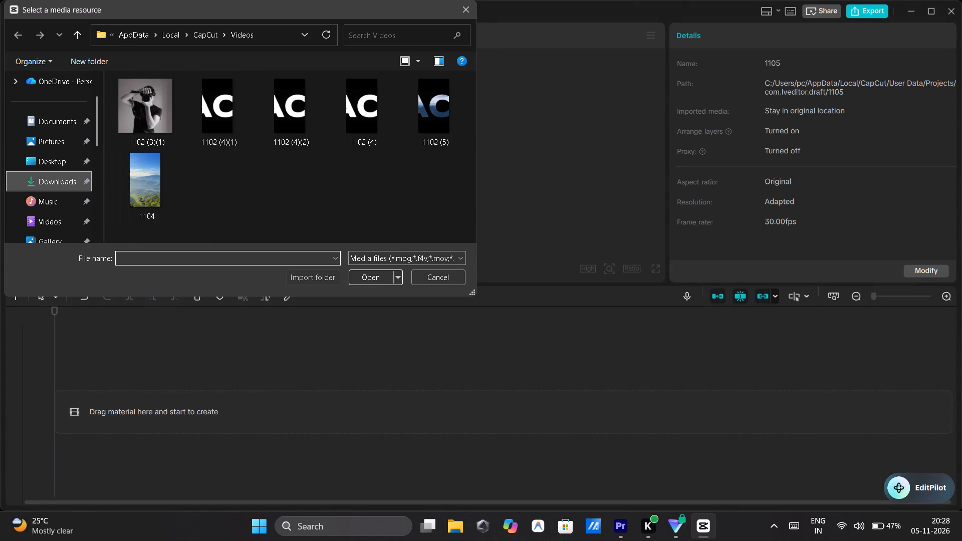
scroll(187, 138, down, 6)
scroll(171, 136, up, 1)
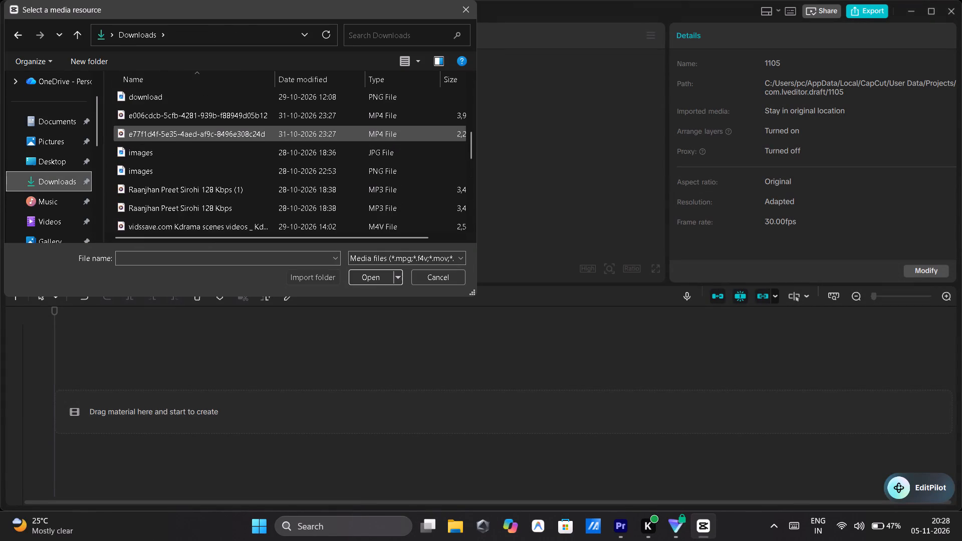
double_click(148, 150)
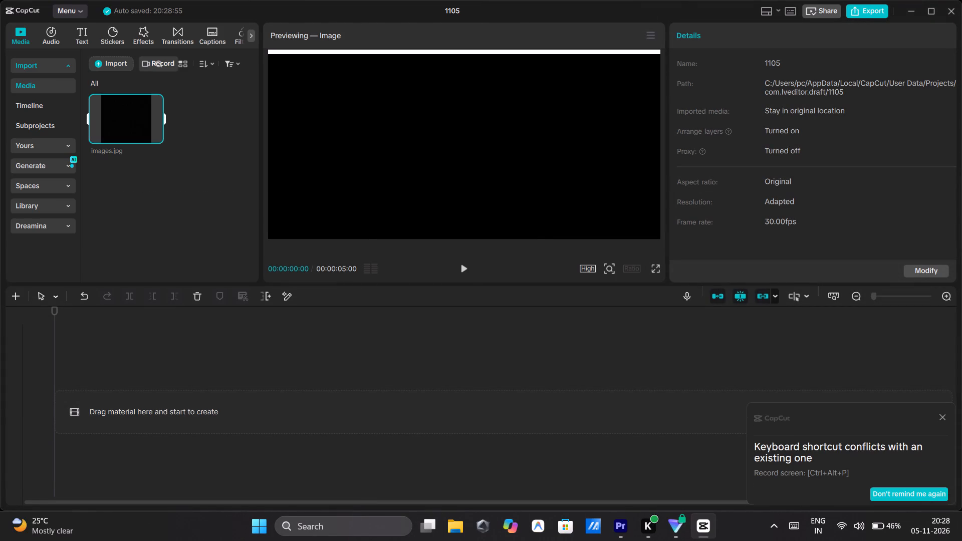
click(157, 136)
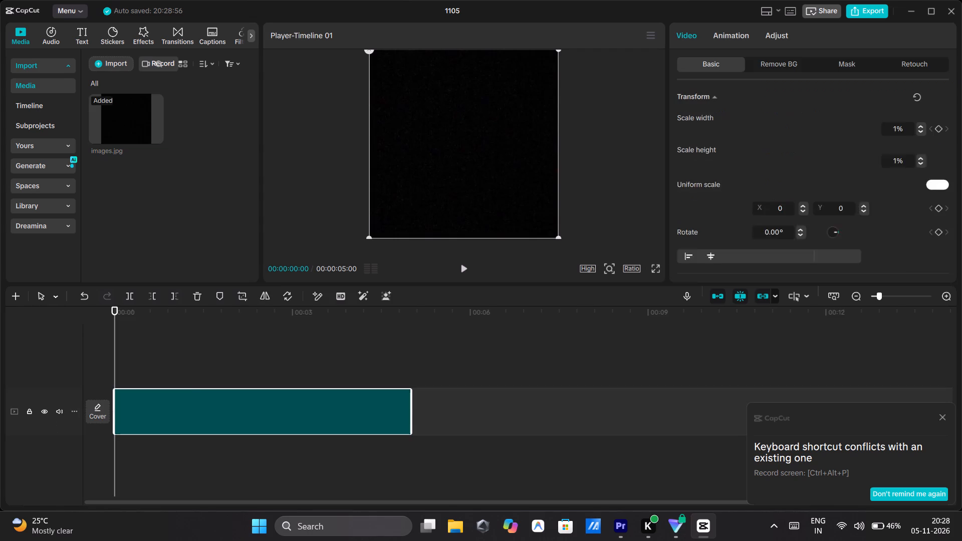
Add a default text clip above the background image at the timeline start and shorten it to under half a second.
click(88, 29)
click(85, 32)
click(135, 108)
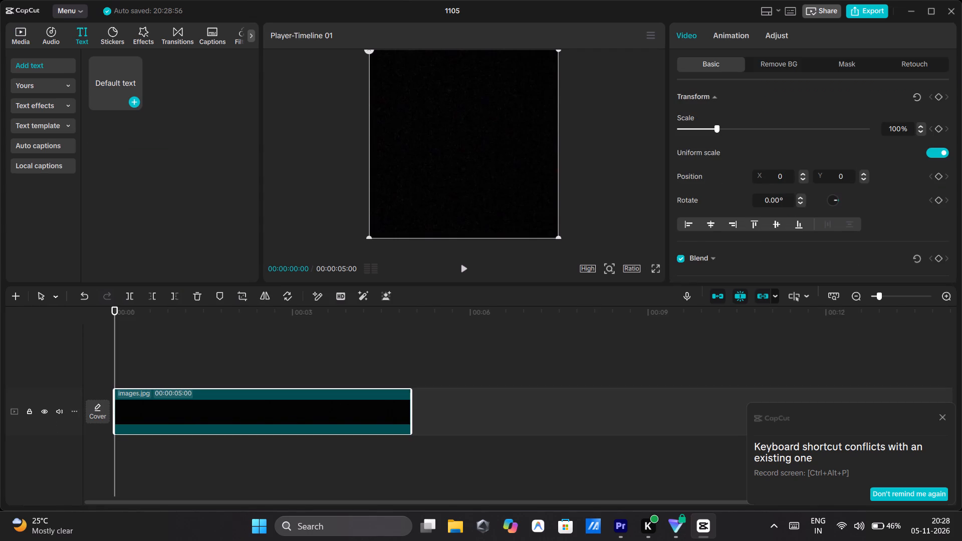
click(133, 101)
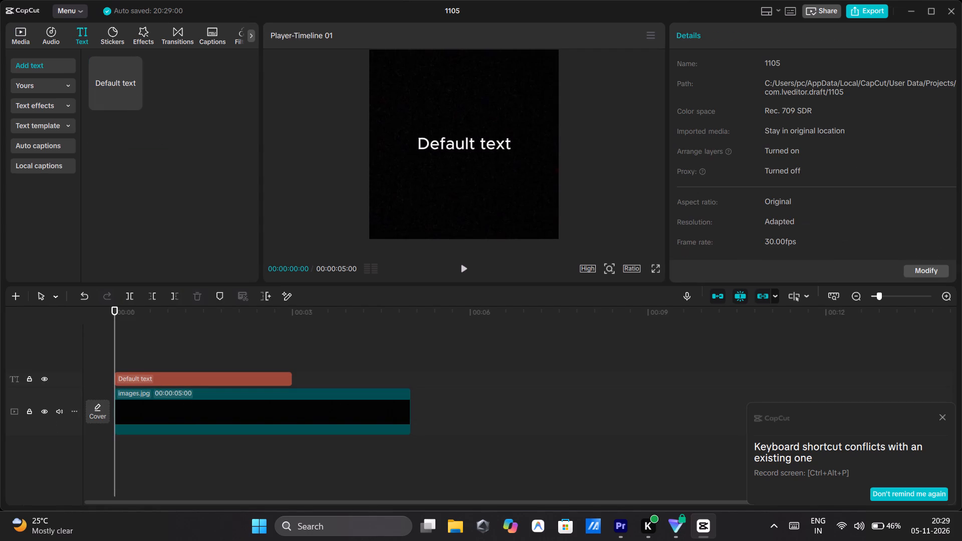
drag(292, 378, 136, 413)
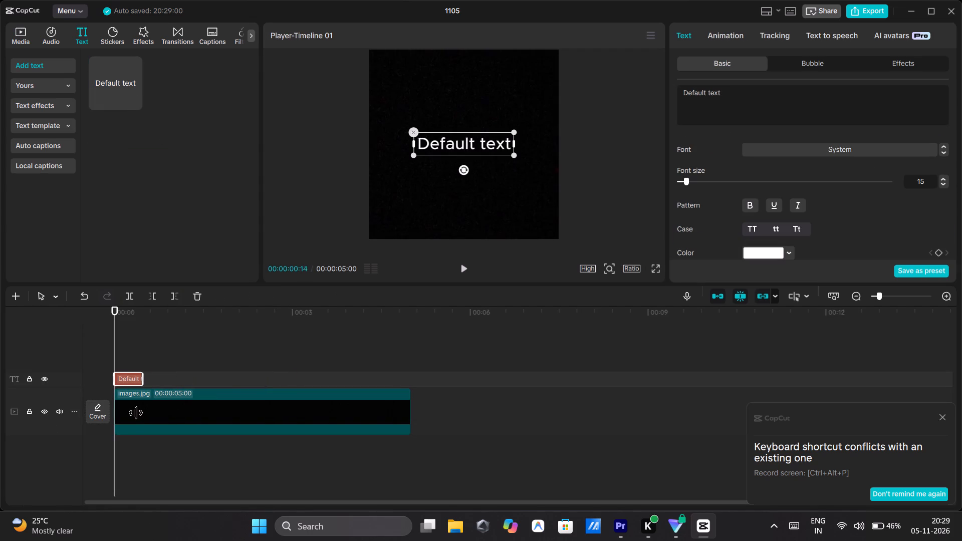
drag(136, 413, 134, 411)
Import the WhatsApp Audio 2026-11-05 at 8.08.59 PM file into the project media.
click(24, 39)
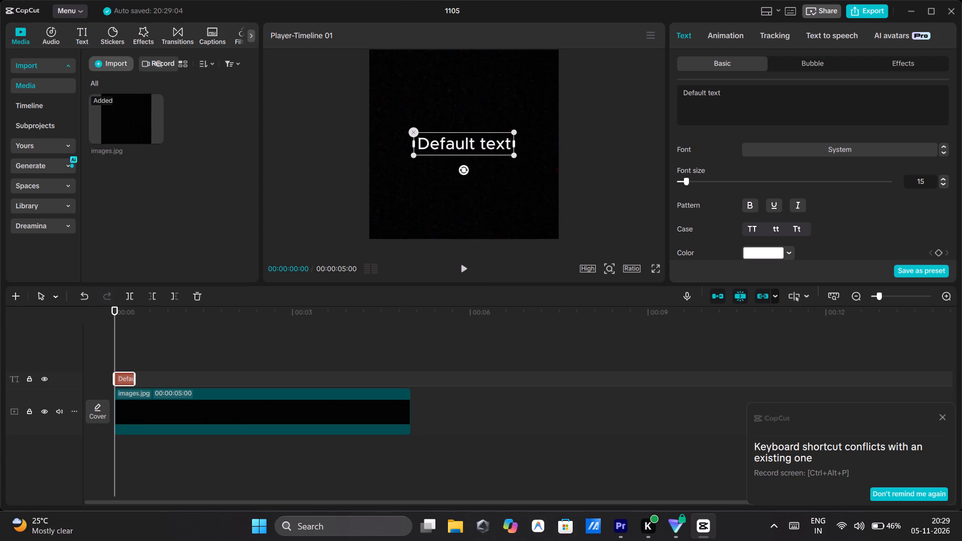
click(119, 60)
click(152, 91)
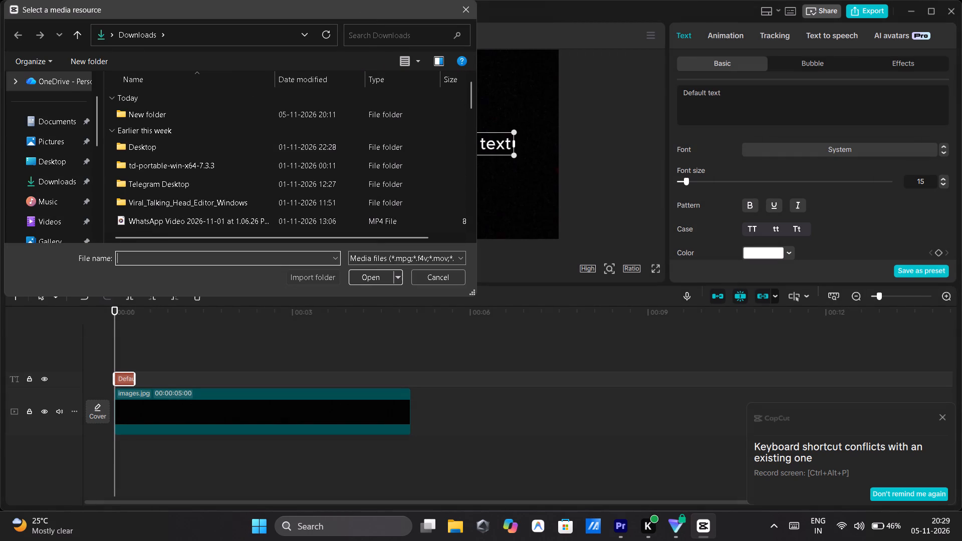
Import the WhatsApp Audio 2026-11-05 at 8.08.59 PM file from New folder in Downloads and add it to the timeline start.
double_click(169, 116)
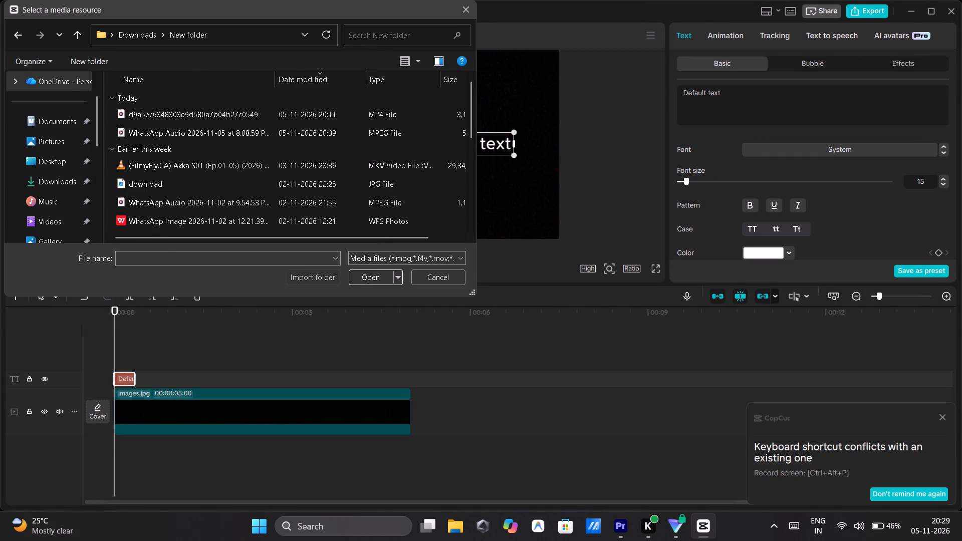
double_click(169, 135)
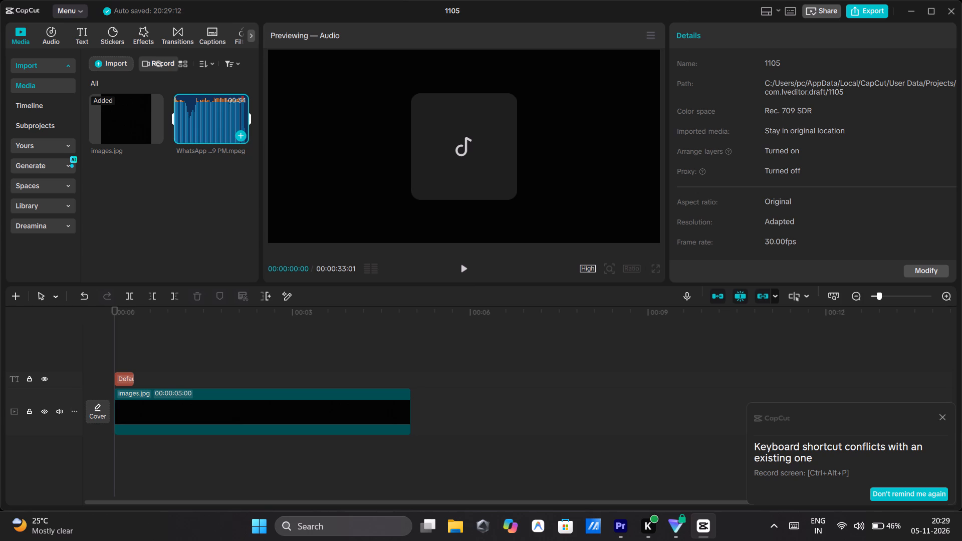
click(242, 135)
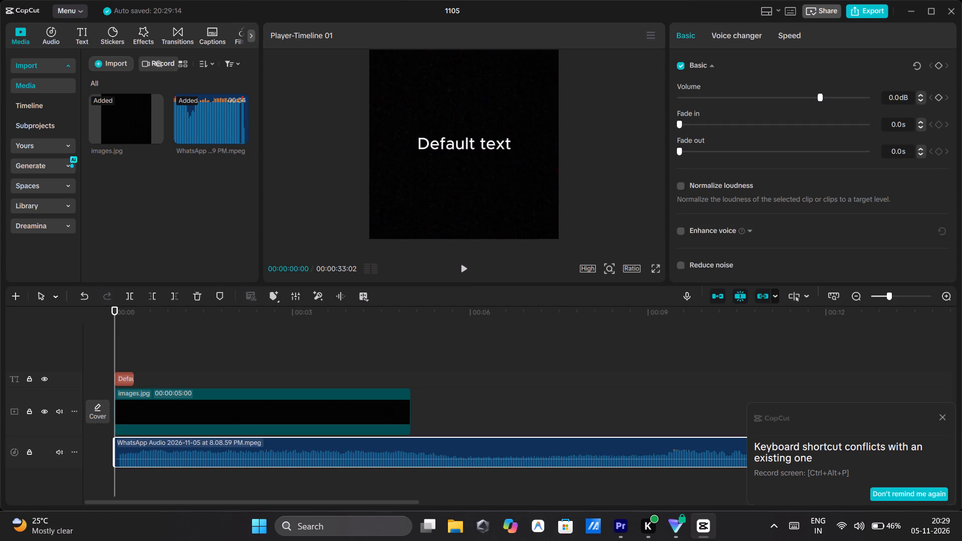
Extend the images.jpg background clip to the end of the audio clip, for a duration of 00:00:33:02.
drag(409, 411, 961, 384)
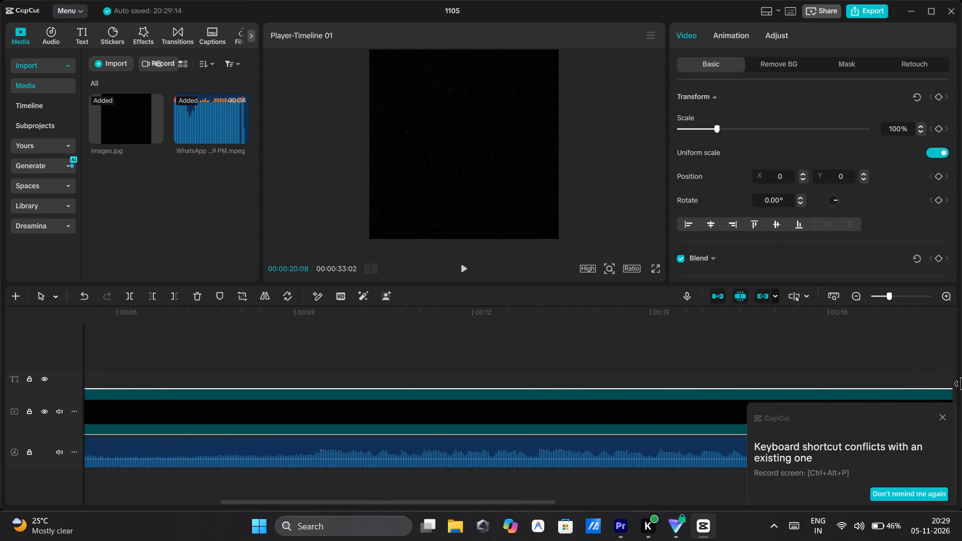
drag(961, 384, 249, 420)
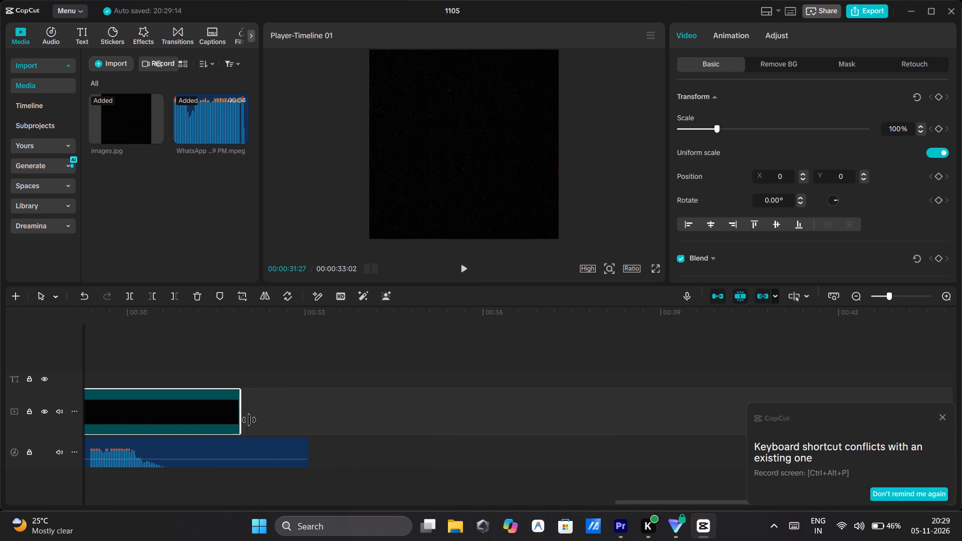
drag(249, 420, 308, 408)
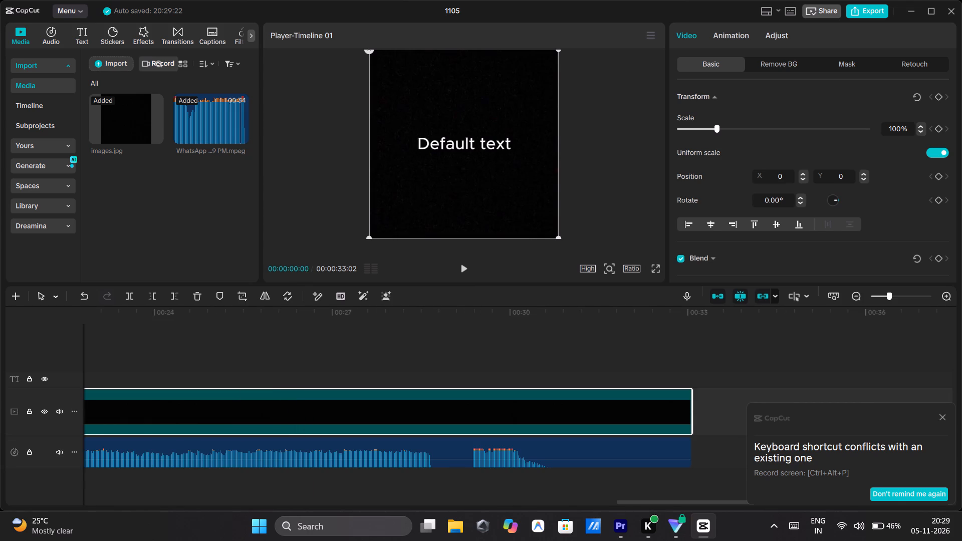
Lengthen the default text clip at the timeline start to about 1.5 seconds.
scroll(284, 369, right, 7)
scroll(284, 369, right, 14)
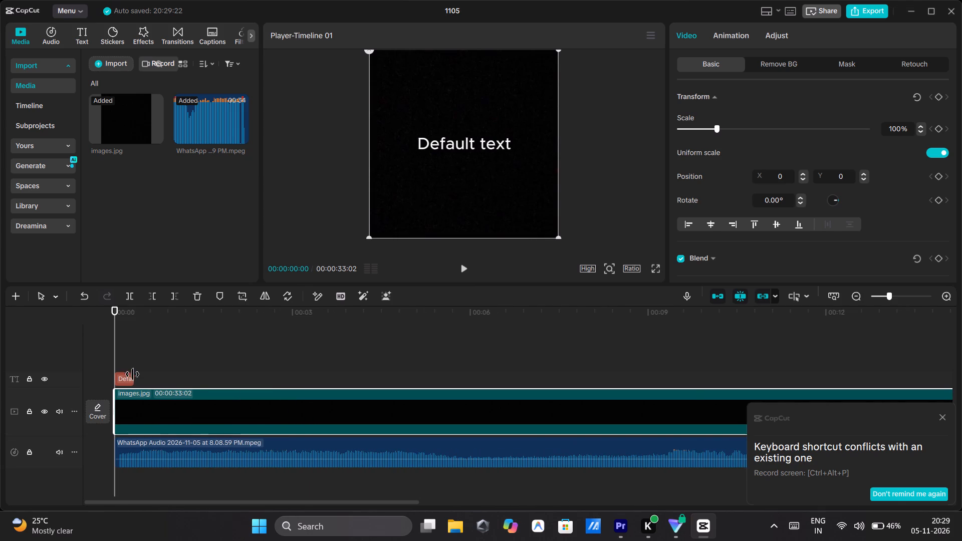
drag(133, 378, 200, 378)
Replace the default text with "you" and set its case to all uppercase.
click(746, 100)
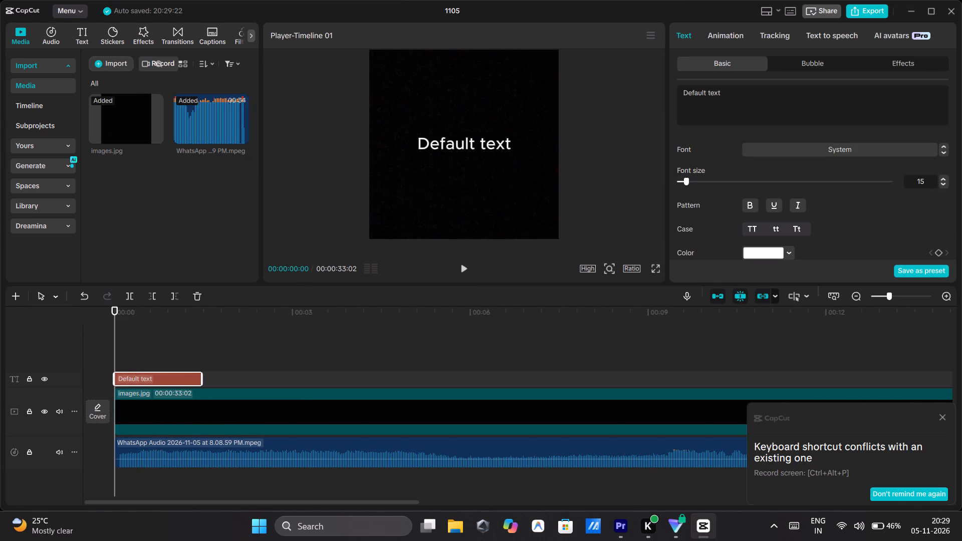
key(BackSpace)
key(BackSpace)
key(BackSpace)
key(BackSpace)
key(BackSpace)
key(BackSpace)
key(BackSpace)
key(BackSpace)
key(BackSpace)
key(BackSpace)
key(BackSpace)
key(BackSpace)
key(BackSpace)
key(BackSpace)
key(BackSpace)
key(BackSpace)
key(BackSpace)
key(BackSpace)
key(BackSpace)
key(BackSpace)
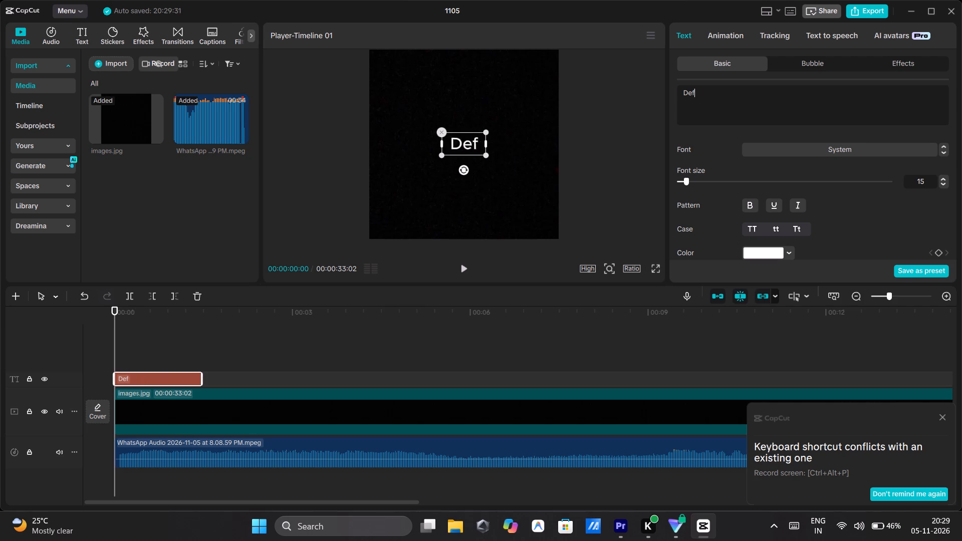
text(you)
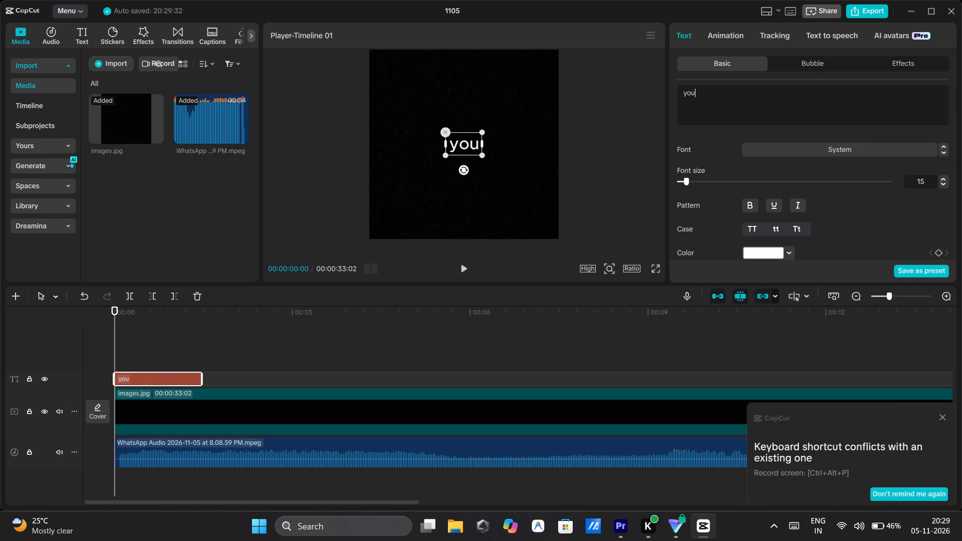
click(748, 232)
Open the font choices for the YOU text.
click(795, 152)
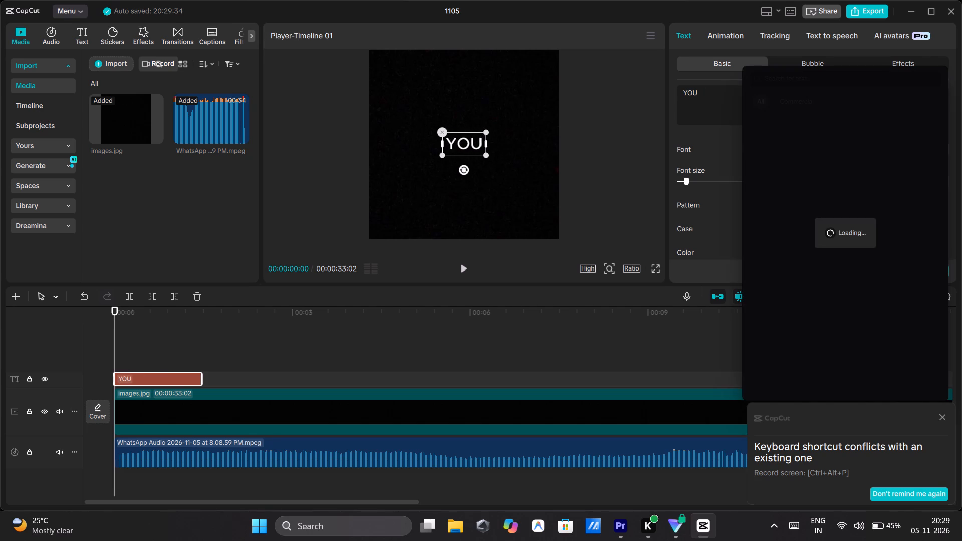
Set the YOU text's font to ZY Elegant and enlarge the text in the preview.
click(803, 145)
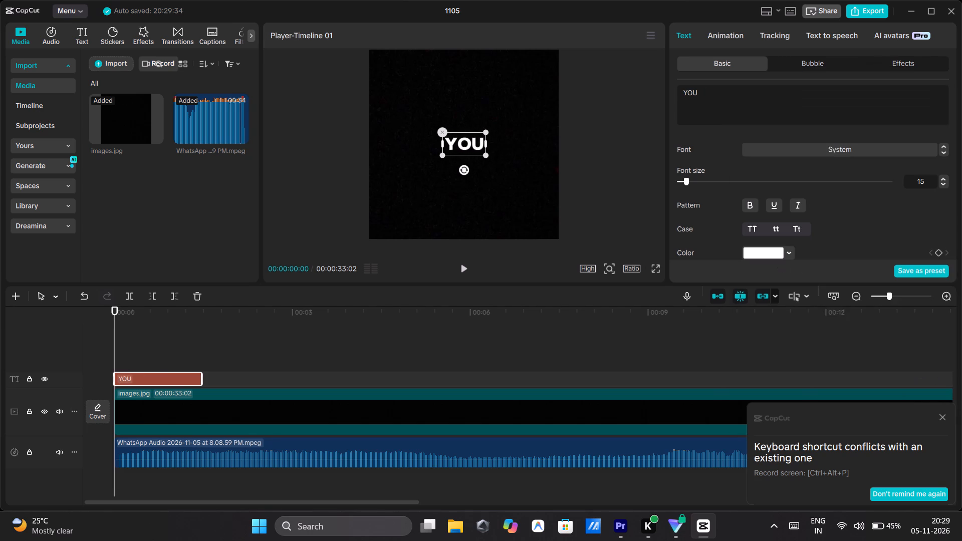
drag(490, 156, 503, 174)
Change the project's aspect ratio to 9:16.
click(630, 264)
click(630, 266)
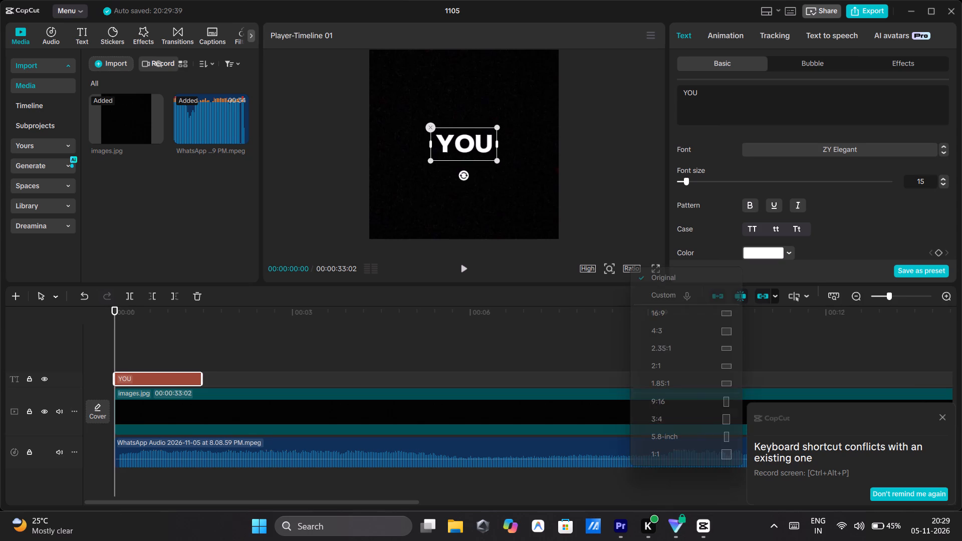
click(670, 402)
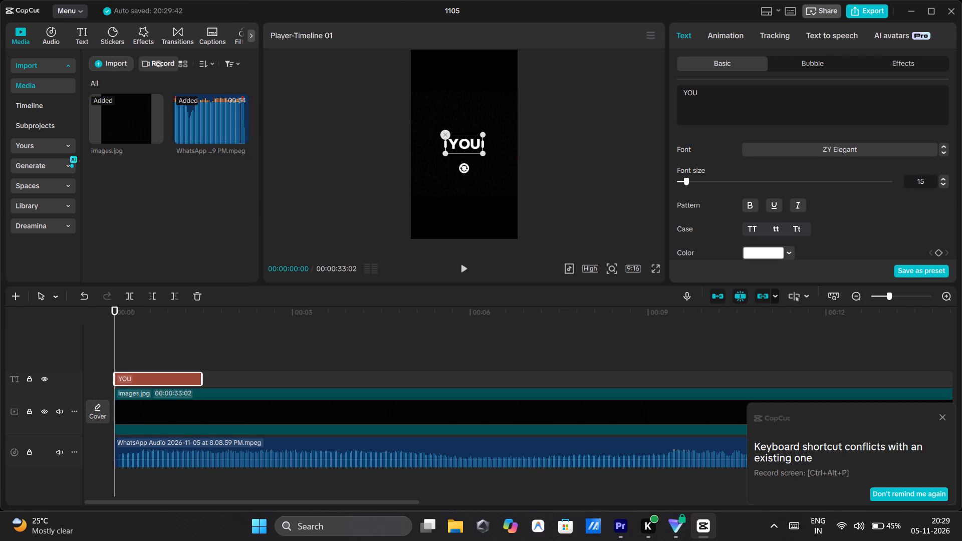
Enlarge the YOU text further so it fills about two fifths of the vertical frame's width.
click(485, 154)
double_click(491, 160)
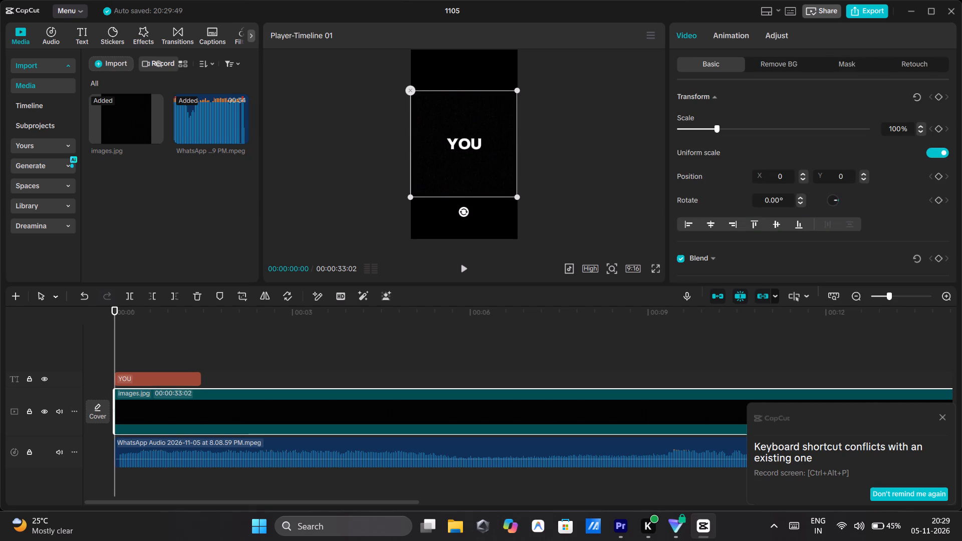
click(480, 150)
click(472, 141)
click(472, 141)
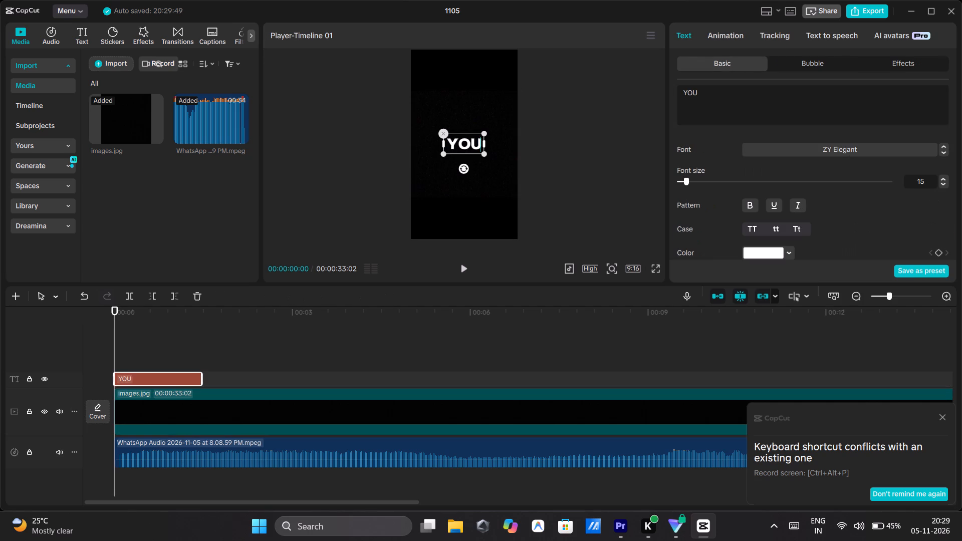
drag(483, 155, 490, 163)
Scale the black background image up to 177% so it covers the whole vertical frame.
click(472, 181)
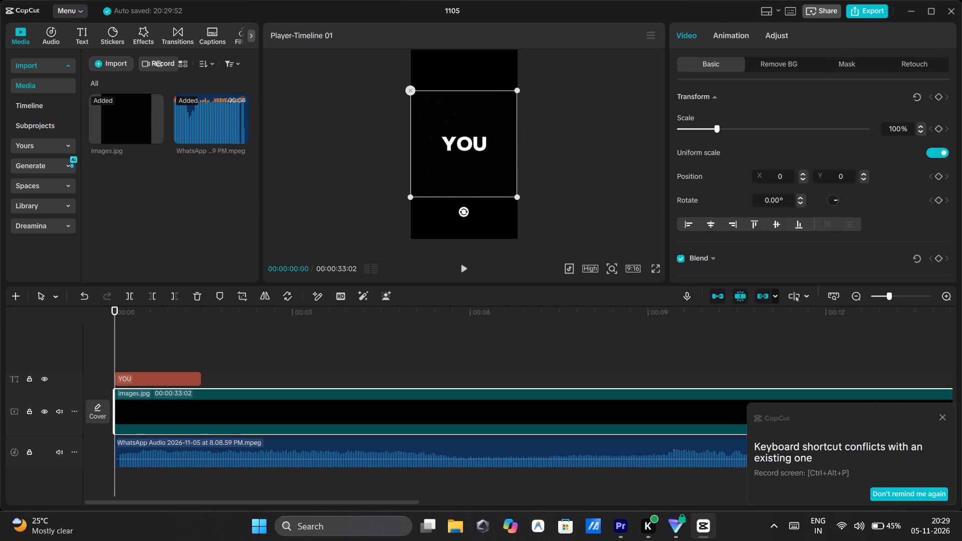
drag(516, 197, 564, 254)
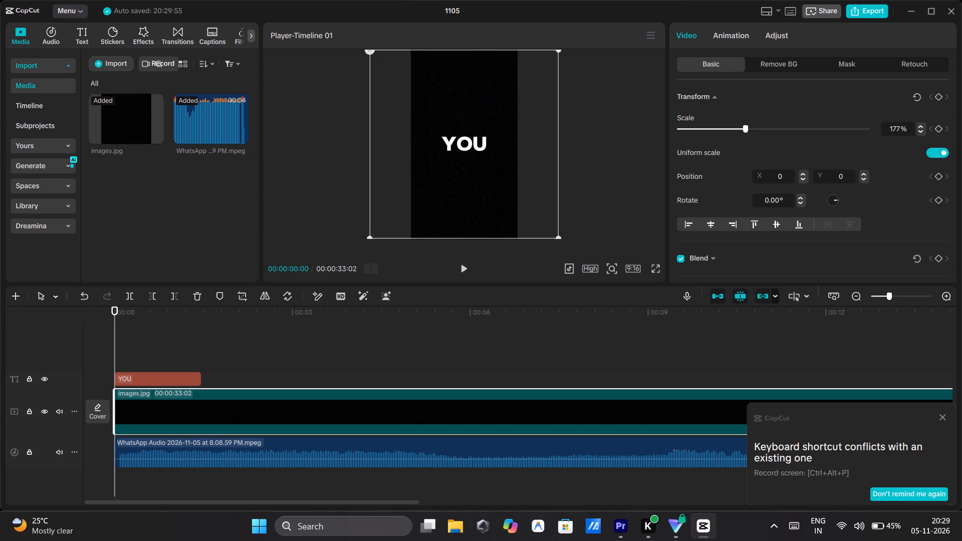
Play the opening to find where the first word ends and trim the YOU text clip's end to 00:00:00:29.
click(472, 142)
click(474, 142)
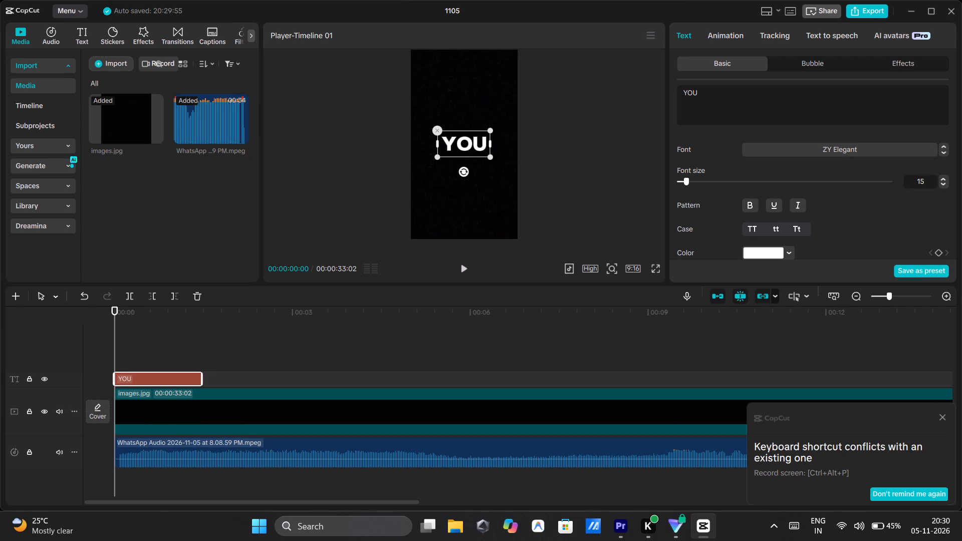
click(469, 267)
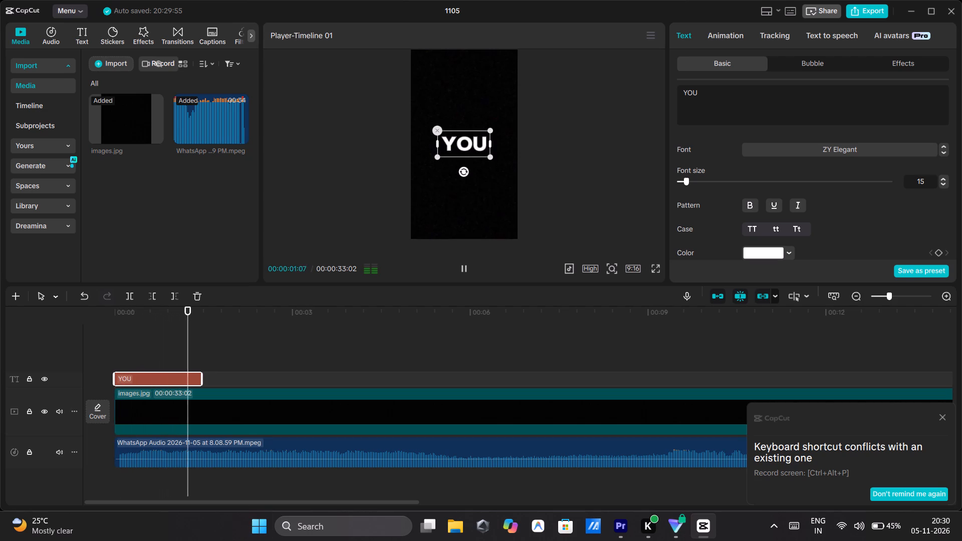
click(461, 270)
drag(231, 335, 202, 347)
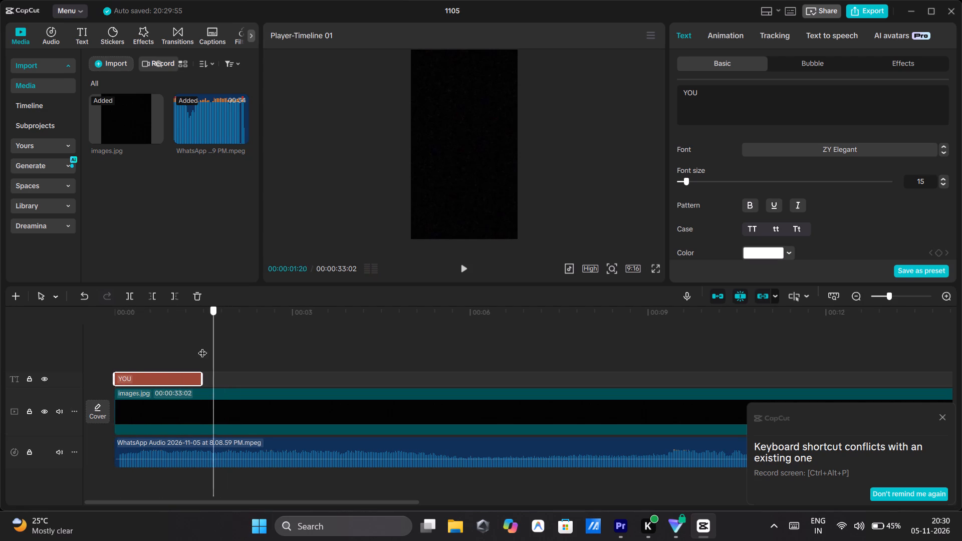
drag(202, 347, 143, 371)
double_click(462, 268)
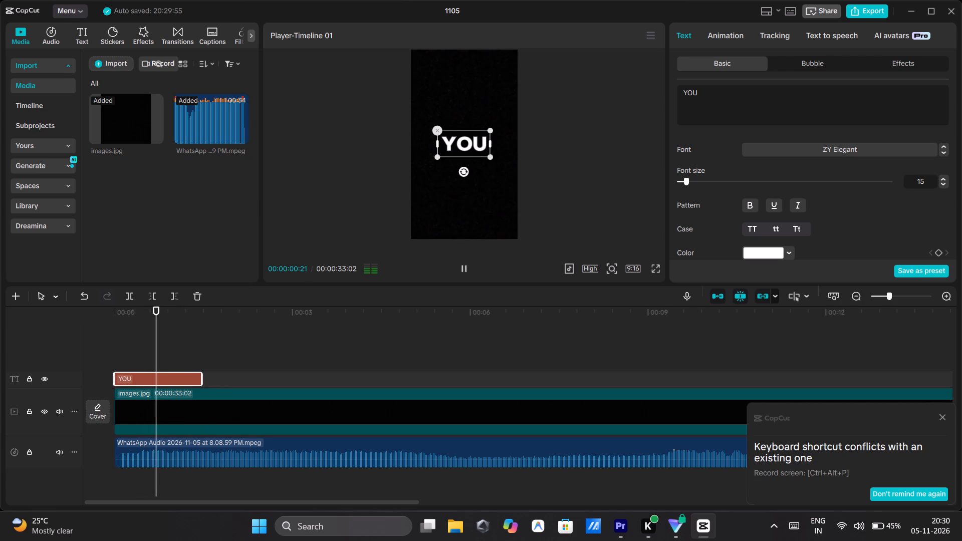
double_click(462, 268)
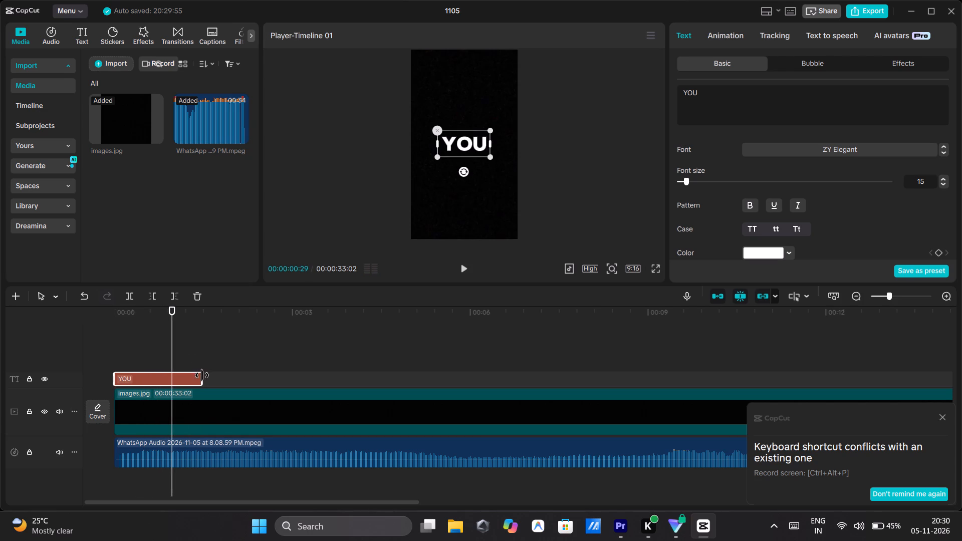
drag(202, 377, 169, 397)
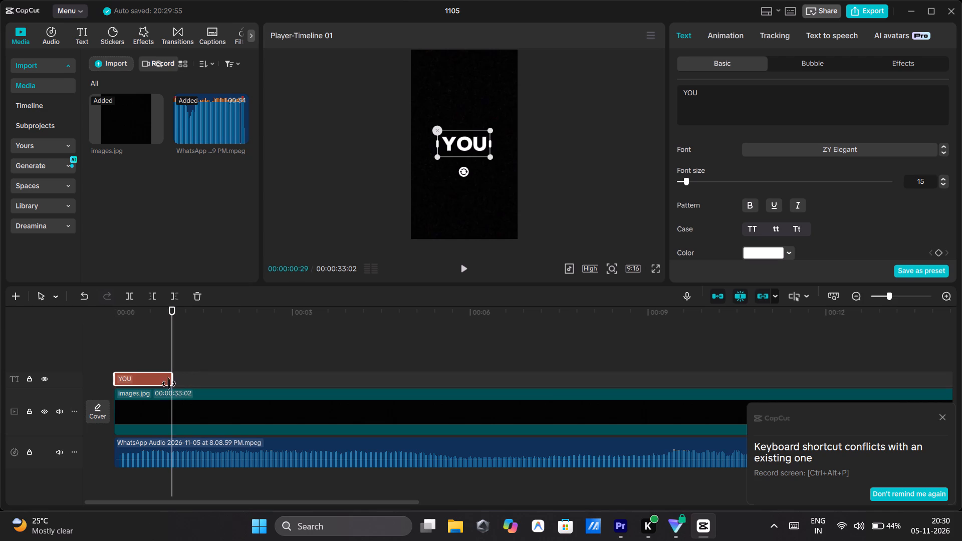
Add a second text clip at 00:00:00:29, directly after YOU, and replace its wording with "should".
click(73, 39)
click(129, 101)
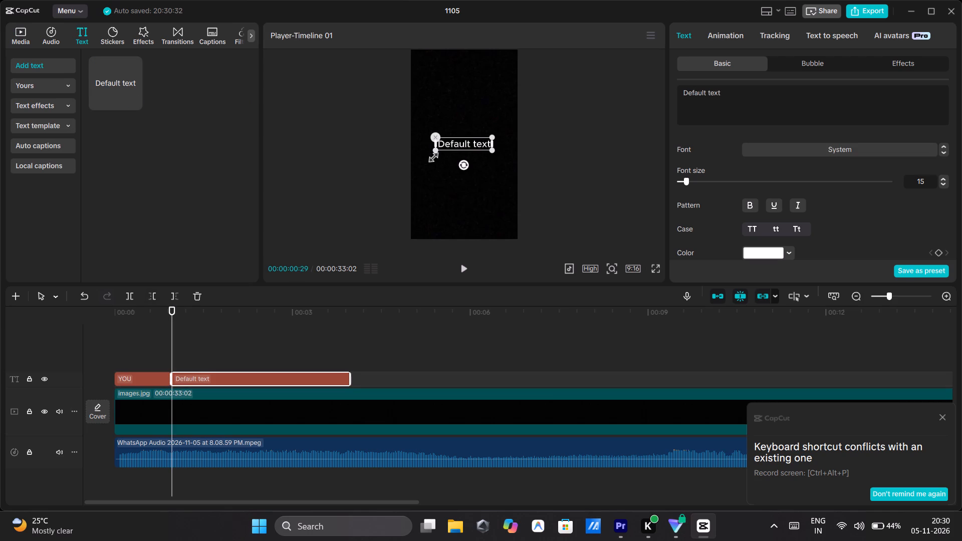
click(765, 122)
key(BackSpace)
key(BackSpace)
key(BackSpace)
key(BackSpace)
key(BackSpace)
key(BackSpace)
key(BackSpace)
key(BackSpace)
key(BackSpace)
key(BackSpace)
key(BackSpace)
key(BackSpace)
key(BackSpace)
key(BackSpace)
key(BackSpace)
key(BackSpace)
key(BackSpace)
key(BackSpace)
key(BackSpace)
key(BackSpace)
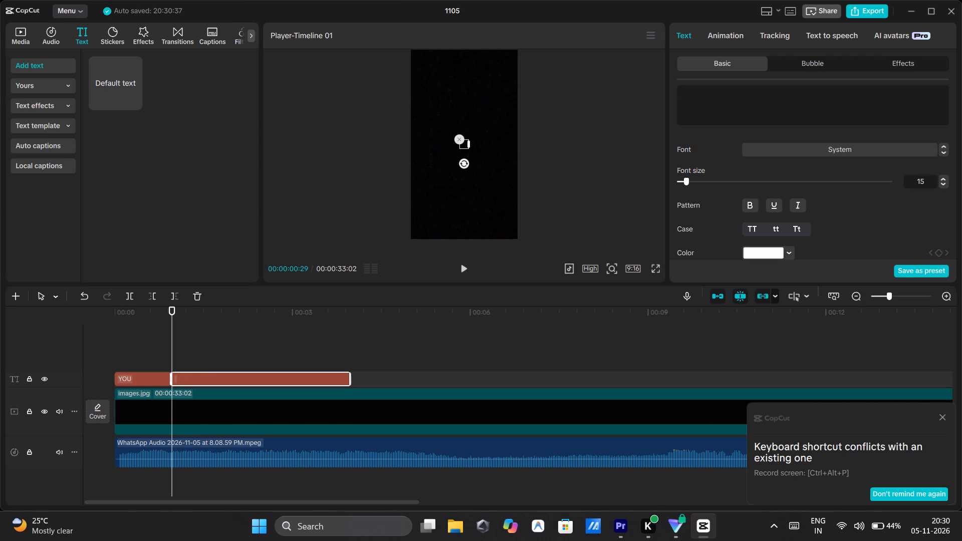
text(should)
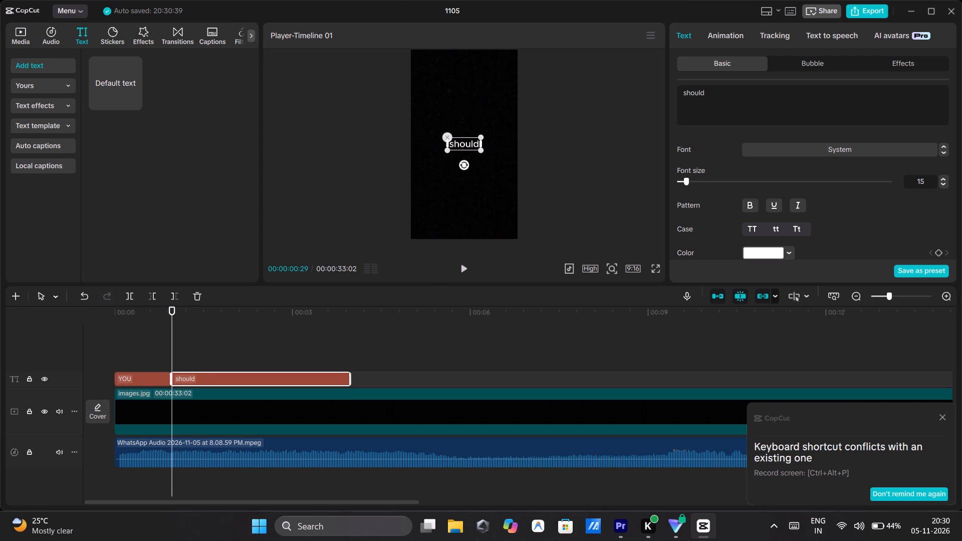
Set the "should" text's font to ZY Elegant and enlarge it to about two thirds of the frame width.
click(818, 149)
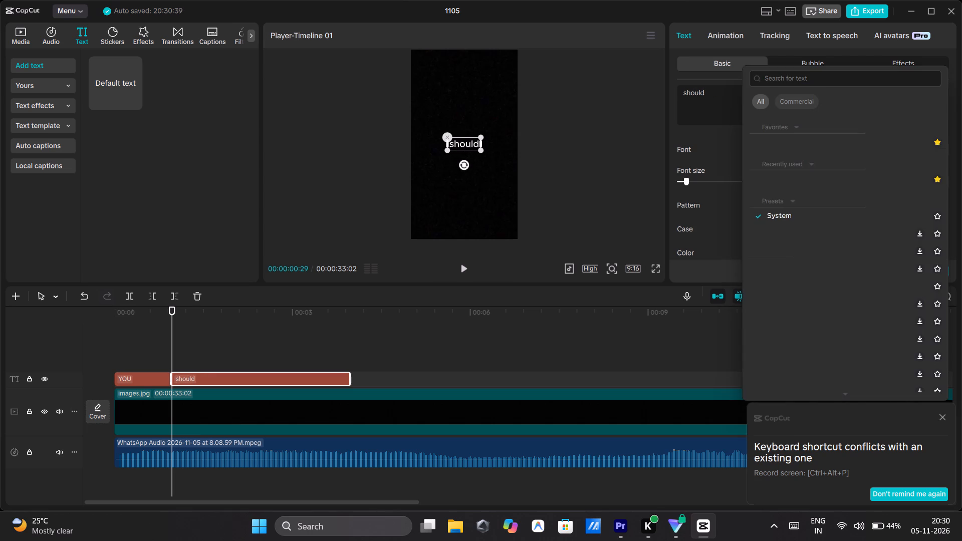
click(801, 148)
drag(485, 151, 486, 152)
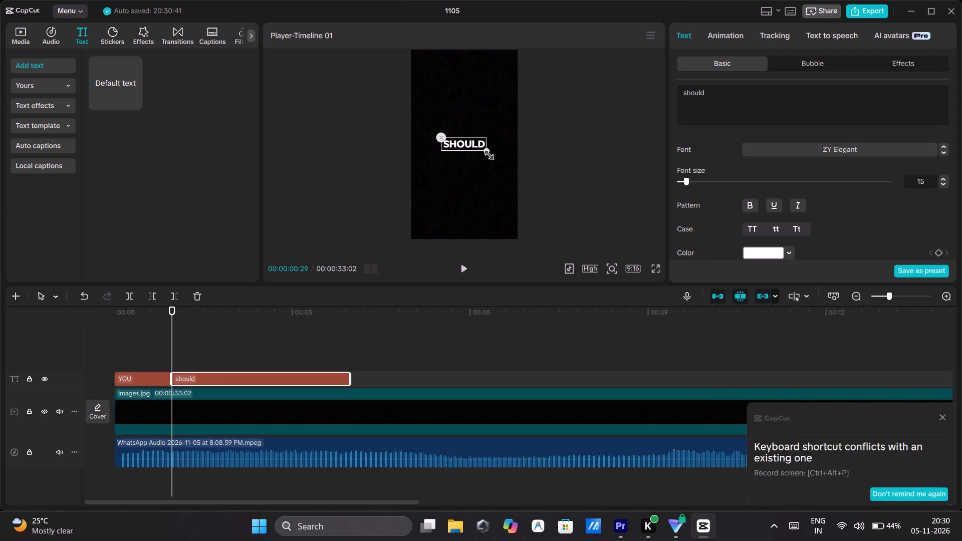
drag(486, 152, 500, 172)
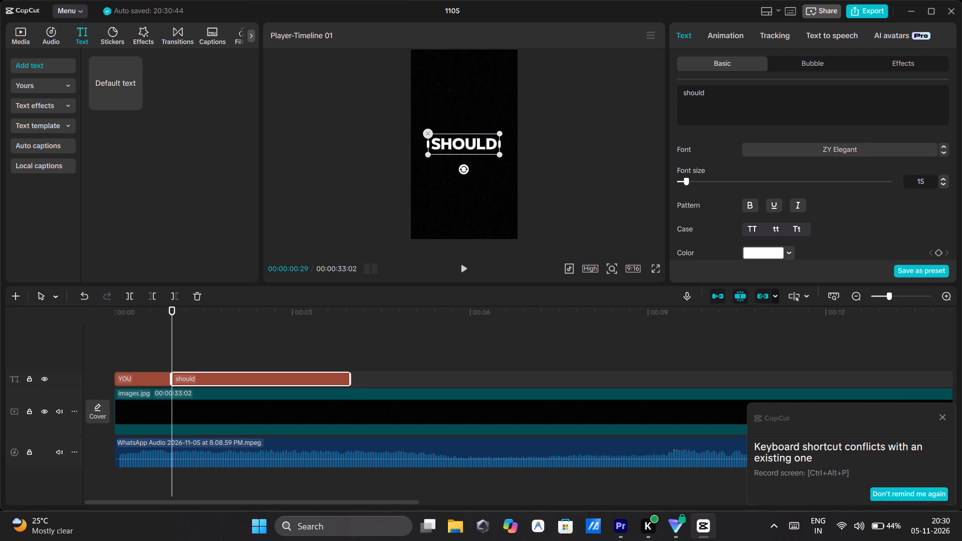
Play on to find where the second word ends and trim the "should" text clip's end to 00:00:01:26.
click(466, 267)
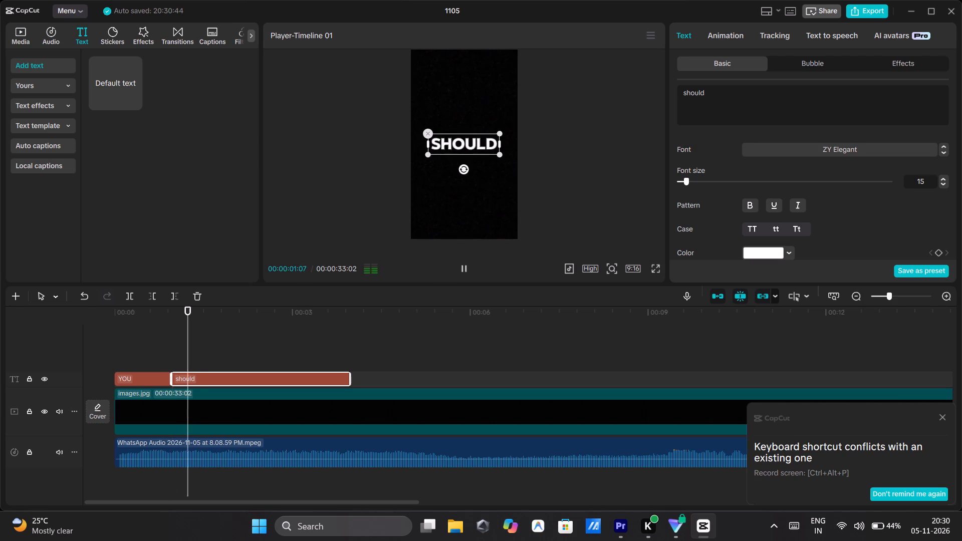
click(466, 267)
drag(242, 339, 241, 340)
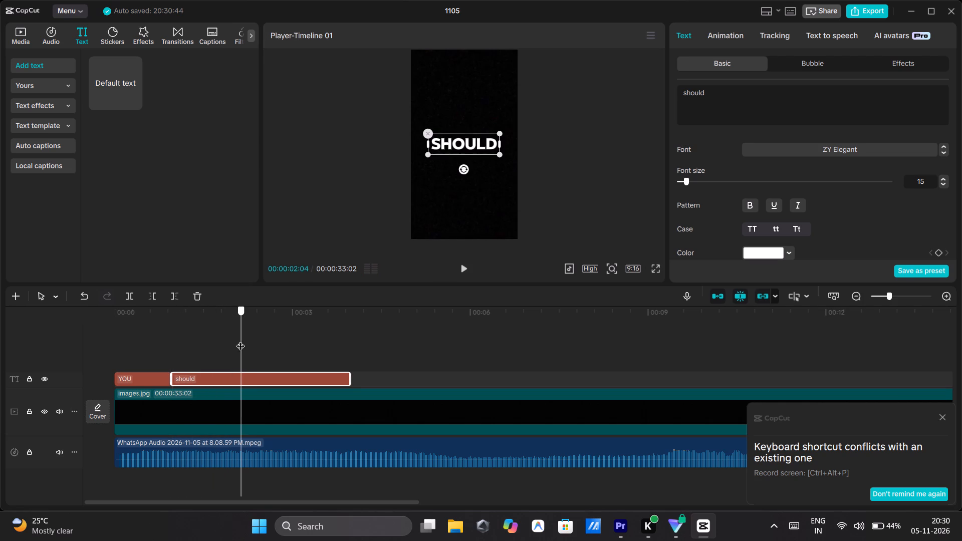
drag(241, 340, 225, 346)
drag(352, 378, 224, 405)
Add a third text clip at 00:00:01:26, directly after "should", and replace its wording with "know".
click(134, 101)
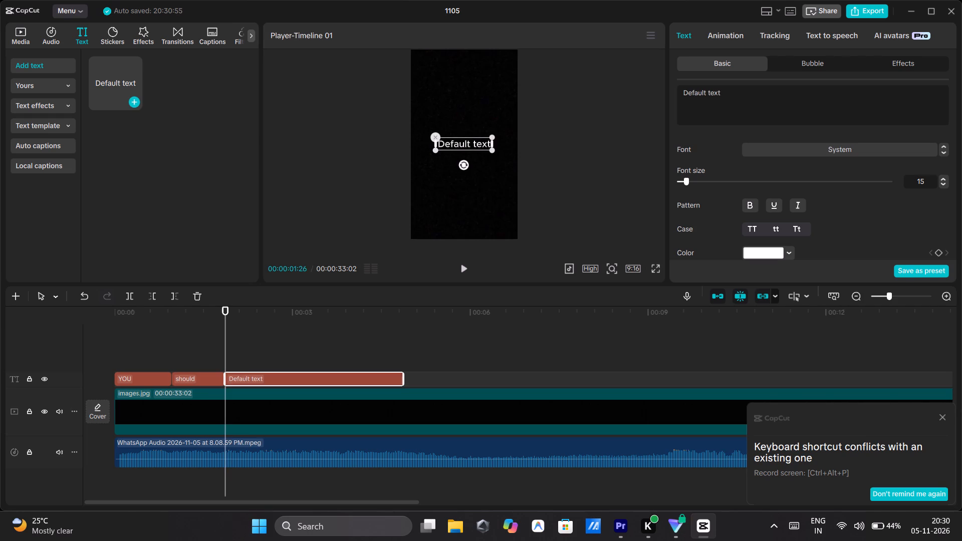
drag(717, 98, 722, 100)
key(BackSpace)
key(BackSpace)
key(BackSpace)
key(BackSpace)
key(BackSpace)
key(BackSpace)
key(BackSpace)
key(BackSpace)
key(BackSpace)
key(BackSpace)
key(BackSpace)
key(BackSpace)
key(BackSpace)
key(BackSpace)
key(BackSpace)
key(BackSpace)
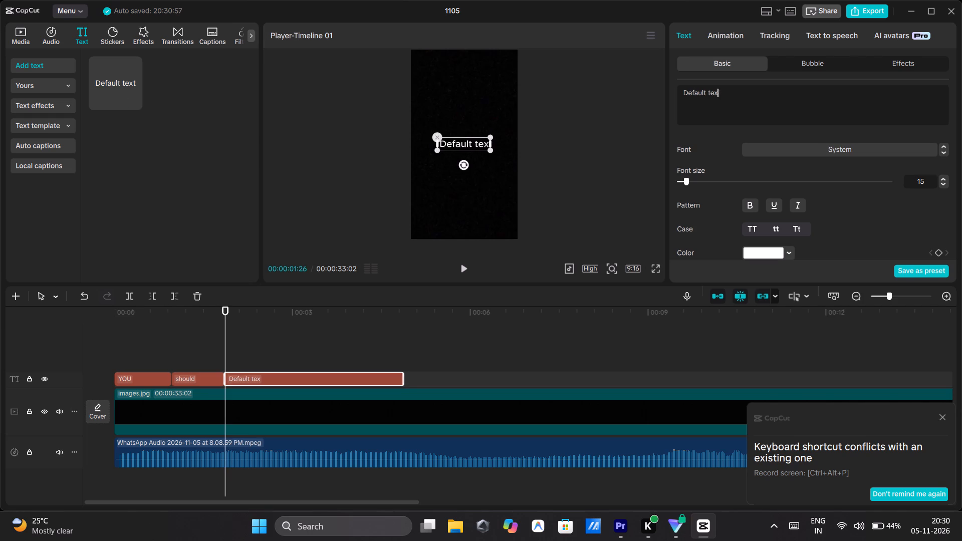
text(know)
Set the "know" text's font to ZY Elegant and enlarge it to about two thirds of the frame width.
click(794, 151)
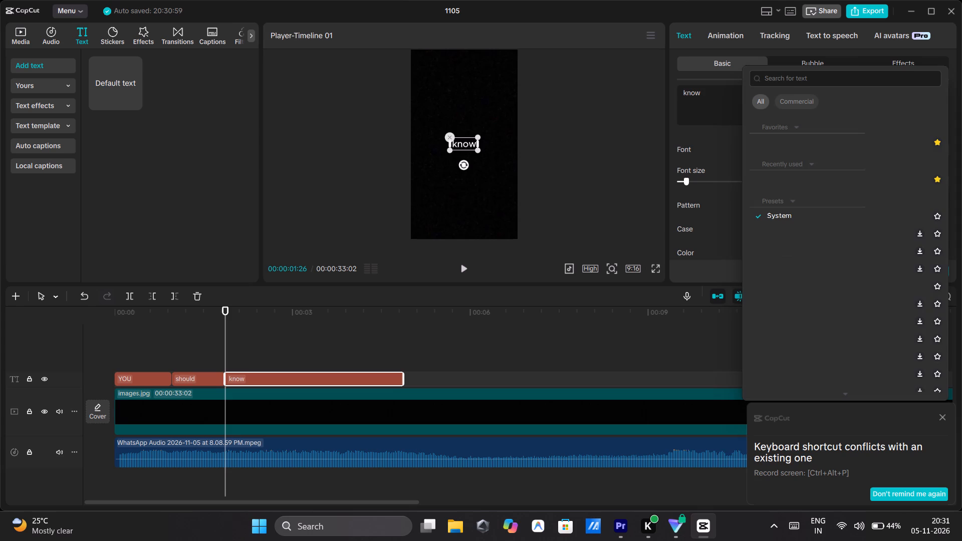
drag(793, 129, 792, 135)
click(790, 141)
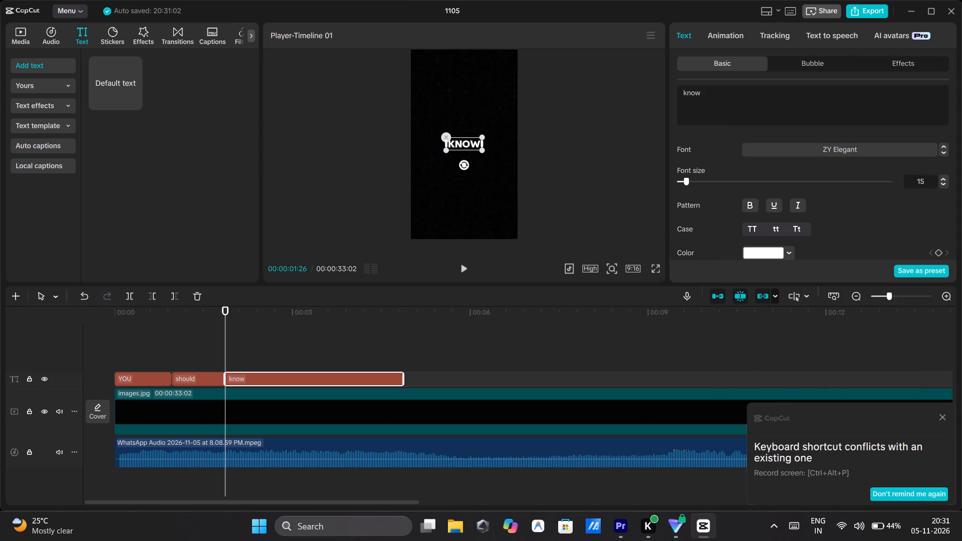
click(785, 157)
click(788, 150)
click(784, 146)
drag(482, 151, 504, 171)
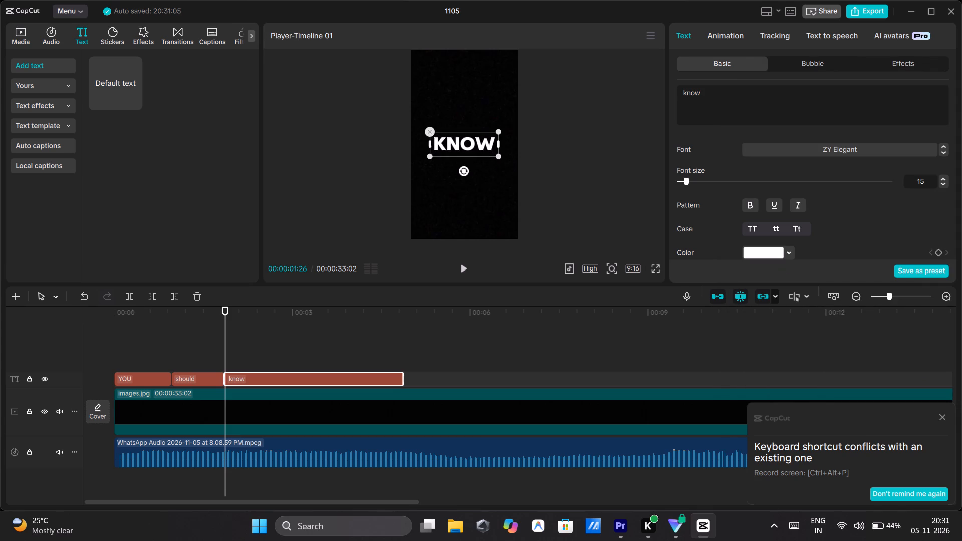
Play the timeline from the start through the three words to check their timing against the audio.
drag(225, 338, 35, 338)
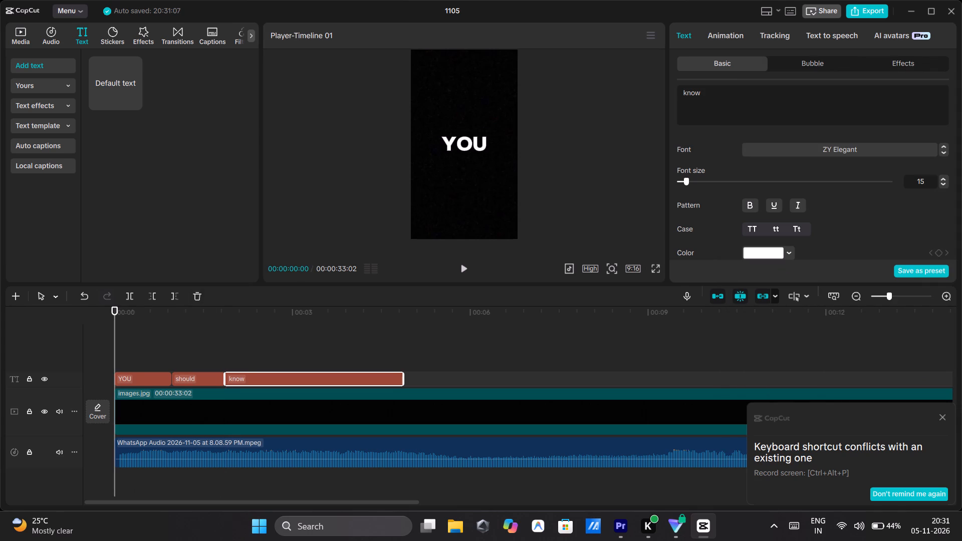
click(463, 267)
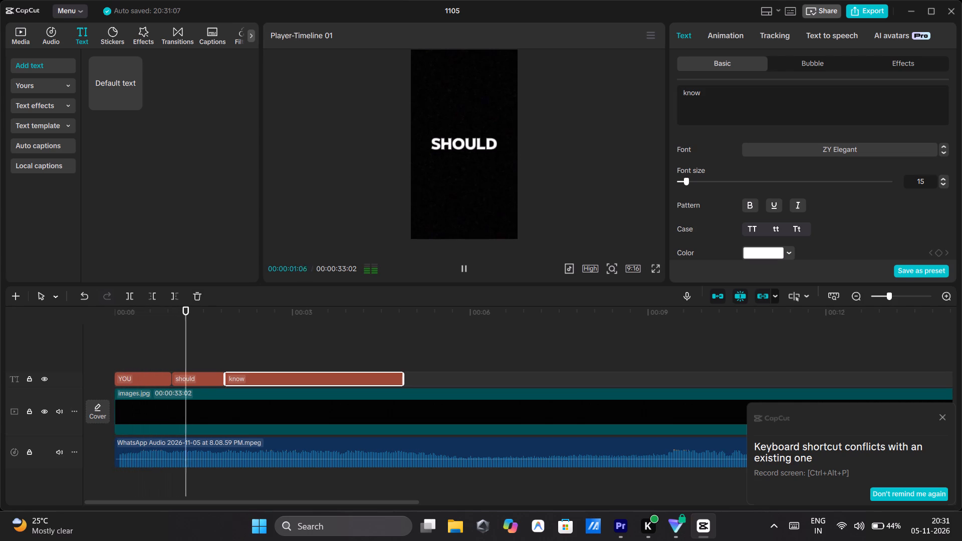
click(463, 267)
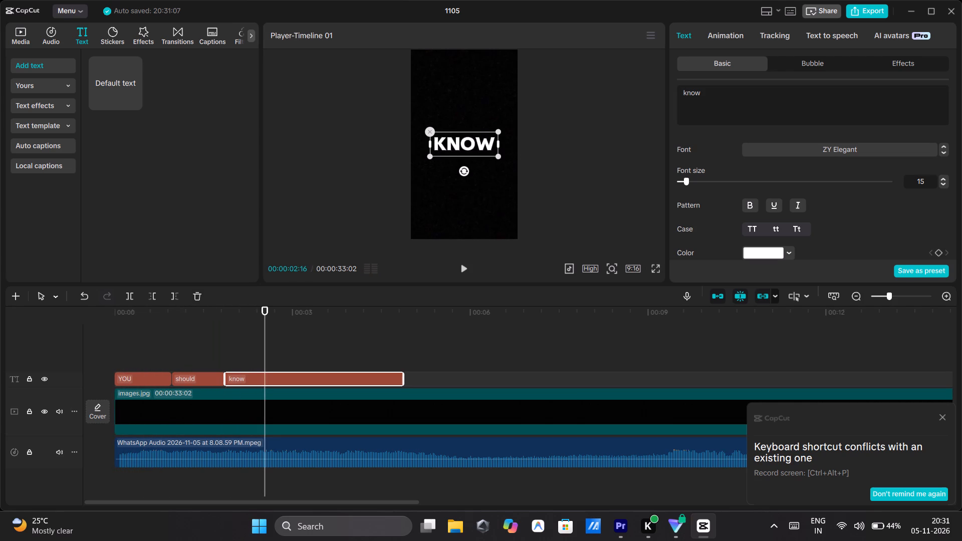
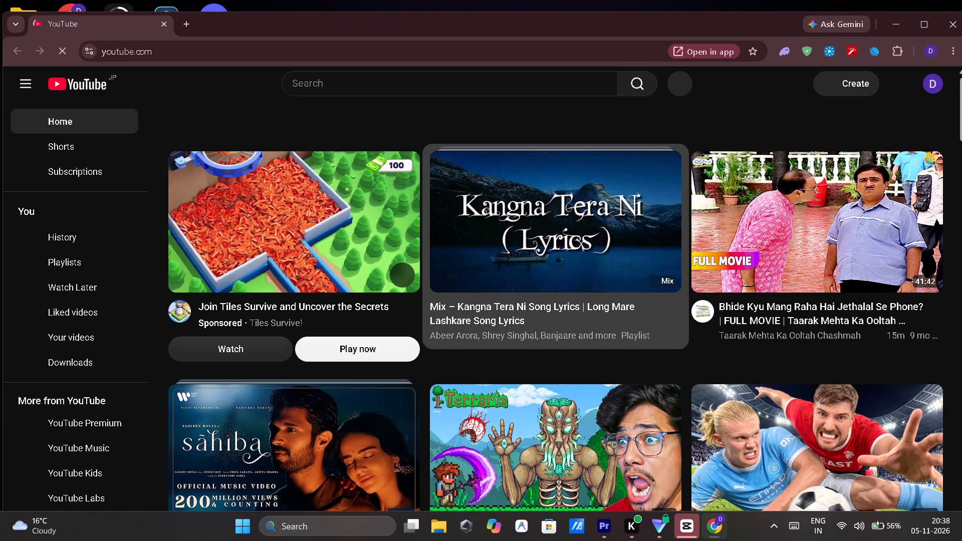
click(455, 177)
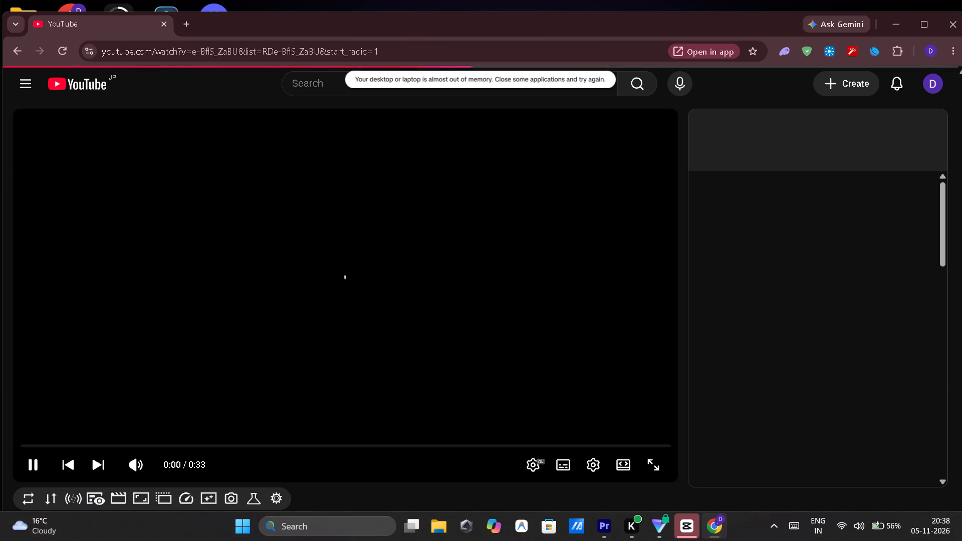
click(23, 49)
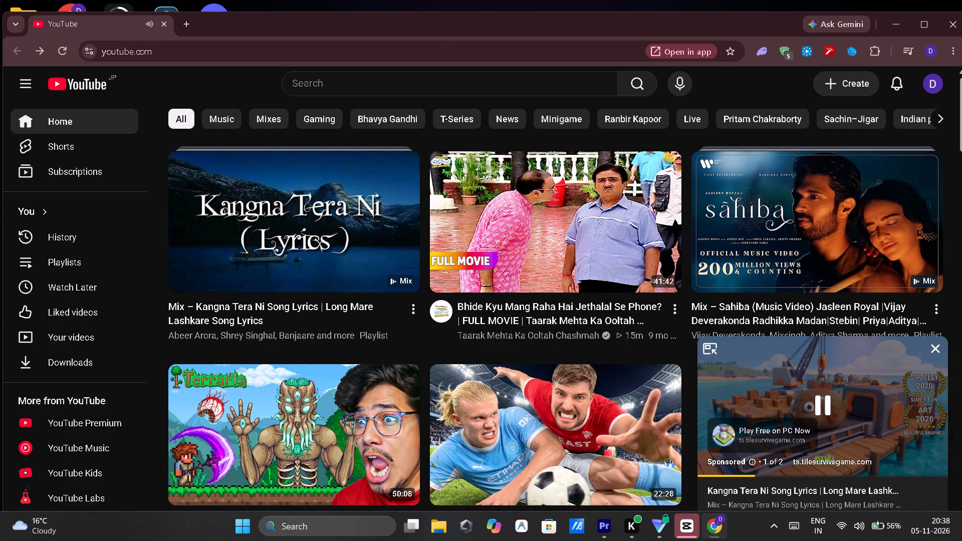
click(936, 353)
Search YouTube for "deewane" and play the Navaan Sandhu official video from near its start.
drag(541, 65, 505, 80)
click(505, 80)
text(dewa)
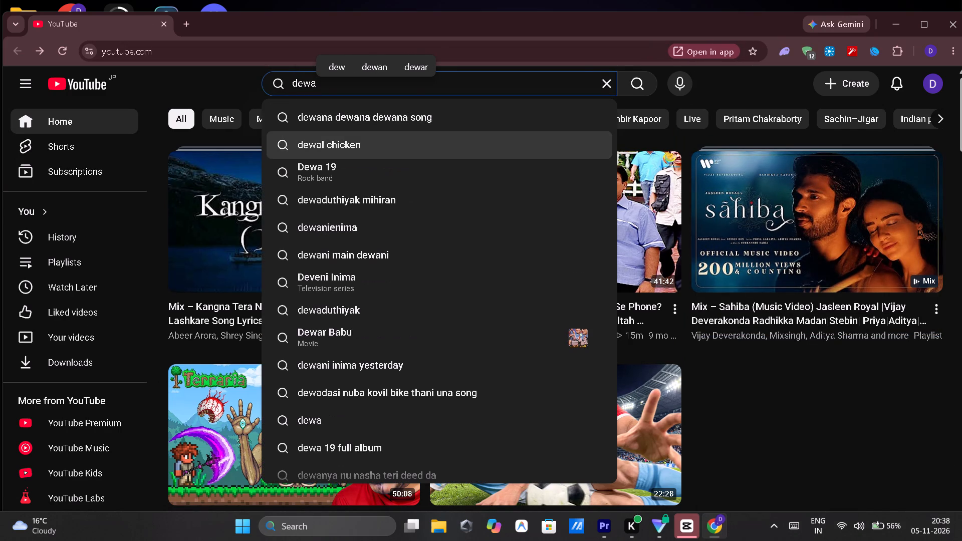
key(a)
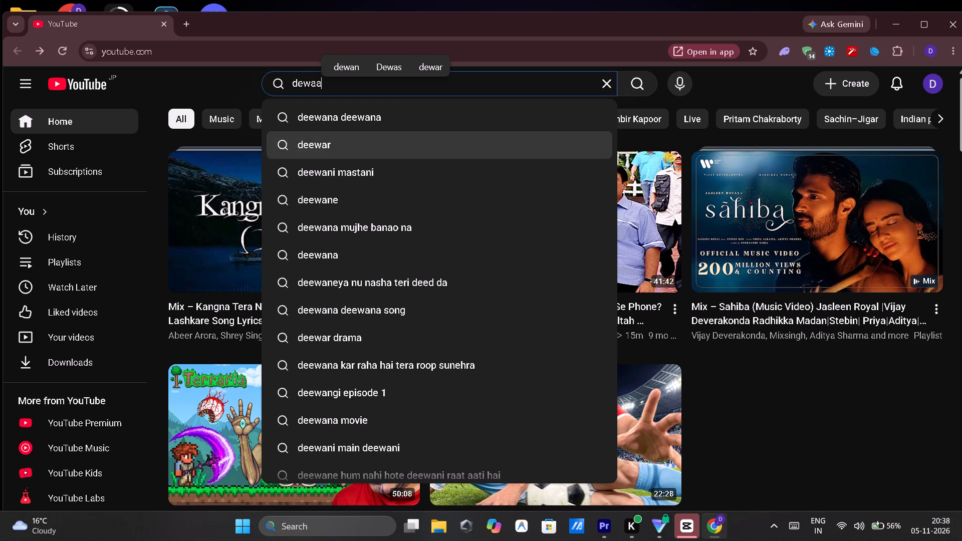
click(338, 195)
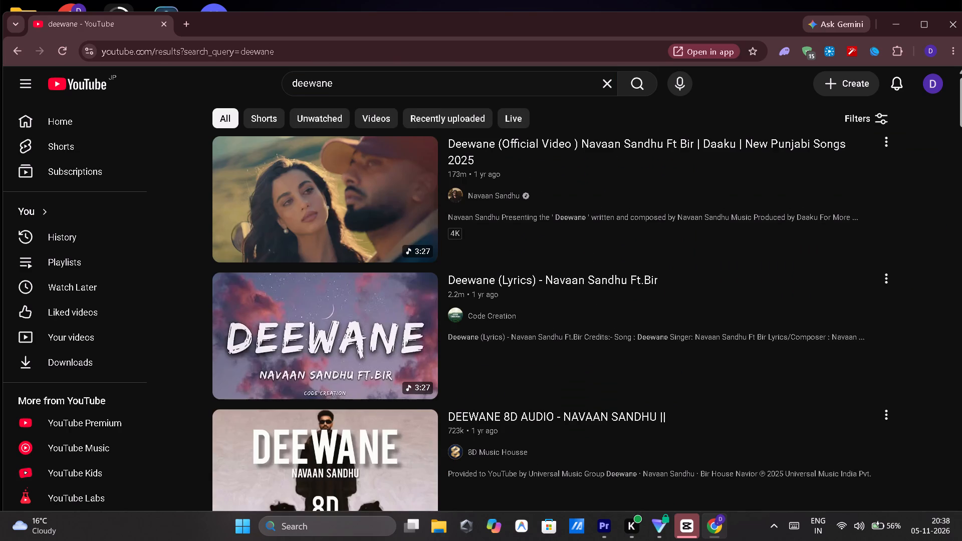
click(393, 222)
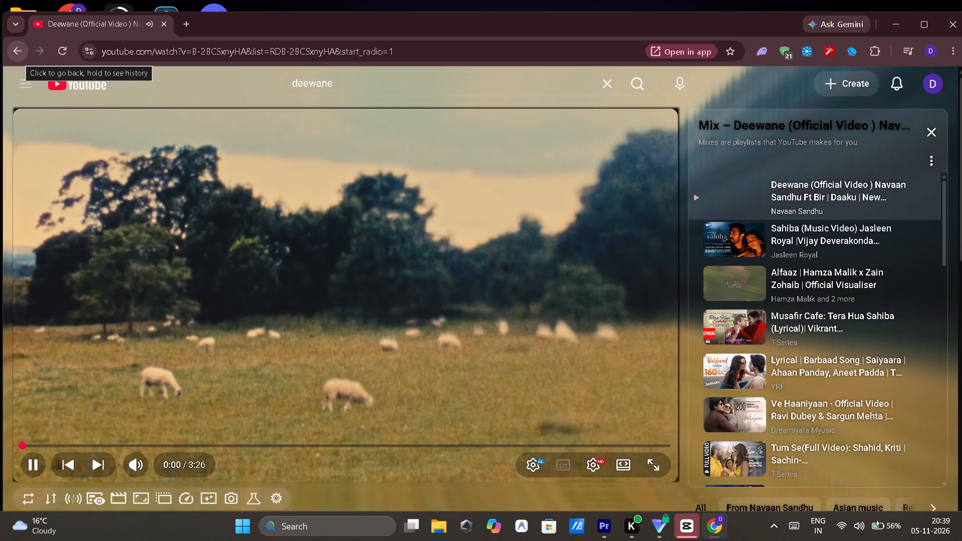
click(46, 442)
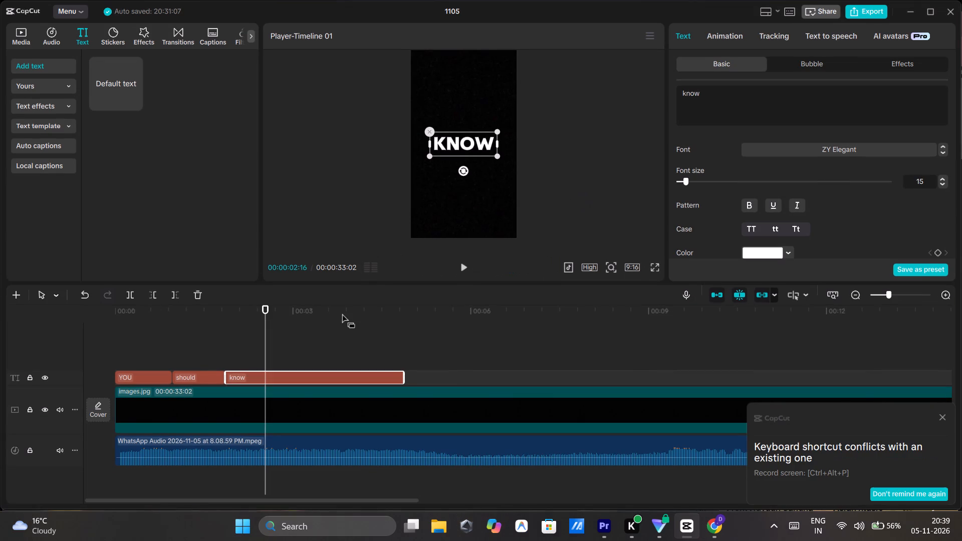
Back in CapCut, place the playhead at 00:00:00:29, between "YOU" and "should", and search the video effects for "black fade".
drag(266, 349, 244, 348)
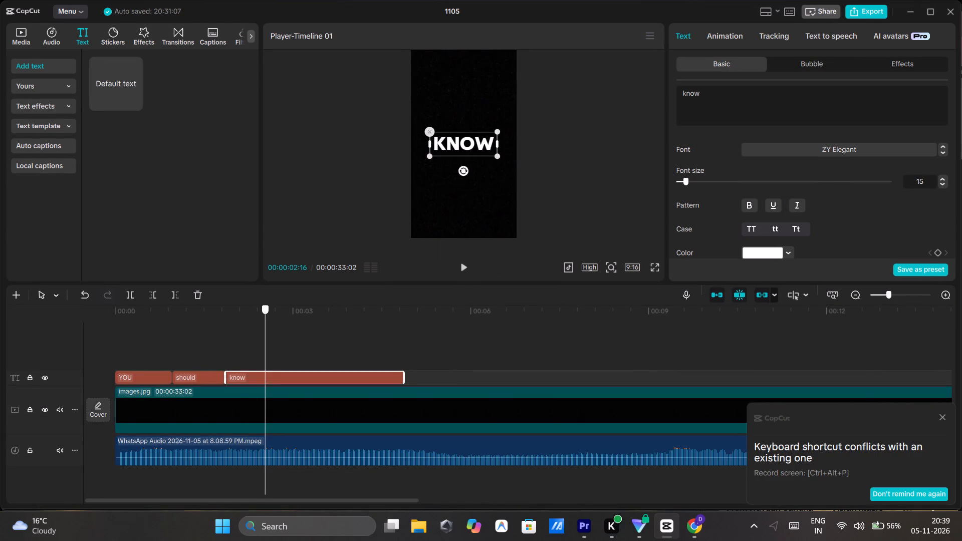
drag(244, 348, 15, 348)
click(171, 374)
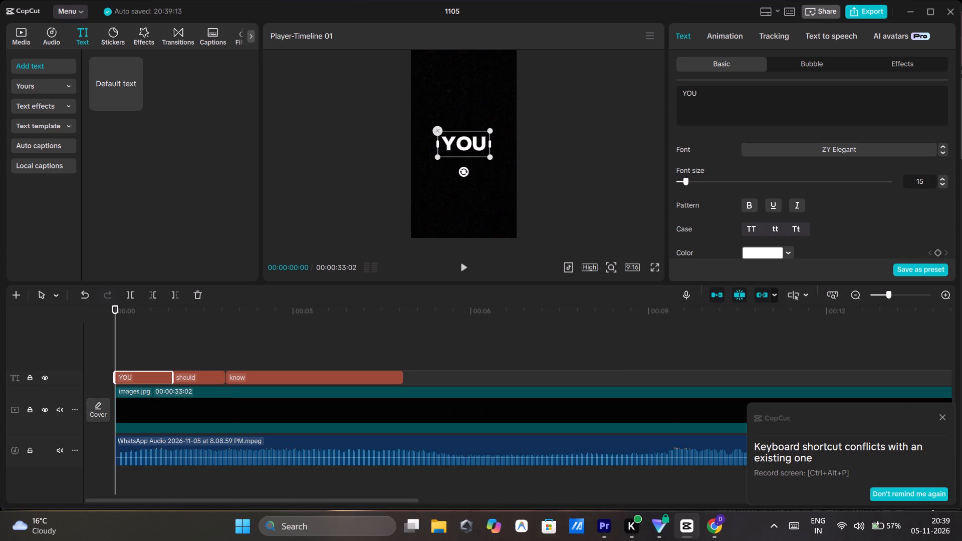
drag(117, 336, 171, 350)
click(143, 46)
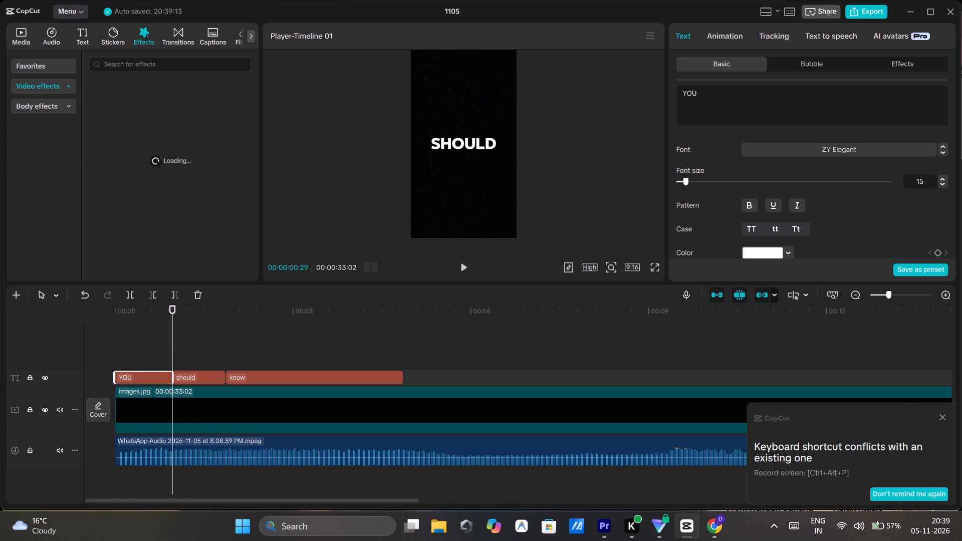
click(132, 68)
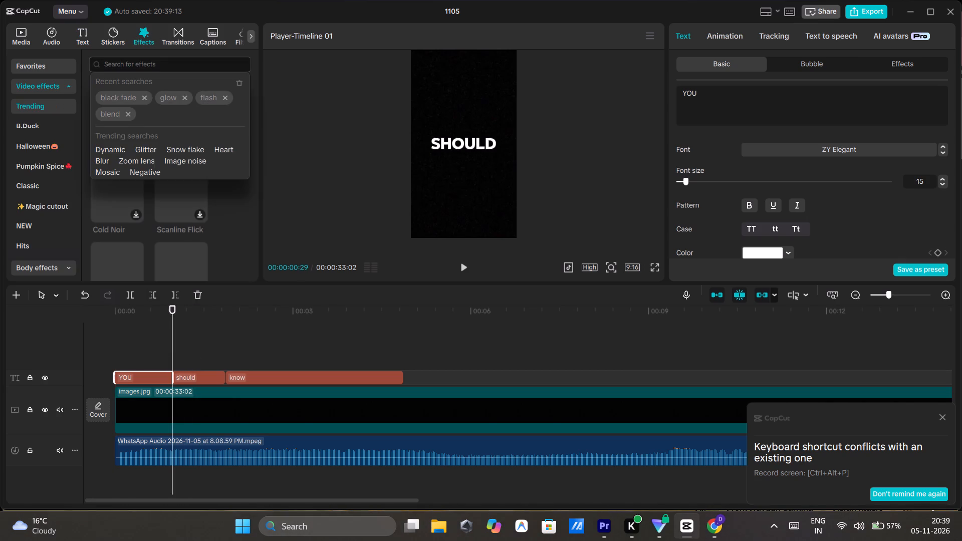
click(112, 95)
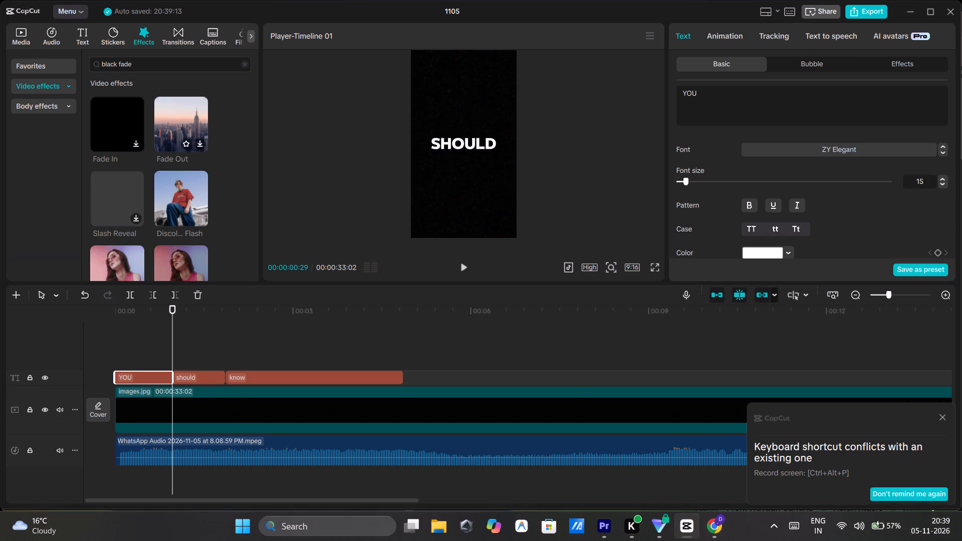
Add the Fade In effect on a track above the text clips, starting just before the cut between "YOU" and "should".
click(133, 141)
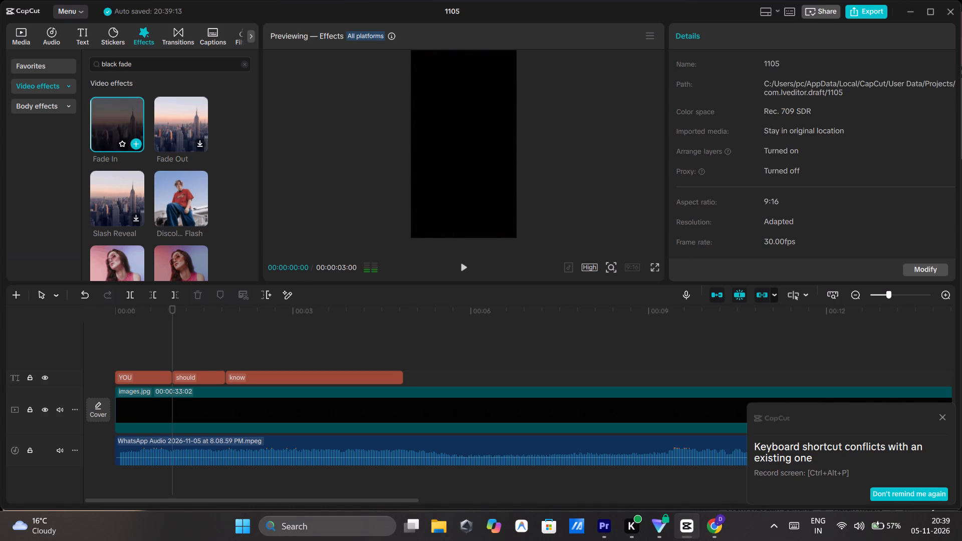
drag(125, 123, 168, 382)
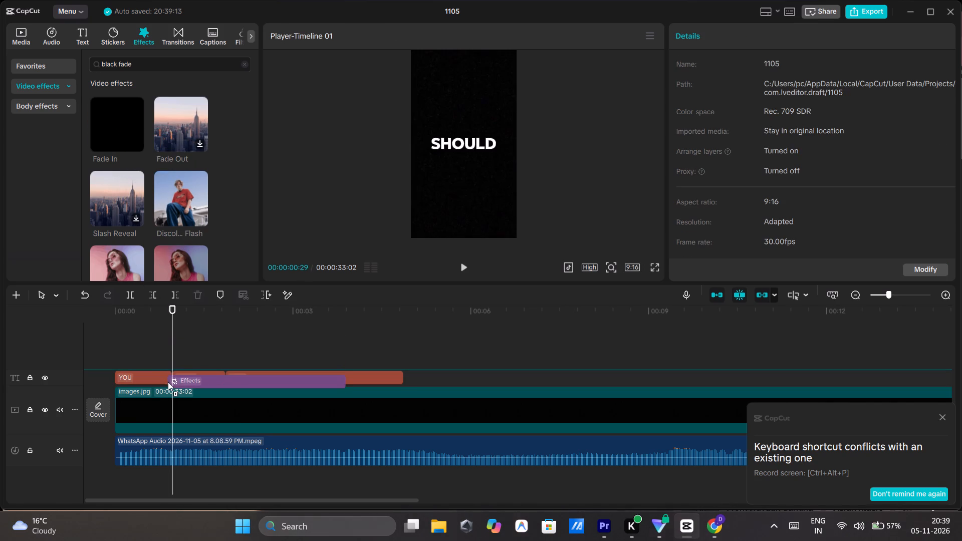
drag(168, 382, 169, 374)
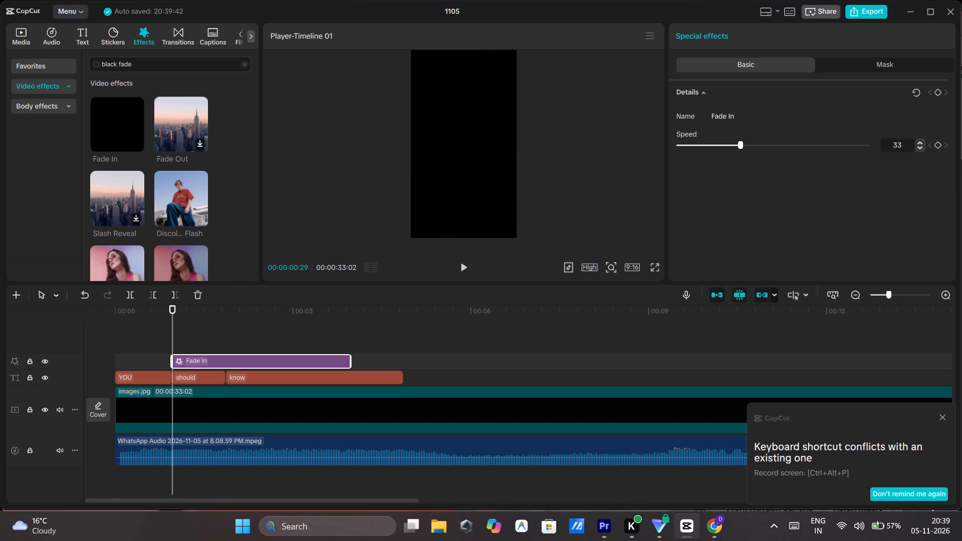
drag(196, 360, 188, 362)
drag(187, 357, 187, 358)
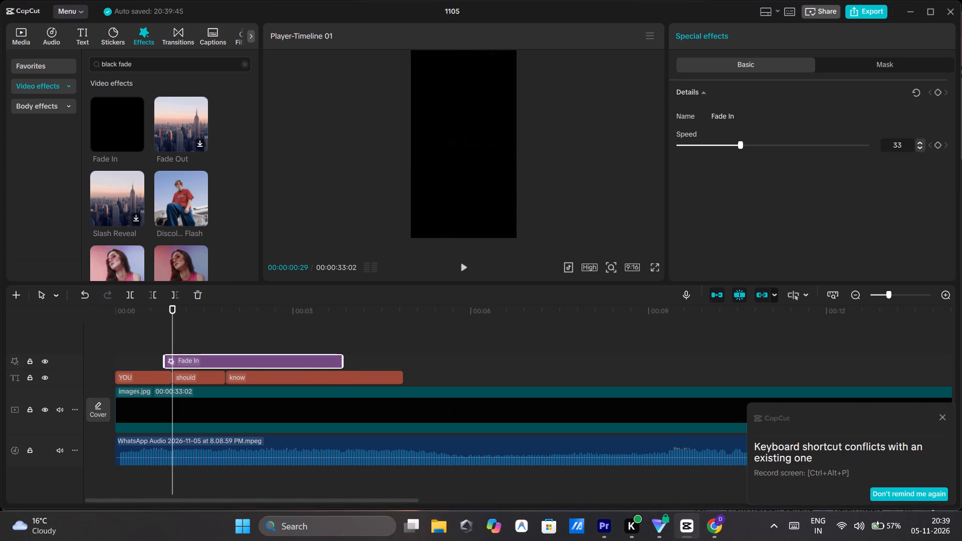
drag(187, 358, 182, 373)
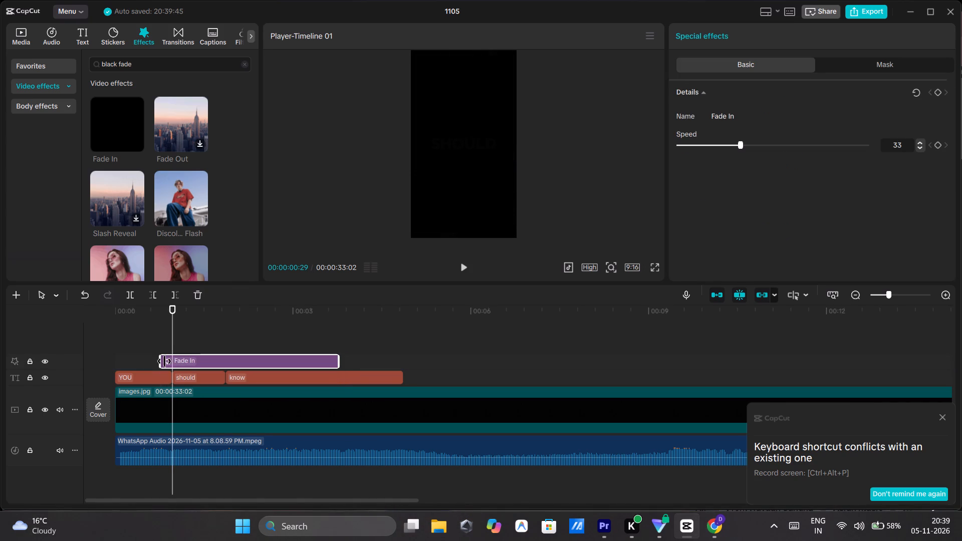
Shorten the Fade In effect to a very brief clip centred on the cut between "YOU" and "should".
click(122, 144)
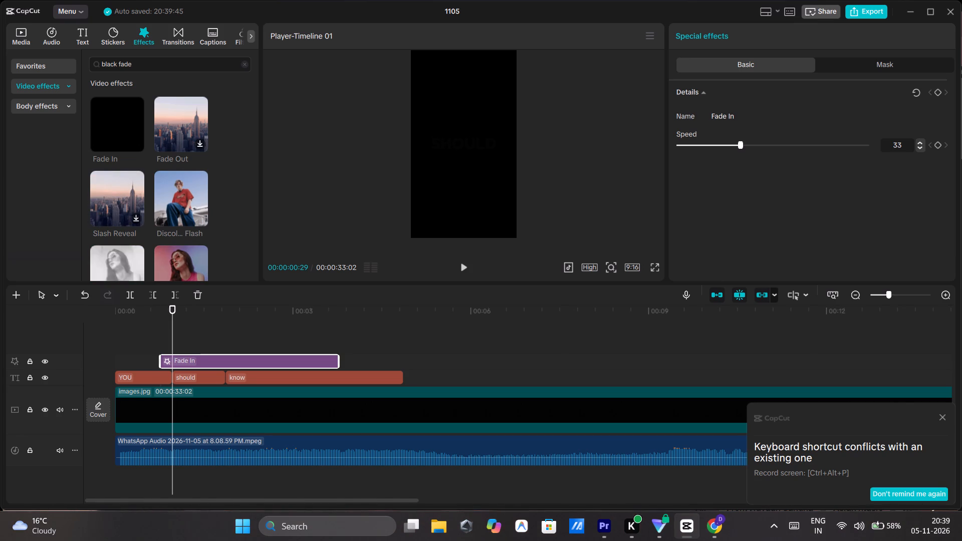
scroll(142, 251, down, 1)
drag(339, 364, 339, 364)
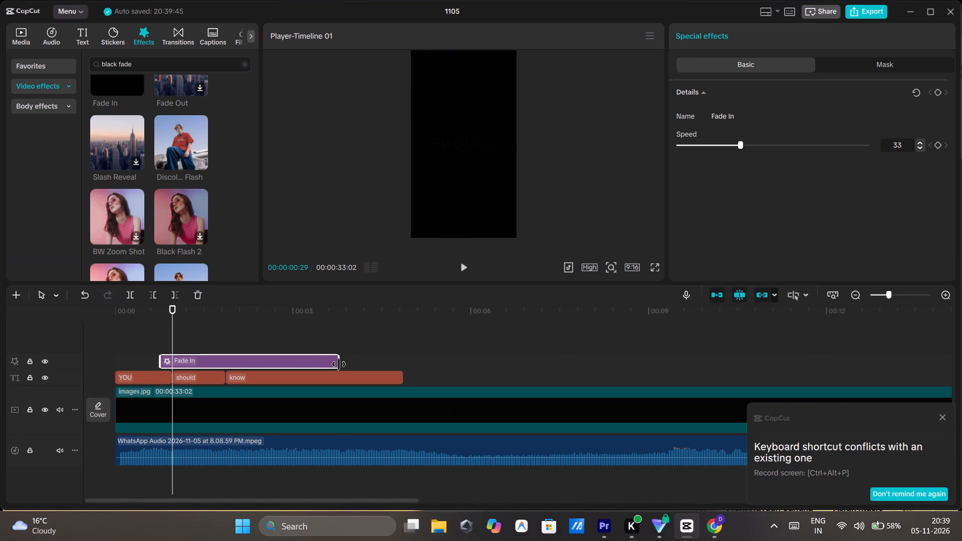
drag(339, 364, 173, 367)
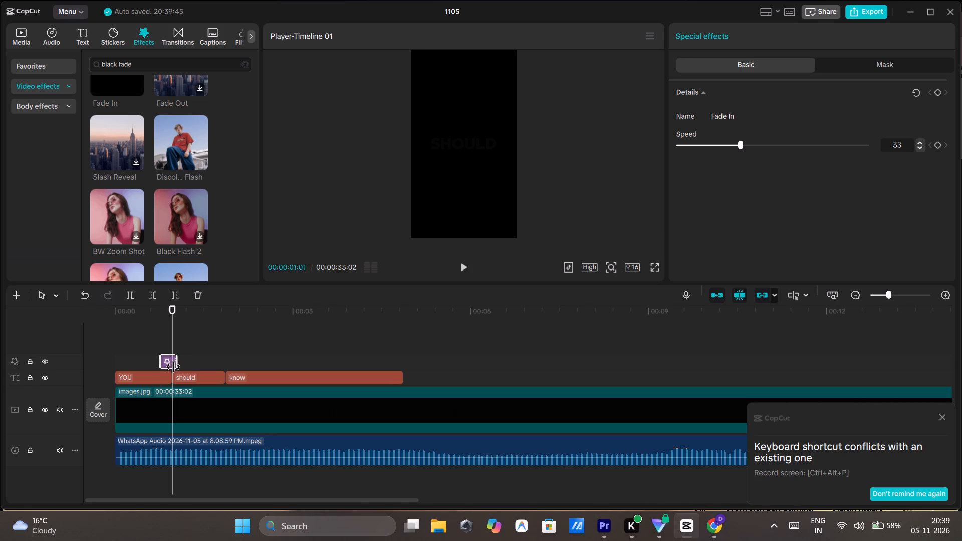
drag(173, 367, 175, 367)
drag(162, 365, 165, 364)
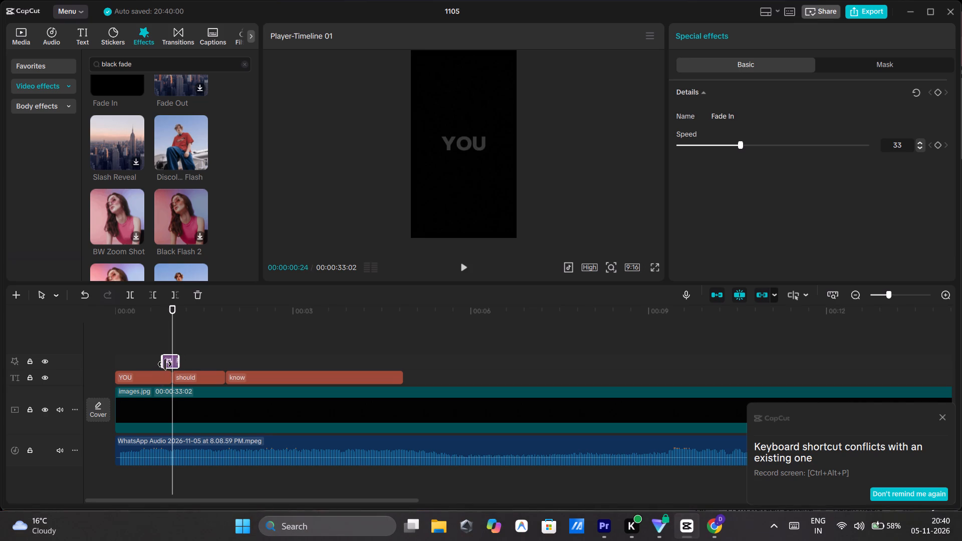
drag(165, 364, 168, 365)
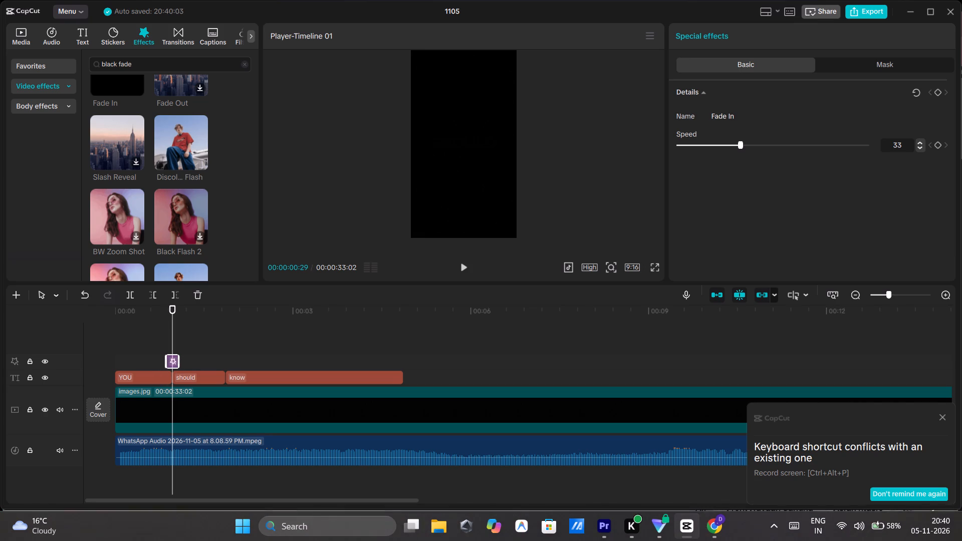
Play across the cut from "YOU" to "should", also from the timeline start, to check the brief fade.
click(147, 335)
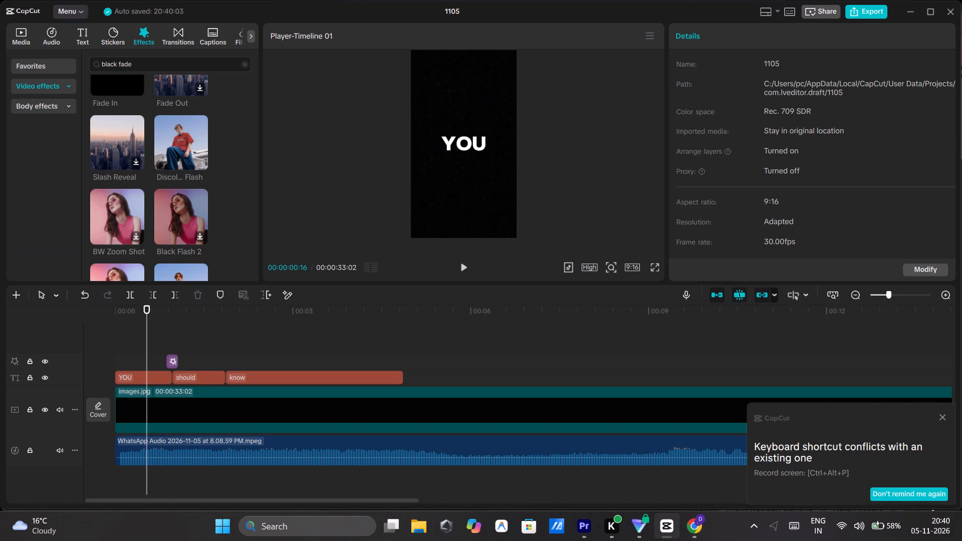
click(461, 268)
click(461, 270)
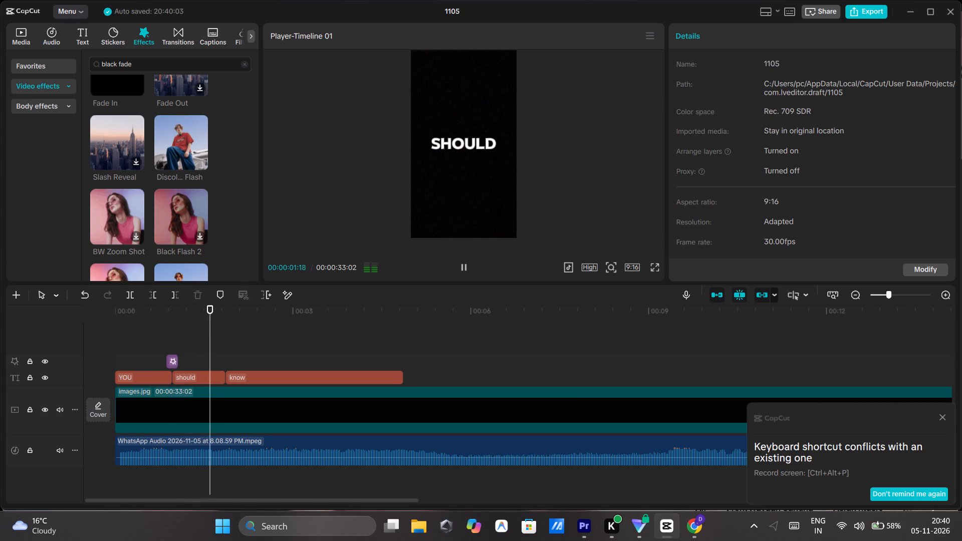
click(116, 340)
click(455, 264)
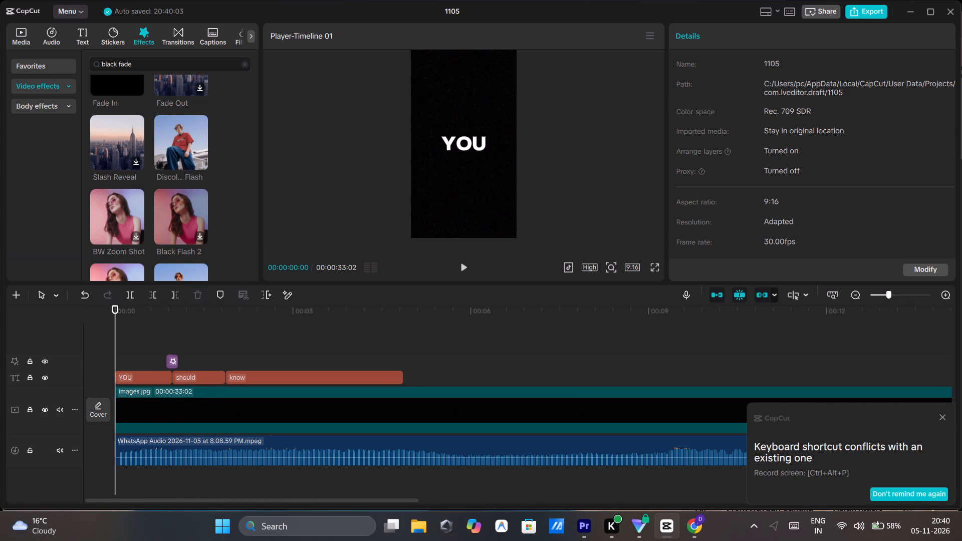
click(466, 262)
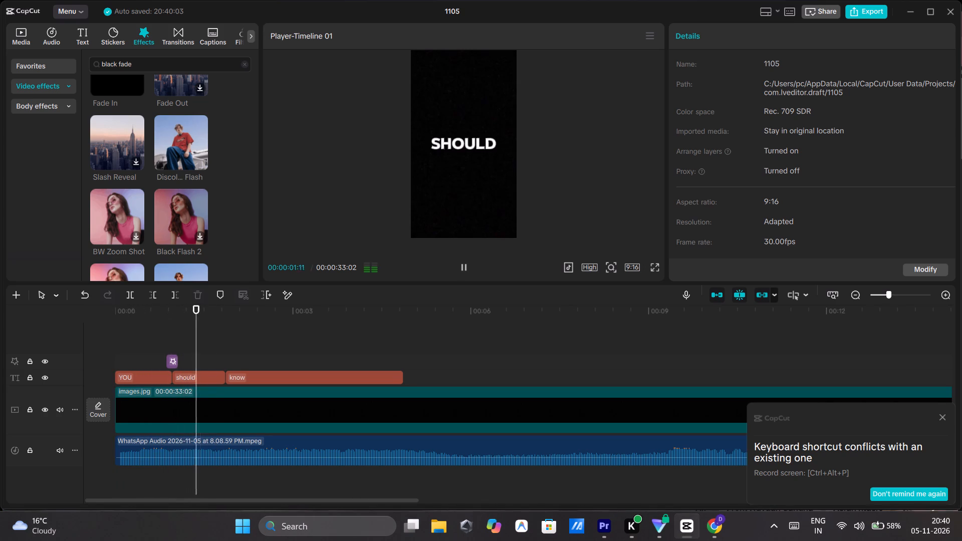
click(464, 268)
Lengthen the Fade In effect on both sides of the cut, from late in "YOU" to about 00:00:01:08.
click(172, 362)
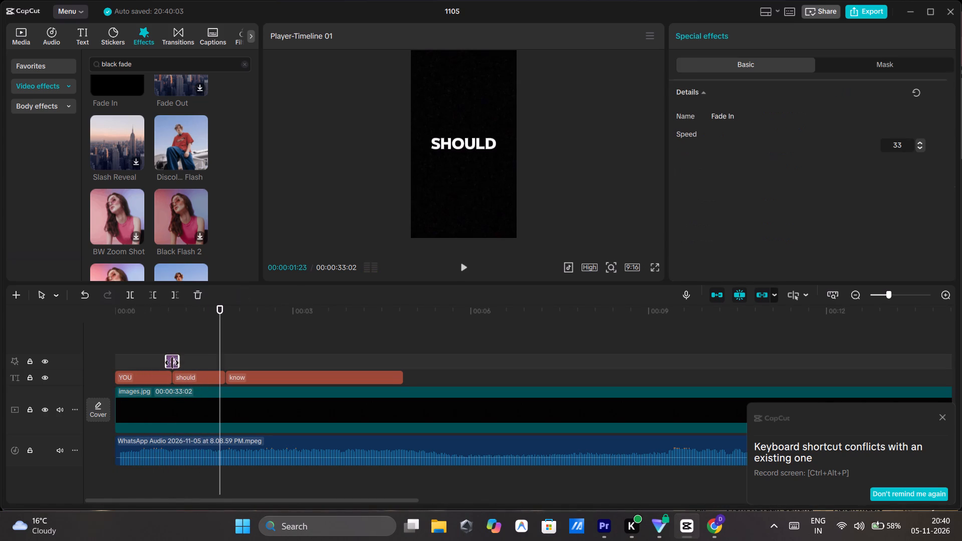
drag(178, 363, 236, 363)
drag(165, 358, 148, 363)
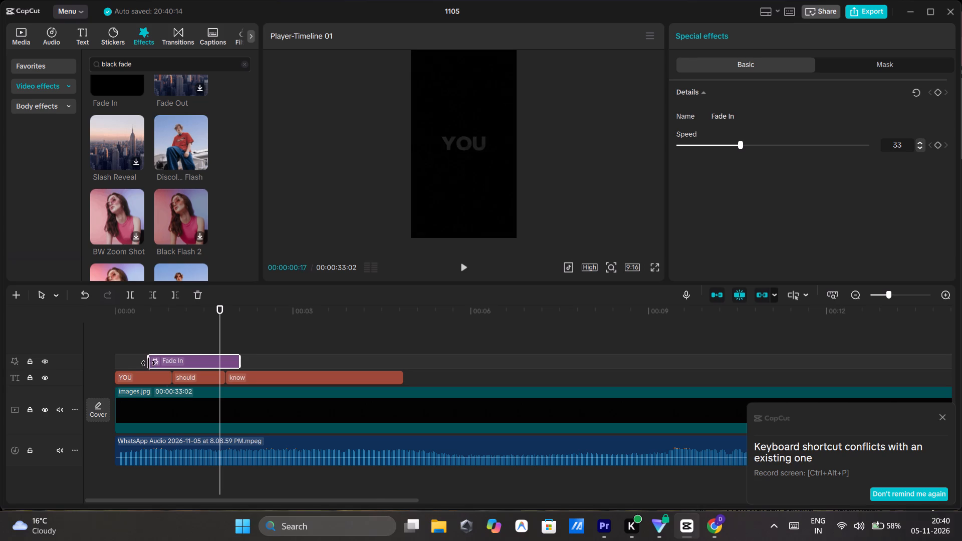
drag(148, 363, 147, 363)
drag(238, 357, 189, 361)
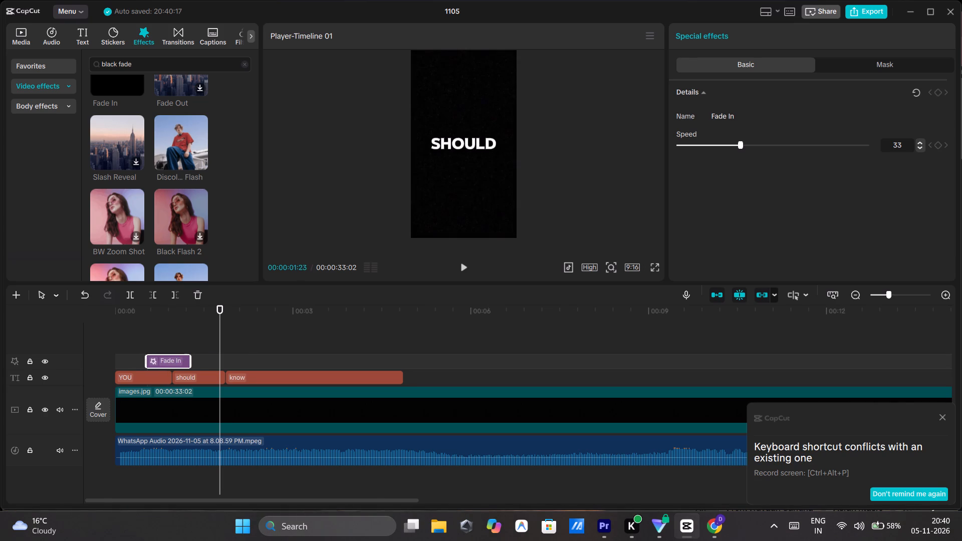
drag(144, 356, 155, 357)
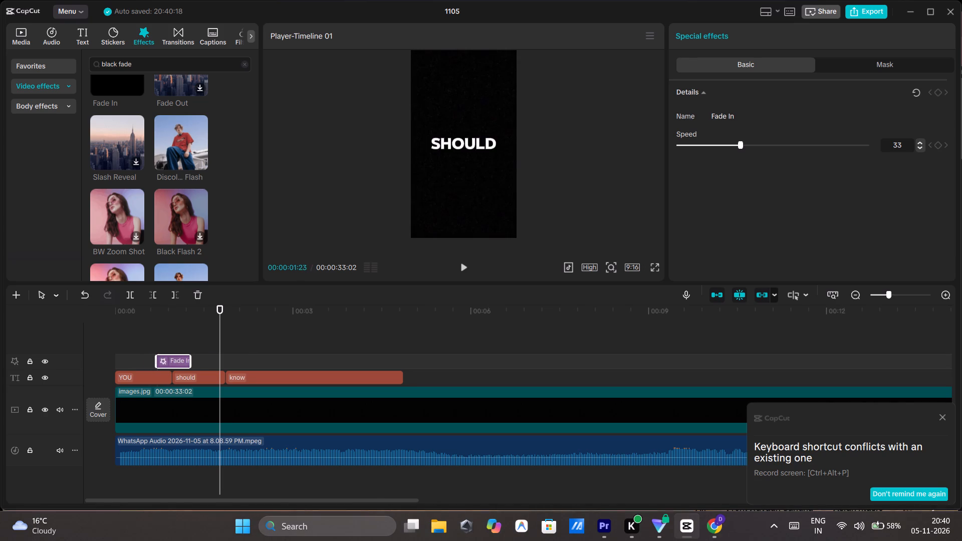
Play from within "YOU" into "should" to check how the lengthened fade looks.
click(137, 336)
click(457, 270)
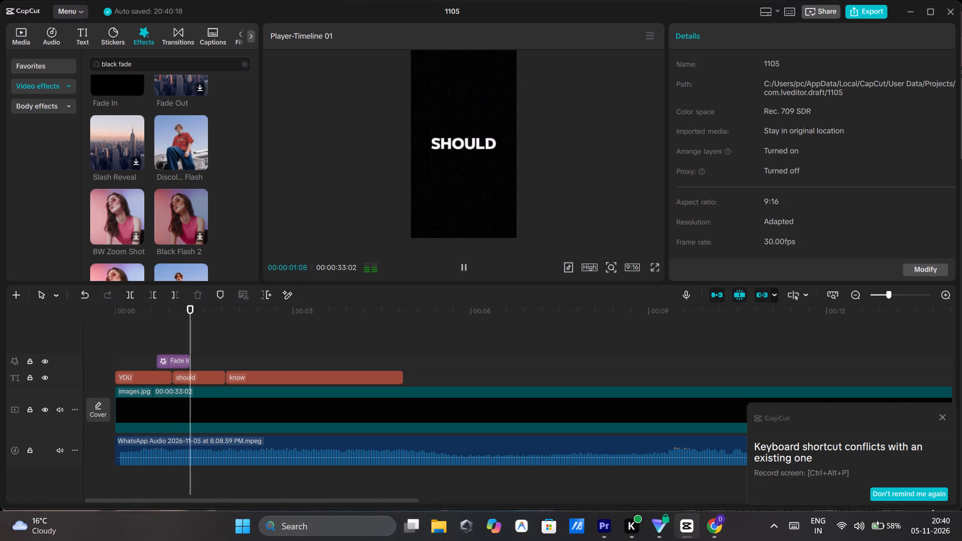
click(461, 270)
Trim the end of the Fade In effect shorter and recentre the clip over the cut between "YOU" and "should".
drag(157, 360, 160, 360)
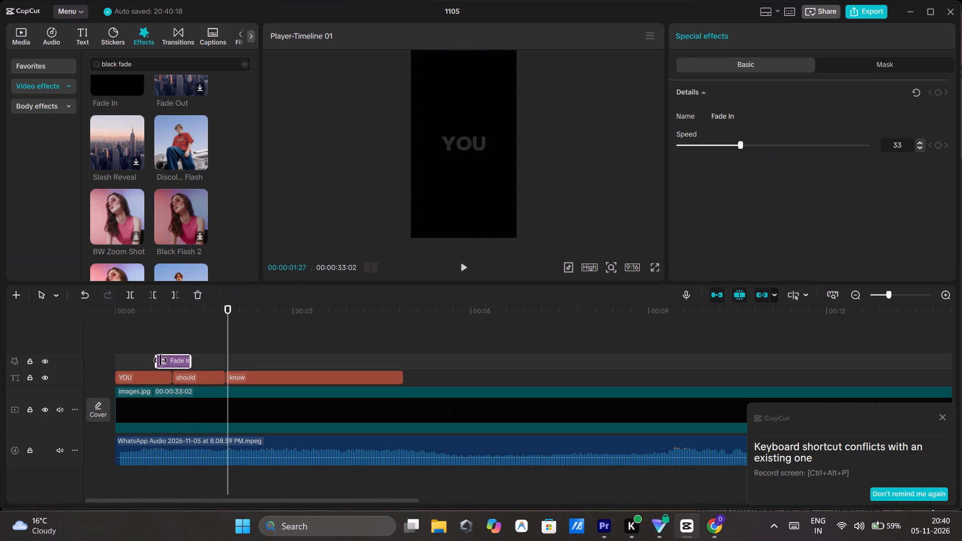
drag(160, 360, 162, 360)
drag(186, 360, 180, 361)
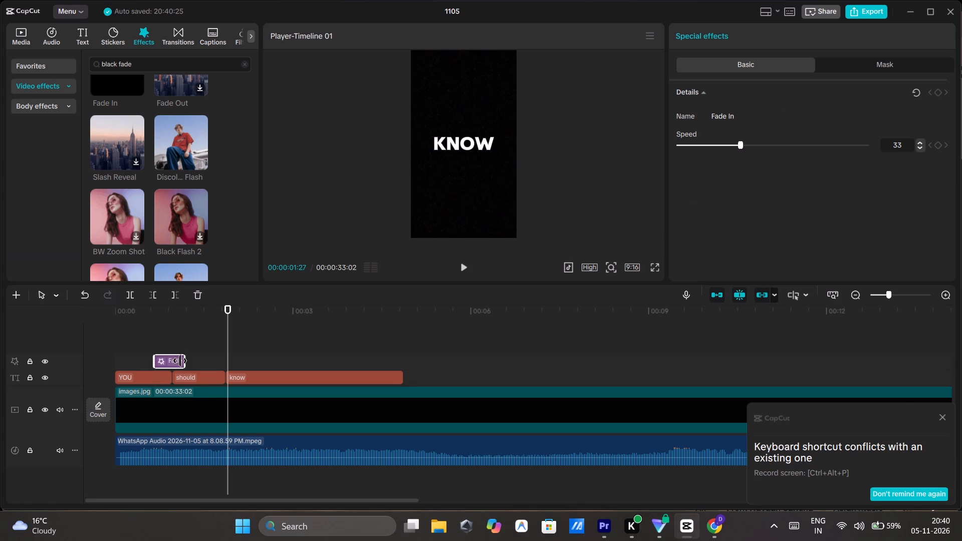
click(185, 362)
drag(183, 362, 177, 362)
drag(162, 358, 168, 359)
Play twice from within "YOU" into "should" to check the recentred Fade In.
click(137, 341)
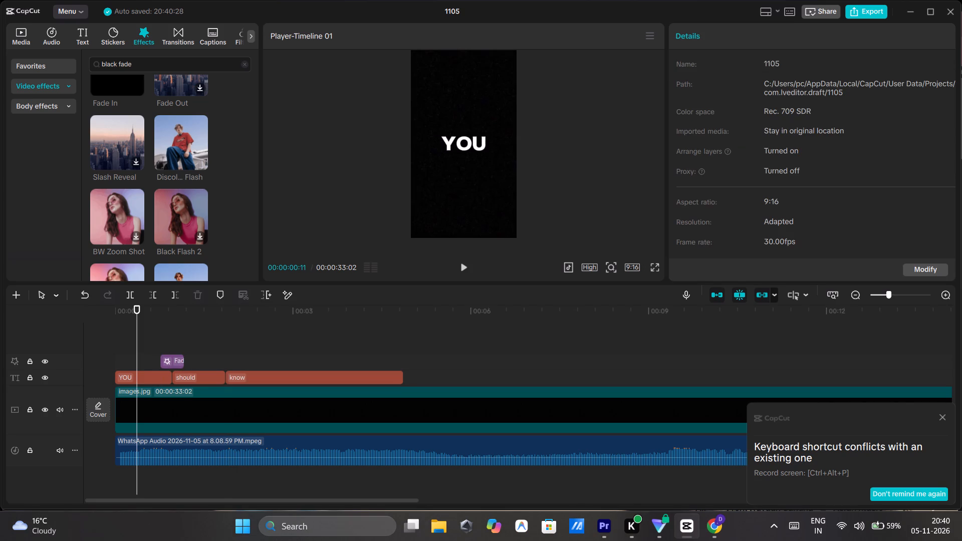
click(459, 268)
click(458, 267)
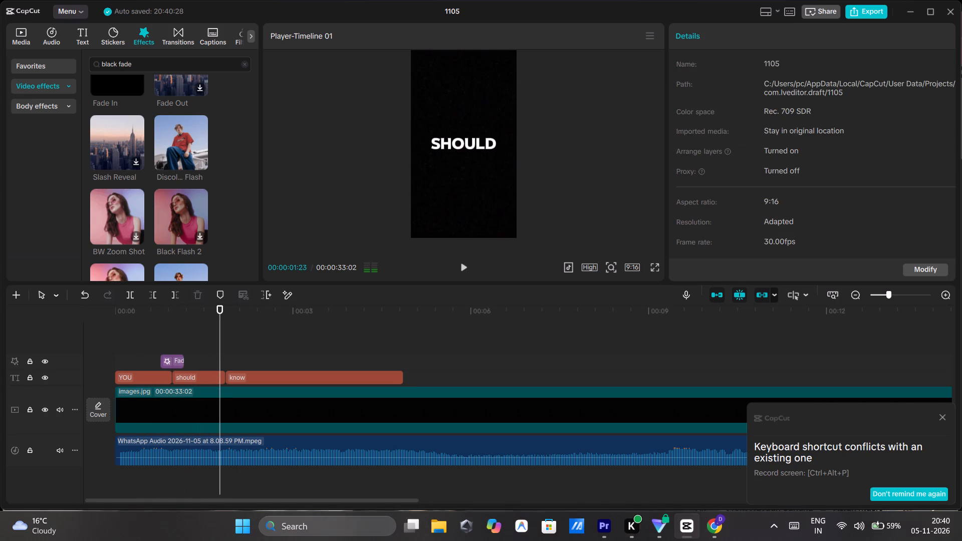
click(136, 341)
click(465, 262)
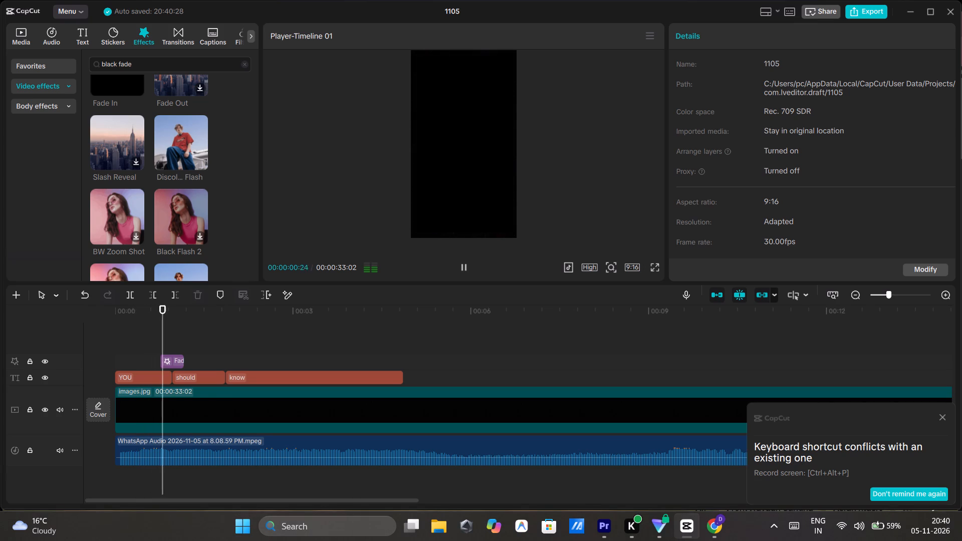
click(465, 262)
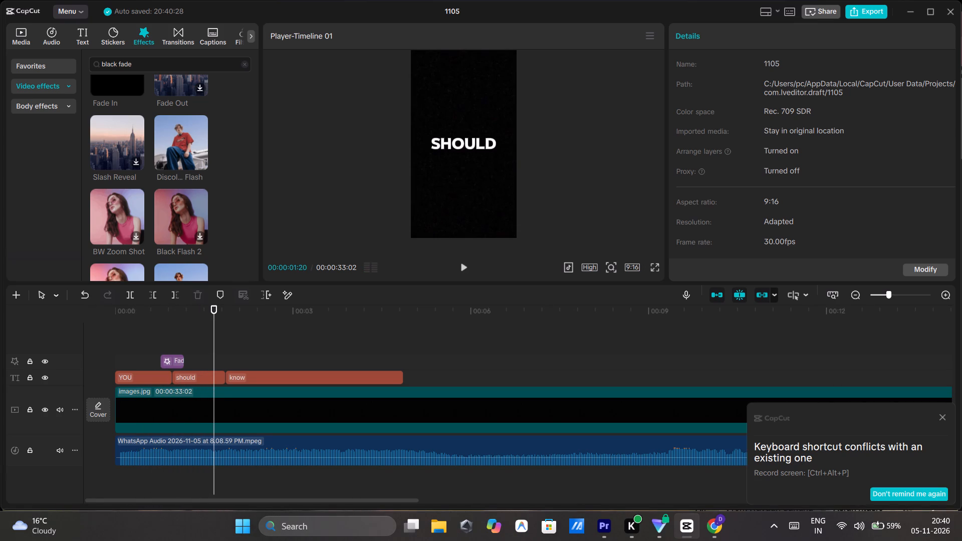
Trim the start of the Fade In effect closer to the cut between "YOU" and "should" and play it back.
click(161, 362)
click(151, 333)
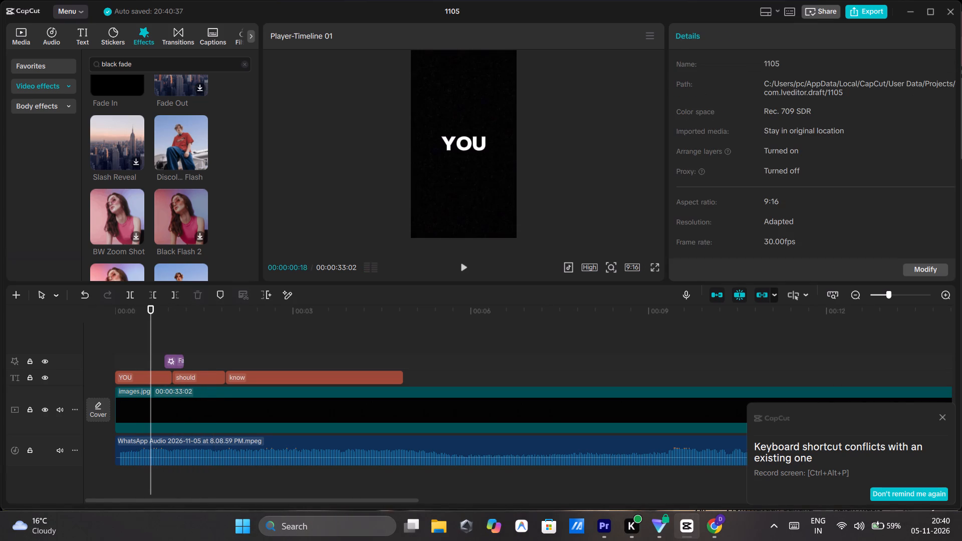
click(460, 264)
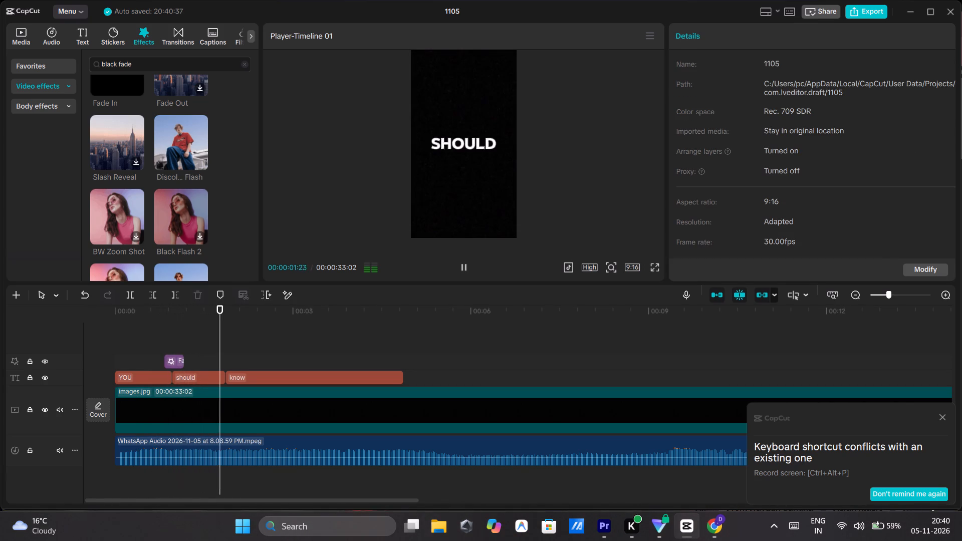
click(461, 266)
Delete the Fade In effect above the cut between "YOU" and "should".
click(168, 360)
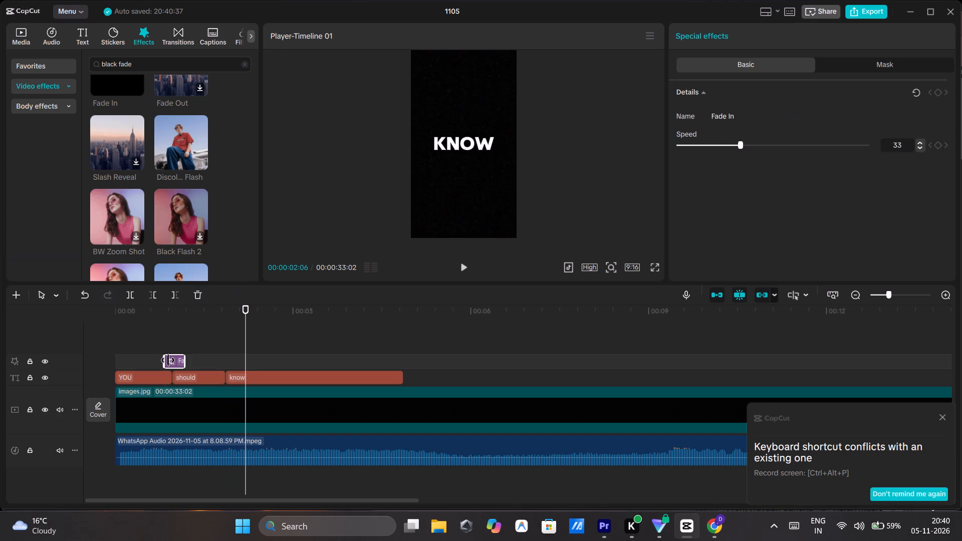
right_click(168, 360)
click(221, 332)
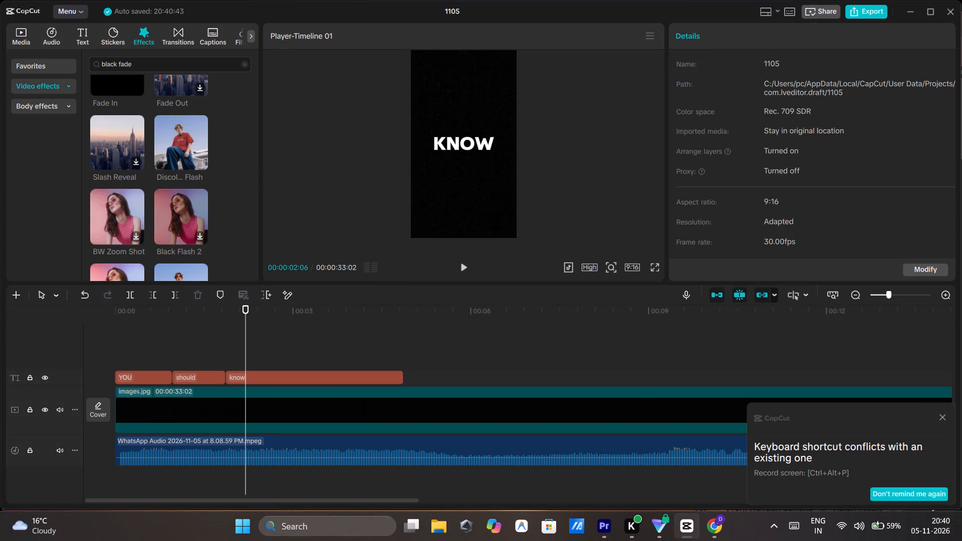
Play from the beginning through "YOU", "should" and "know" to check the words against the audio, and return to the start.
click(147, 358)
drag(143, 343, 93, 351)
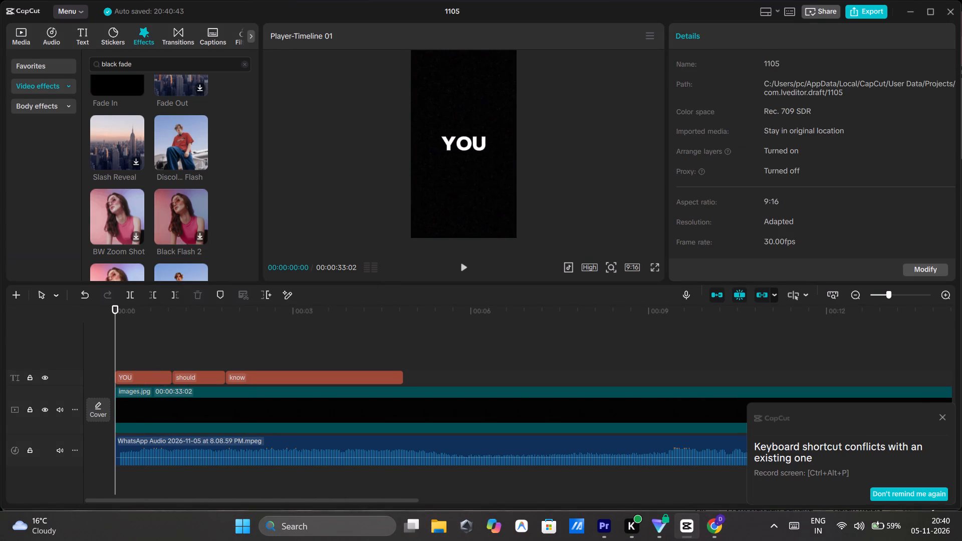
click(456, 265)
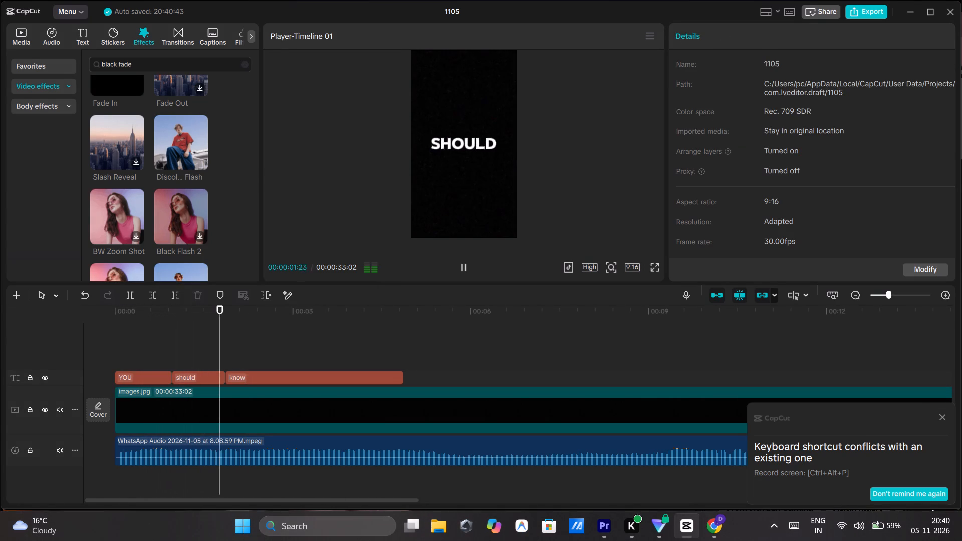
click(456, 265)
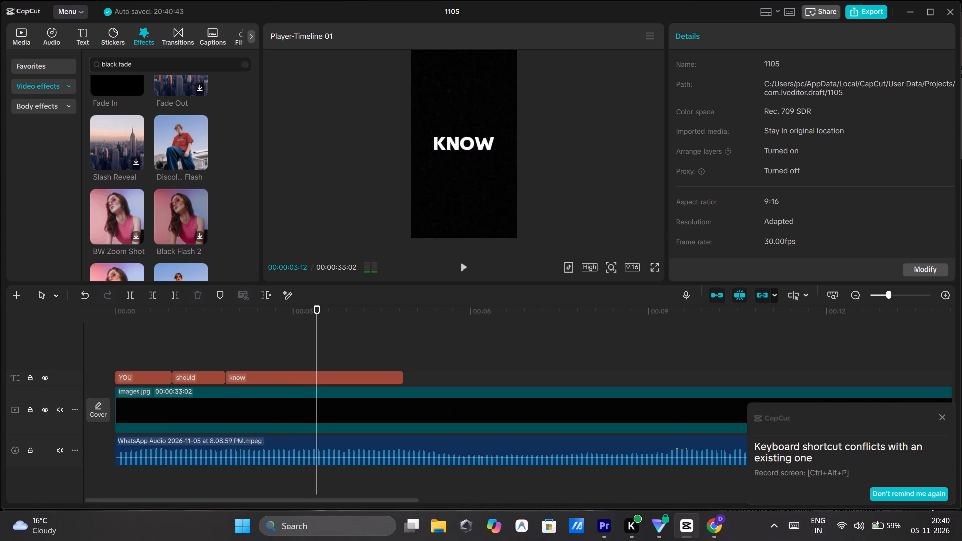
click(122, 354)
drag(129, 350, 89, 351)
click(110, 345)
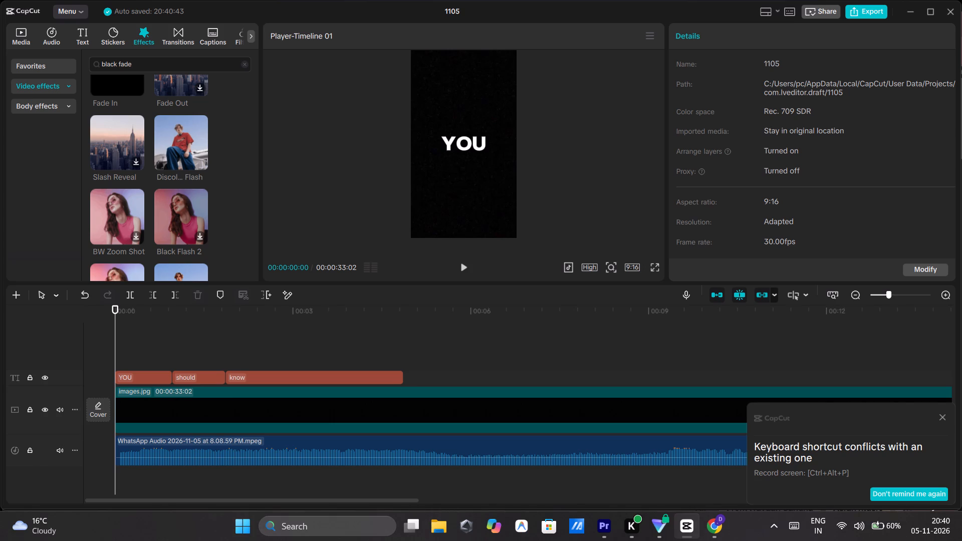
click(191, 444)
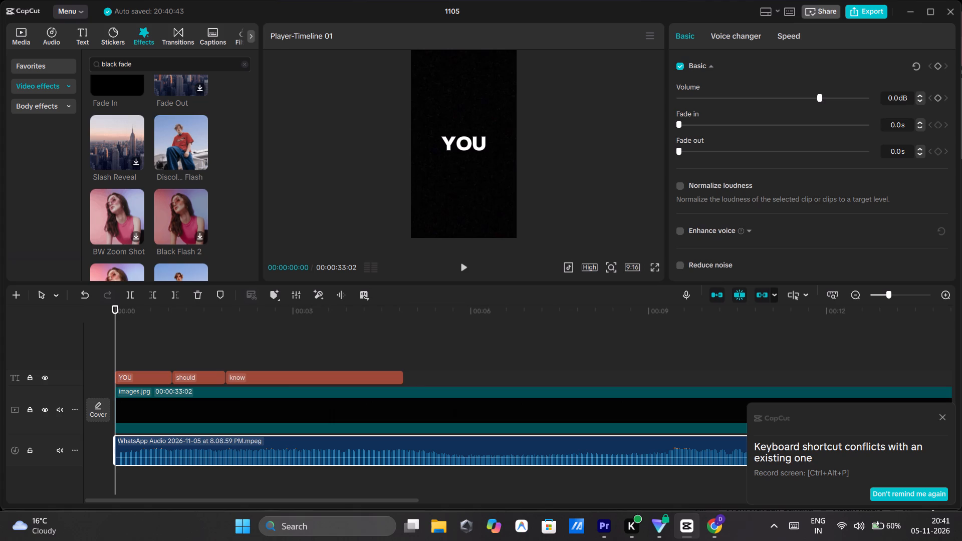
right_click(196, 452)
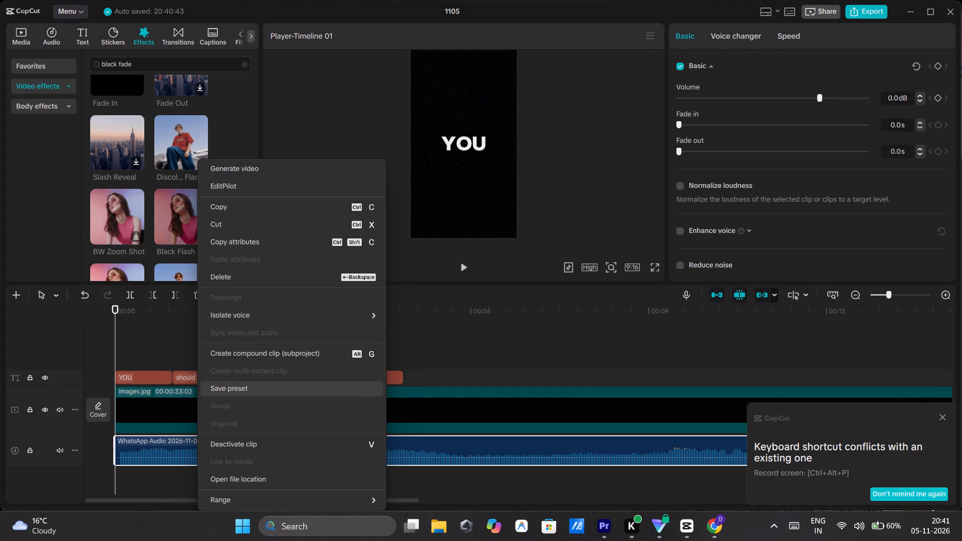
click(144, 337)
Open the auto captions settings for the project's audio.
click(205, 32)
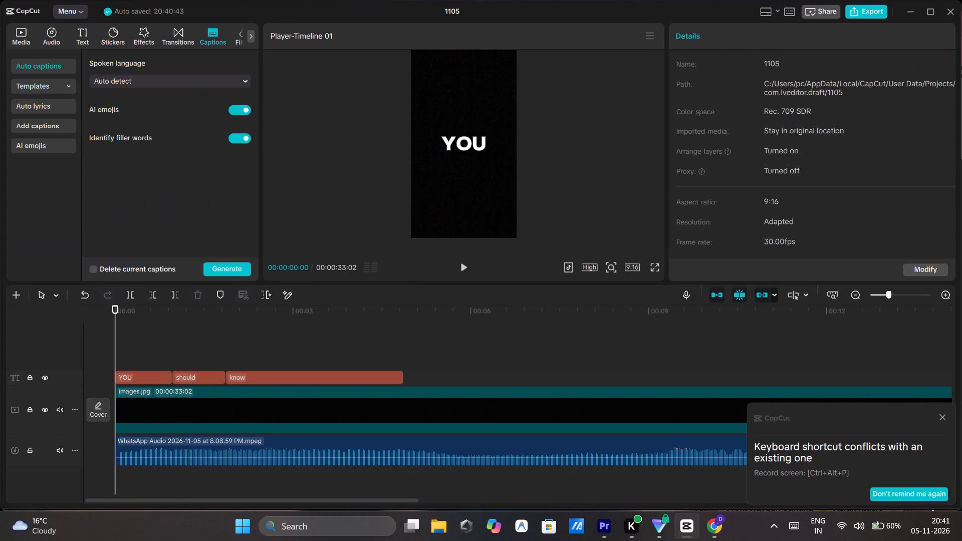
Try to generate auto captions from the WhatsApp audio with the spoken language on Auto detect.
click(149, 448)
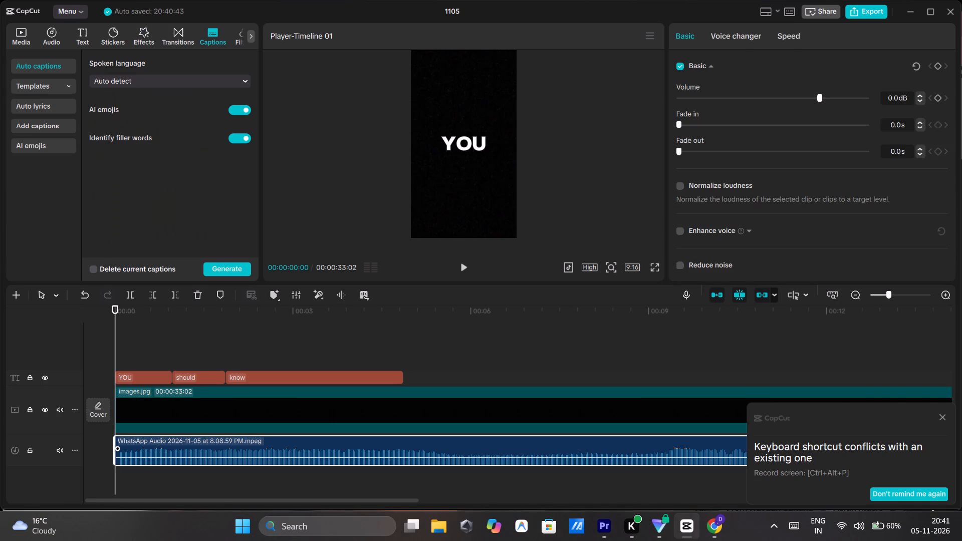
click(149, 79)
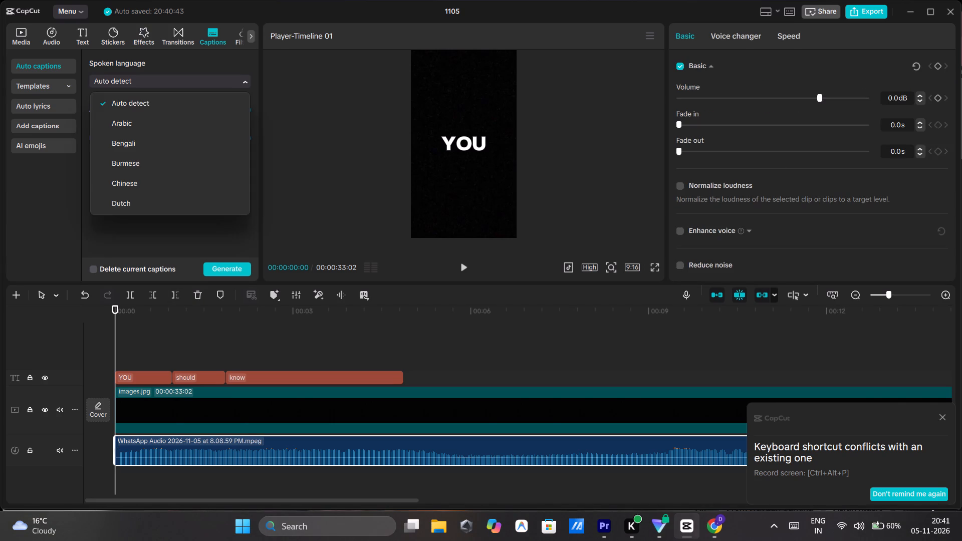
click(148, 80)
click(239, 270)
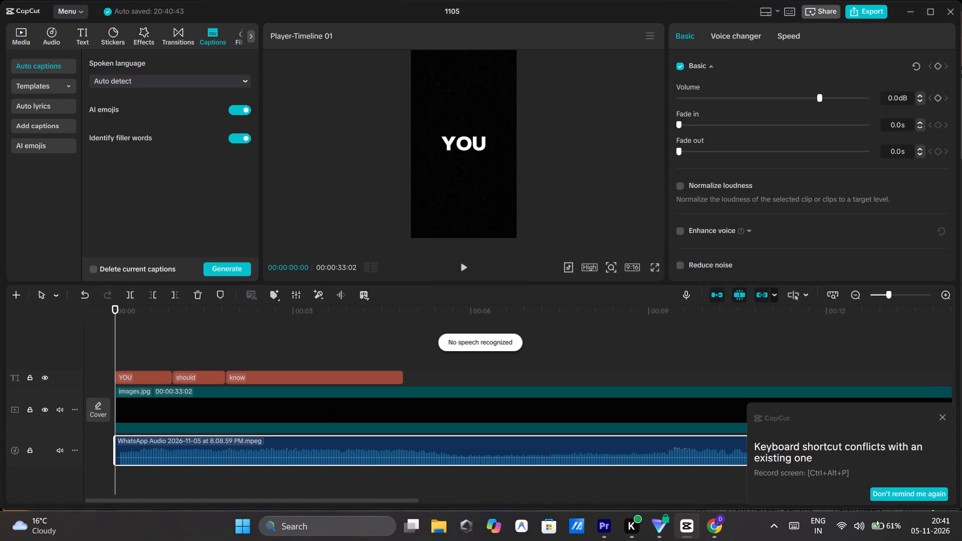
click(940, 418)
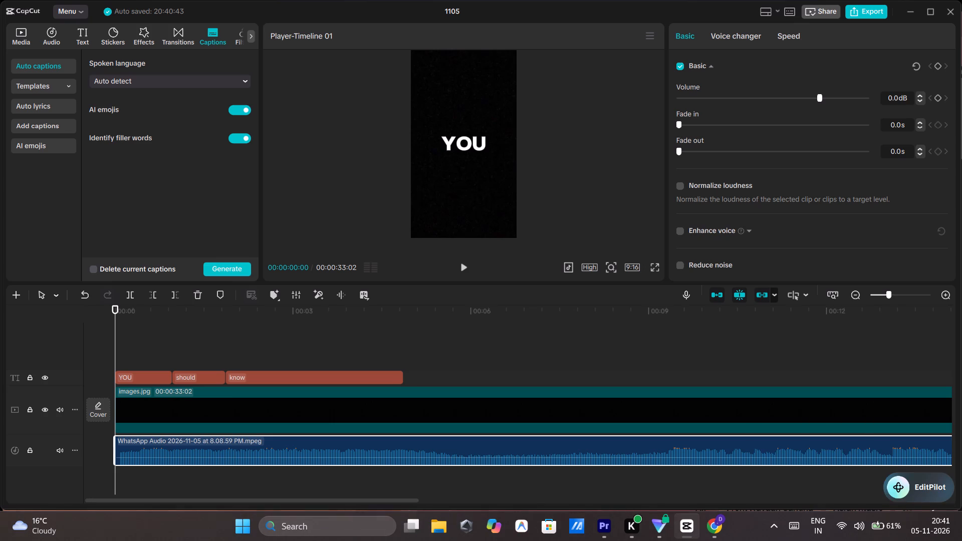
Examine the auto lyrics templates and other caption options for a suitable style, and return to the imported media.
click(33, 108)
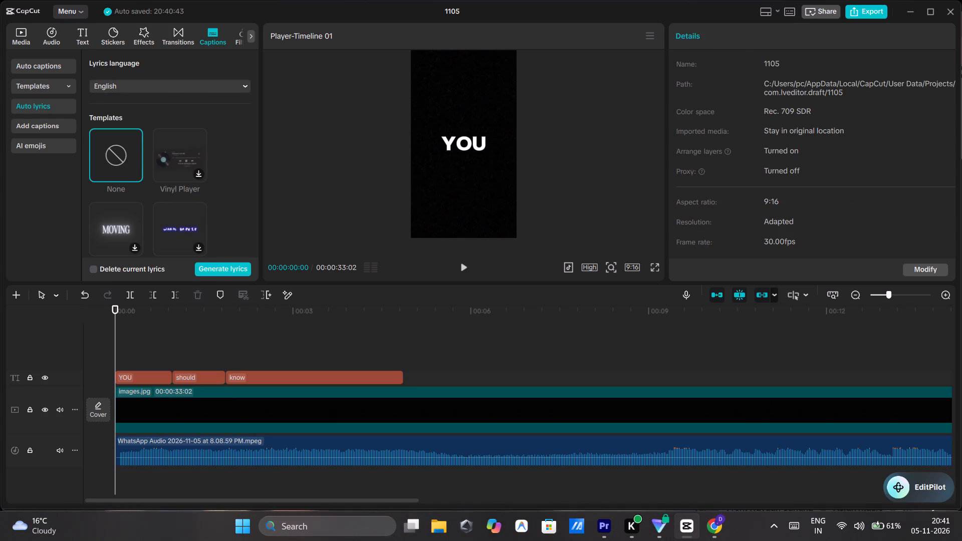
scroll(117, 209, down, 1)
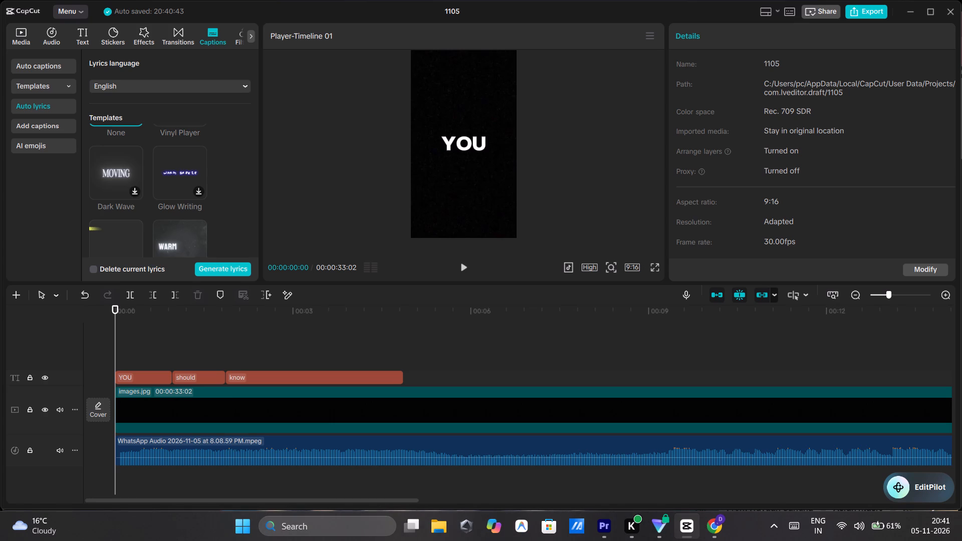
scroll(113, 226, down, 2)
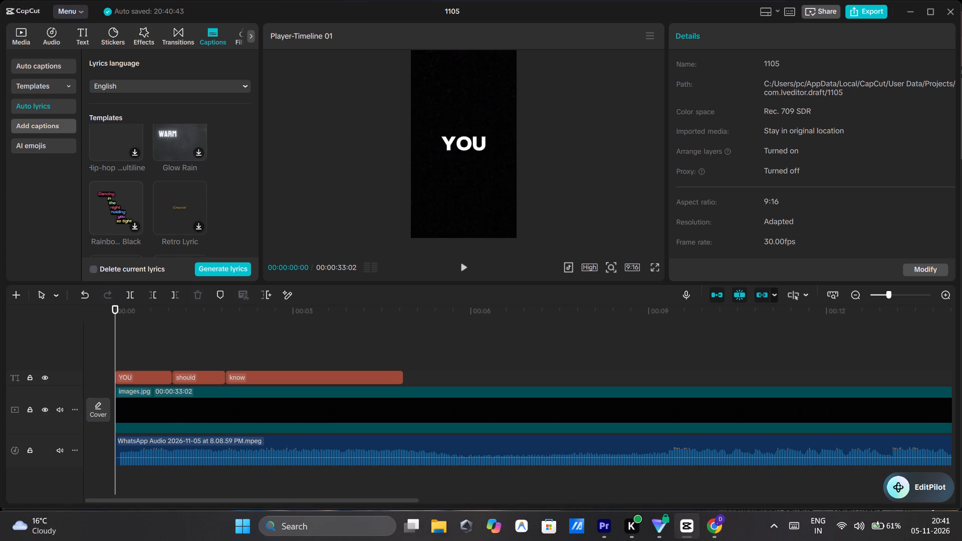
click(38, 129)
click(33, 88)
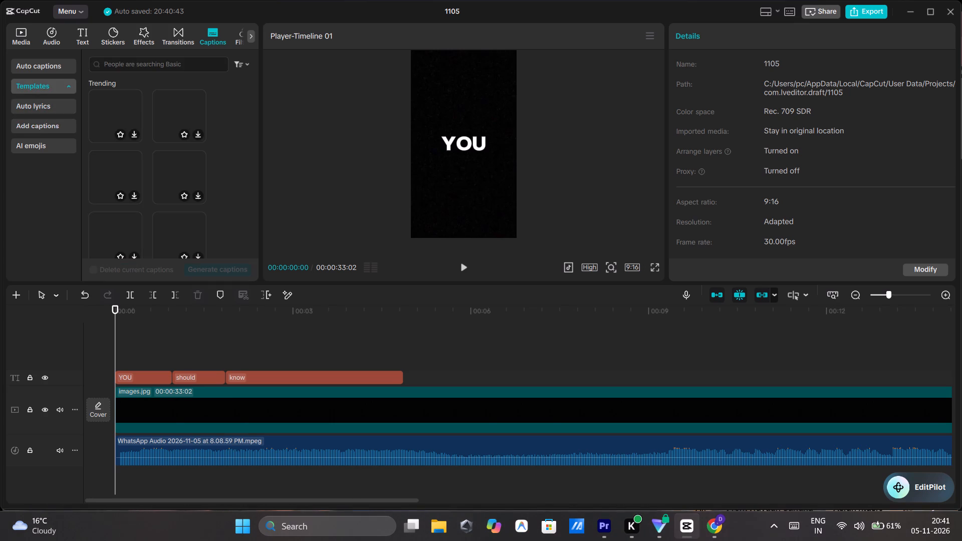
click(47, 67)
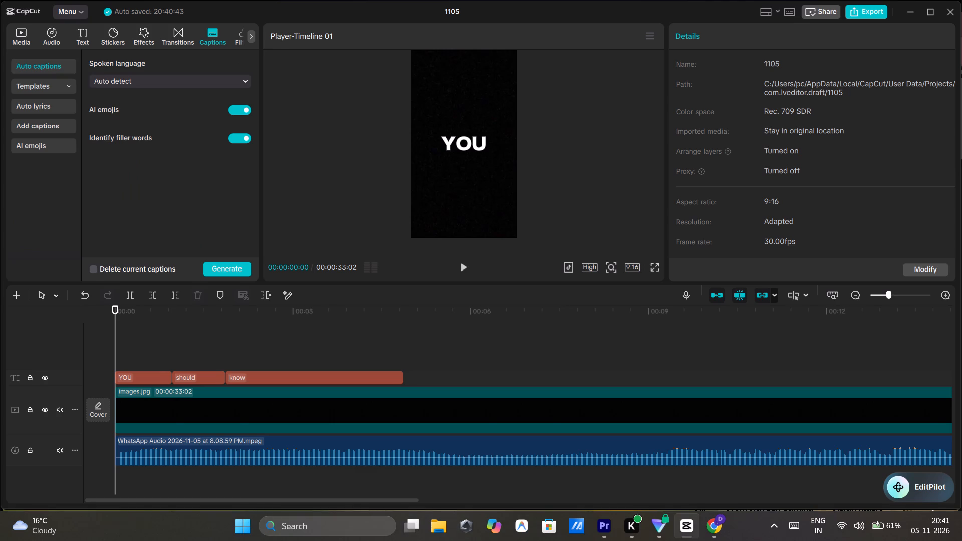
click(8, 32)
click(9, 36)
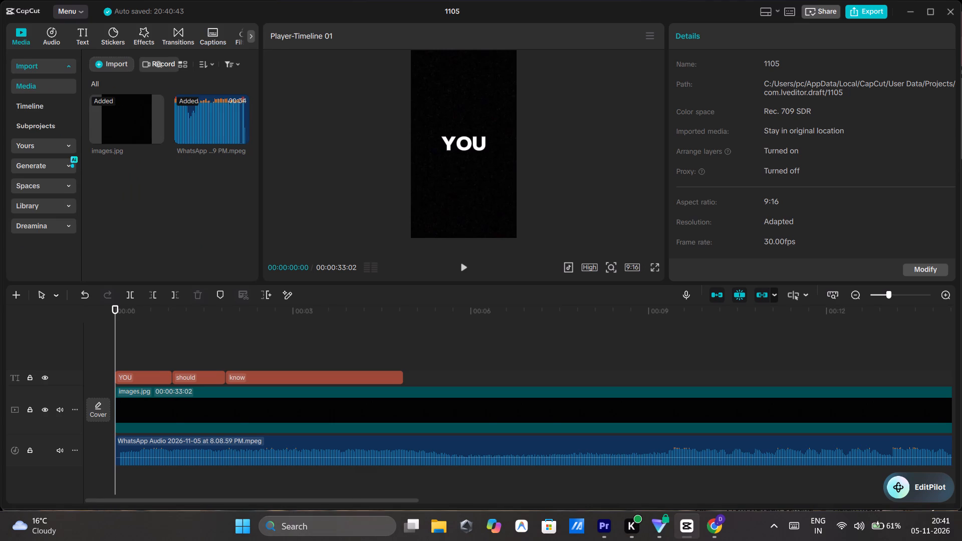
Play from the timeline start to hear where "know" ends, and trim the end of its text clip to 00:00:02:18.
click(463, 267)
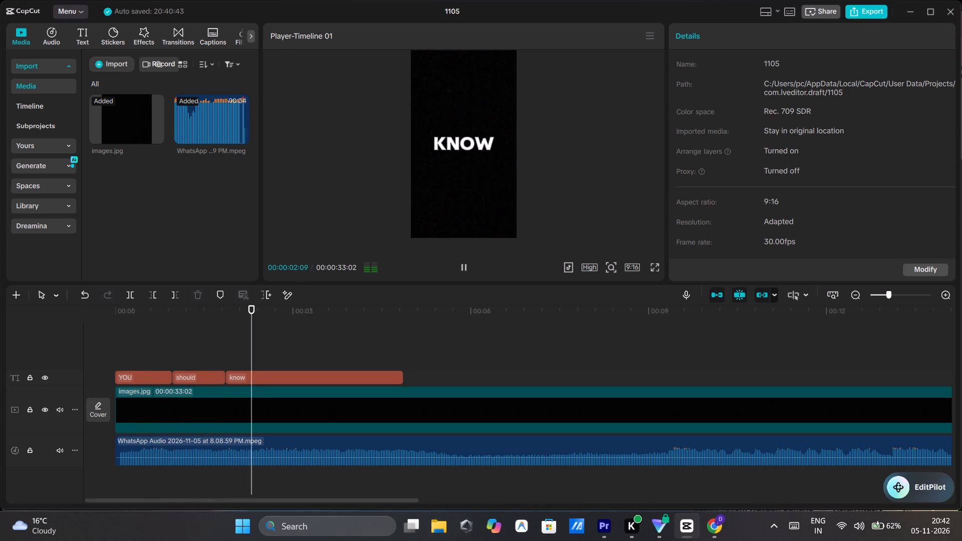
click(463, 267)
drag(287, 333, 269, 347)
drag(400, 377, 397, 380)
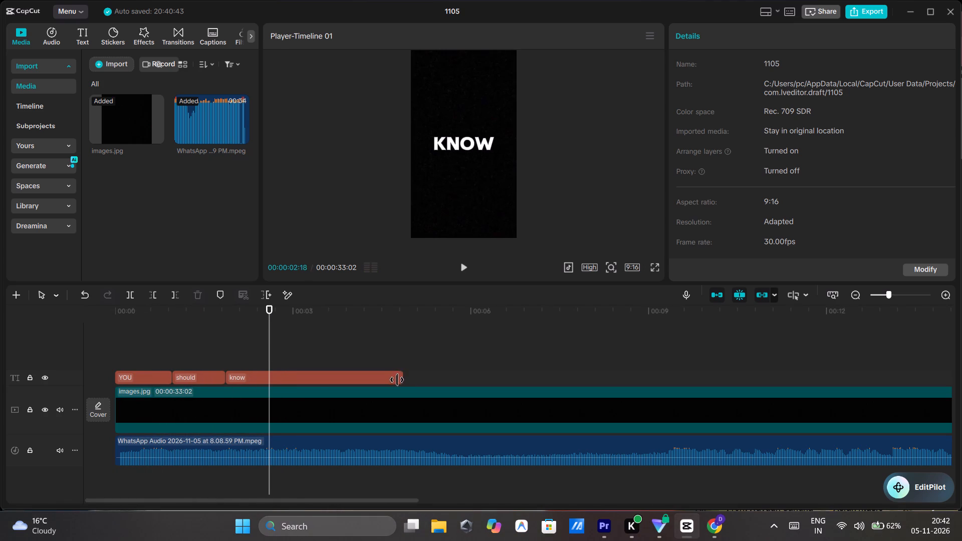
drag(397, 380, 264, 409)
click(264, 409)
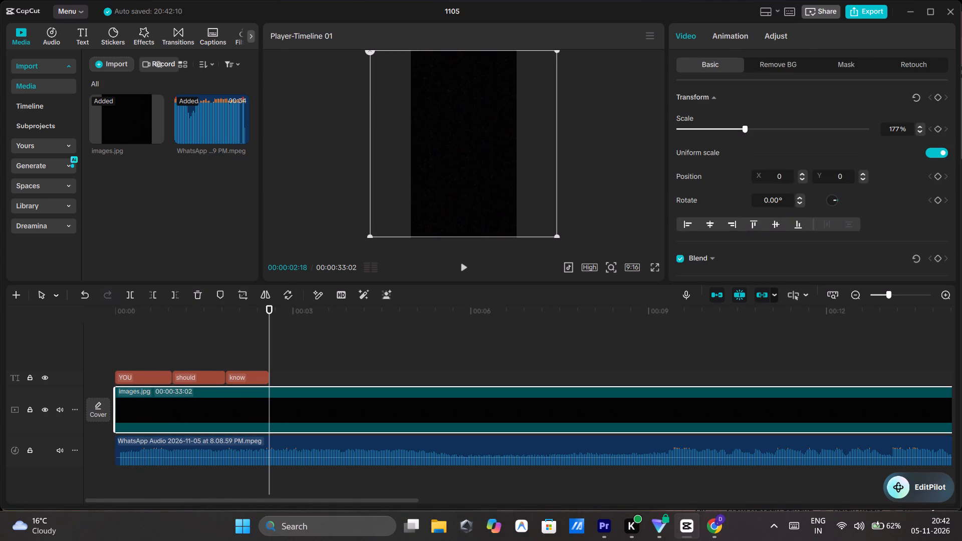
Add a default text clip at 00:00:02:18, directly after "know", and replace its wording with "I".
click(88, 36)
click(133, 104)
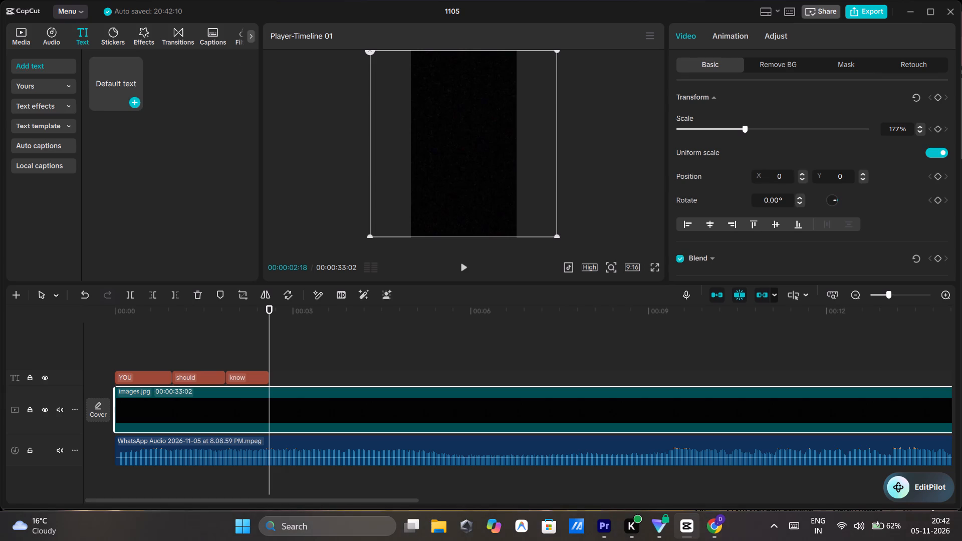
drag(698, 98, 702, 104)
click(724, 100)
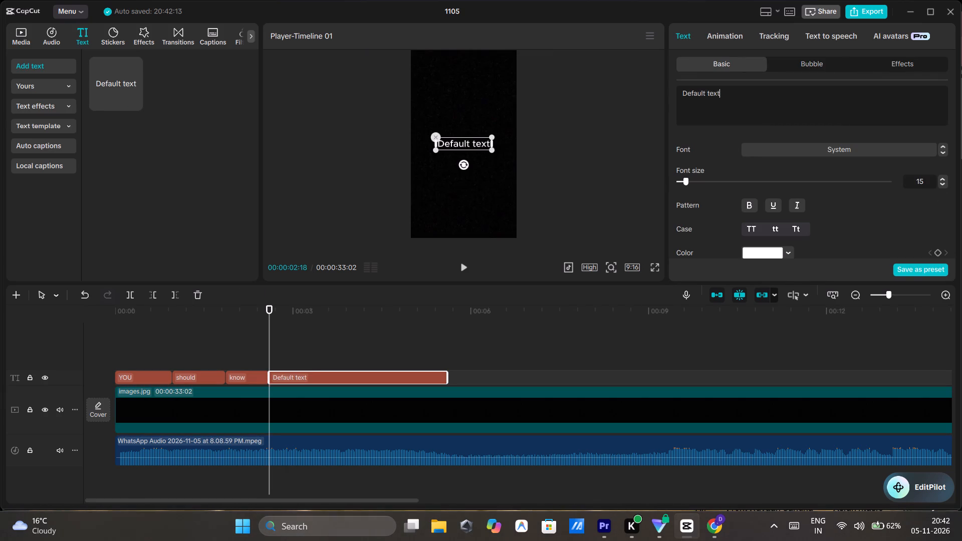
key(equal)
key(BackSpace)
key(BackSpace)
key(BackSpace)
key(BackSpace)
key(BackSpace)
key(BackSpace)
key(BackSpace)
key(BackSpace)
key(BackSpace)
key(BackSpace)
key(BackSpace)
key(BackSpace)
key(BackSpace)
key(BackSpace)
key(BackSpace)
key(BackSpace)
key(BackSpace)
key(BackSpace)
key(BackSpace)
key(BackSpace)
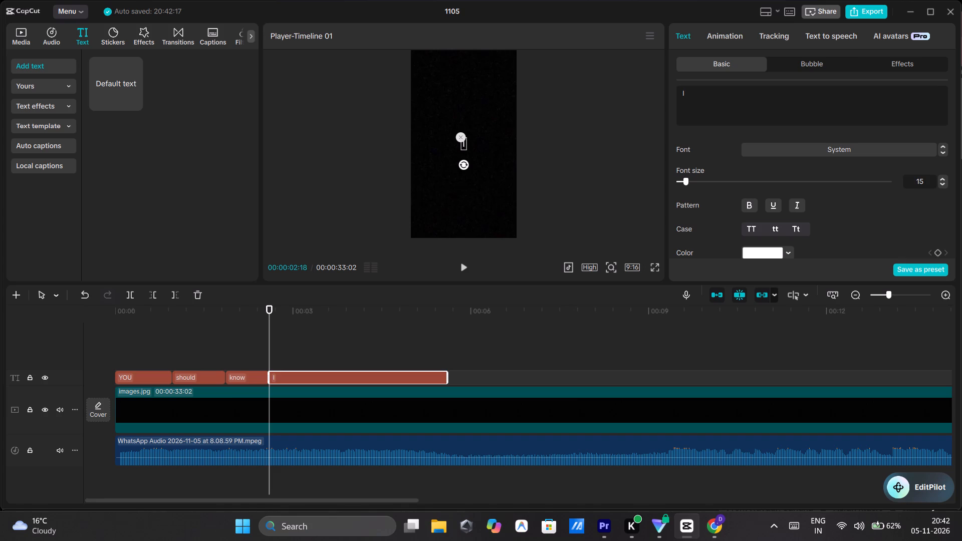
Scale up the "I" text in the centre of the frame to several times its default size.
drag(464, 163, 465, 168)
ctrl+scroll(461, 148, up, 6)
drag(472, 161, 516, 273)
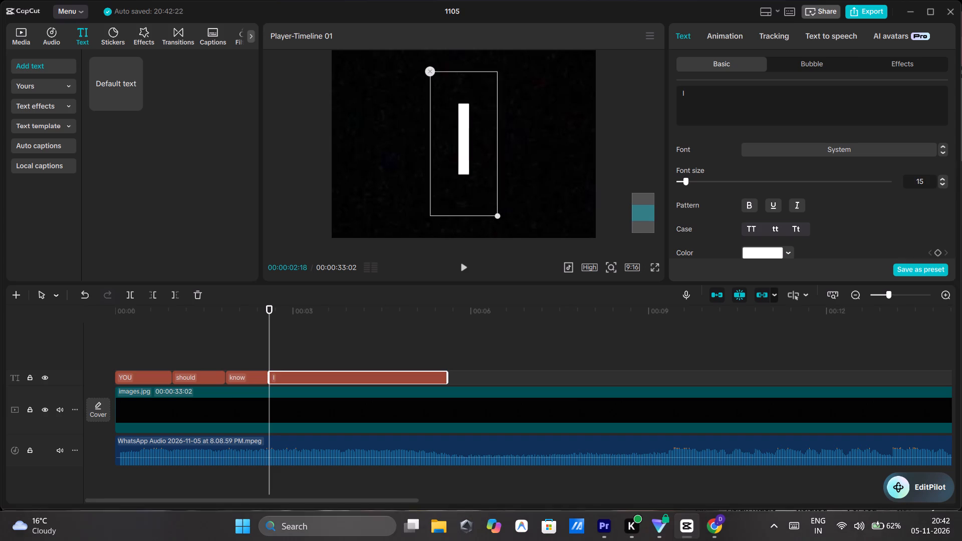
drag(516, 273, 511, 275)
ctrl+scroll(505, 166, down, 7)
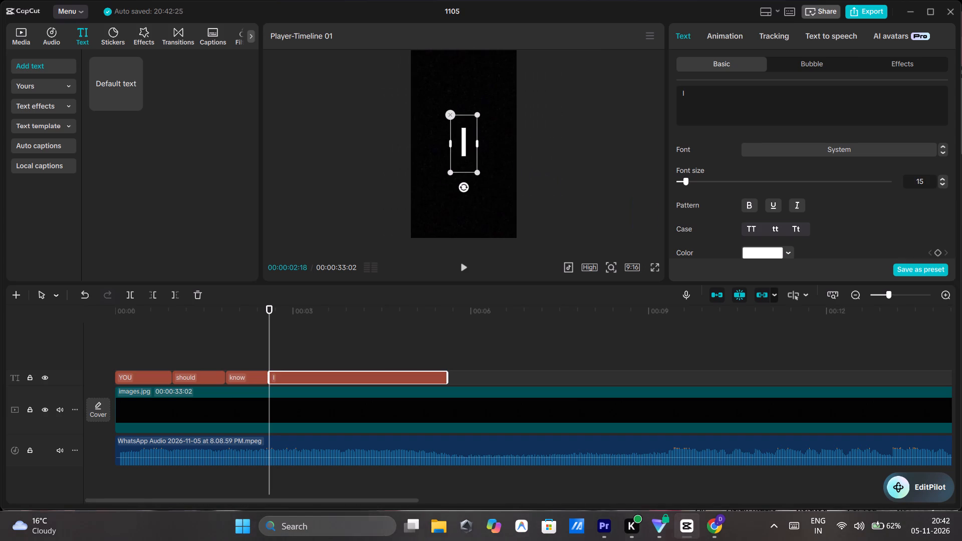
drag(477, 173, 479, 177)
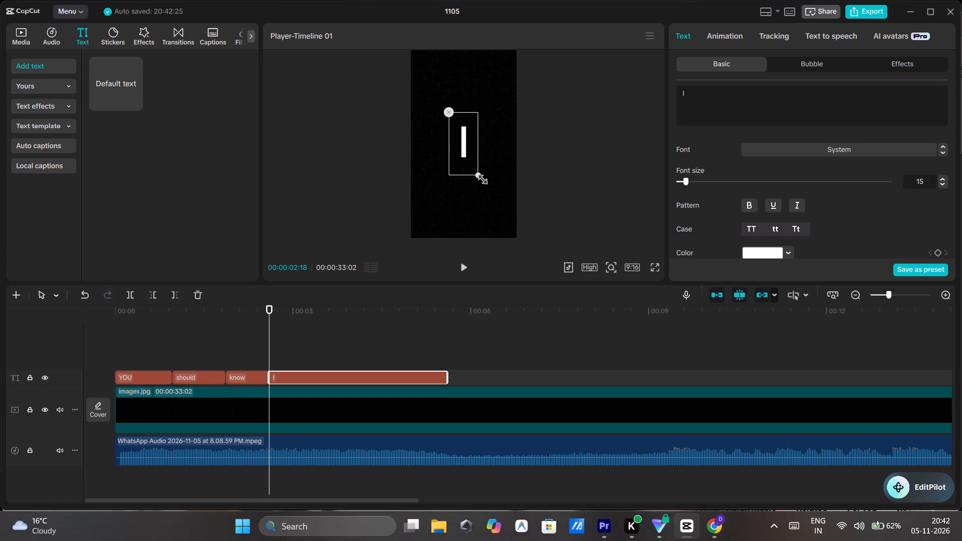
drag(479, 177, 480, 180)
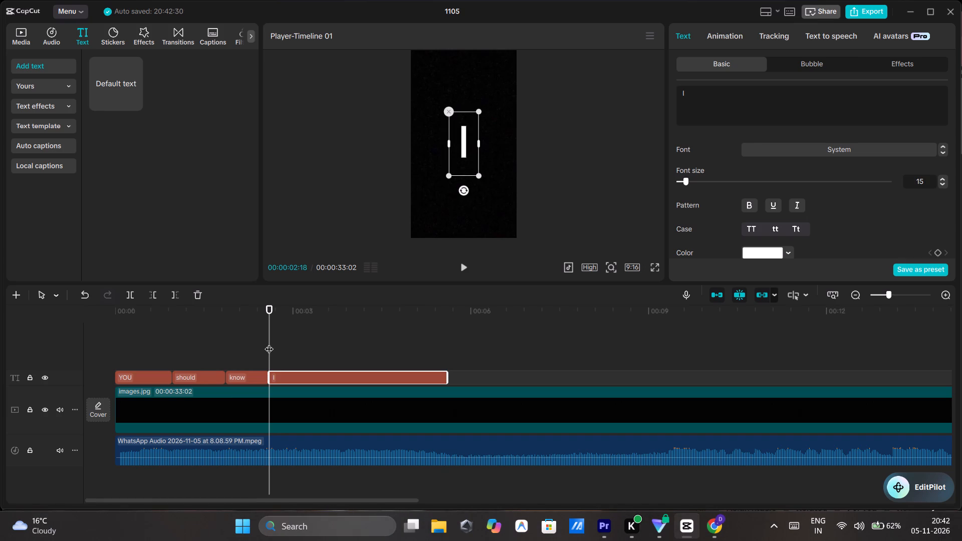
Scale the "I" text down slightly around its cut with "know", and scrub back through the preceding words to the timeline start.
drag(269, 342, 271, 345)
drag(271, 345, 274, 347)
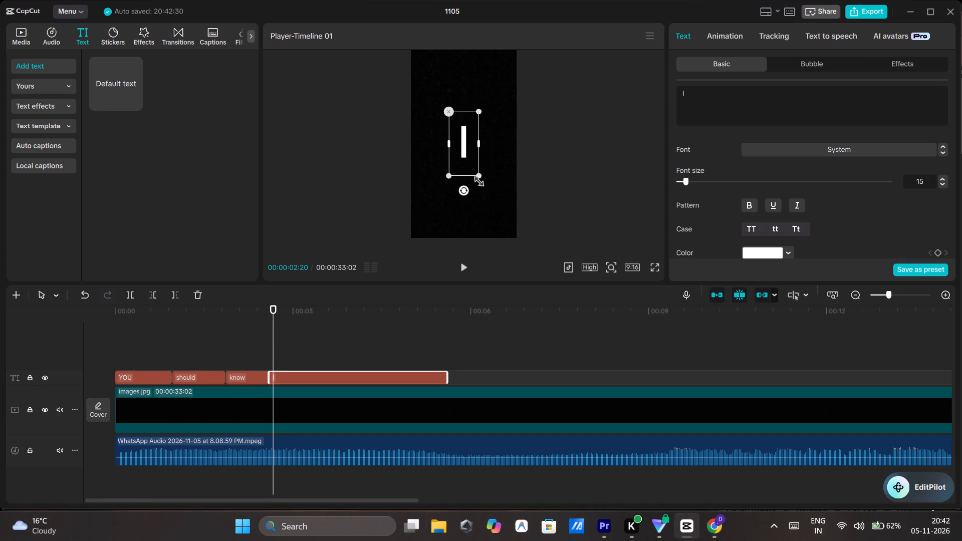
drag(478, 176, 469, 166)
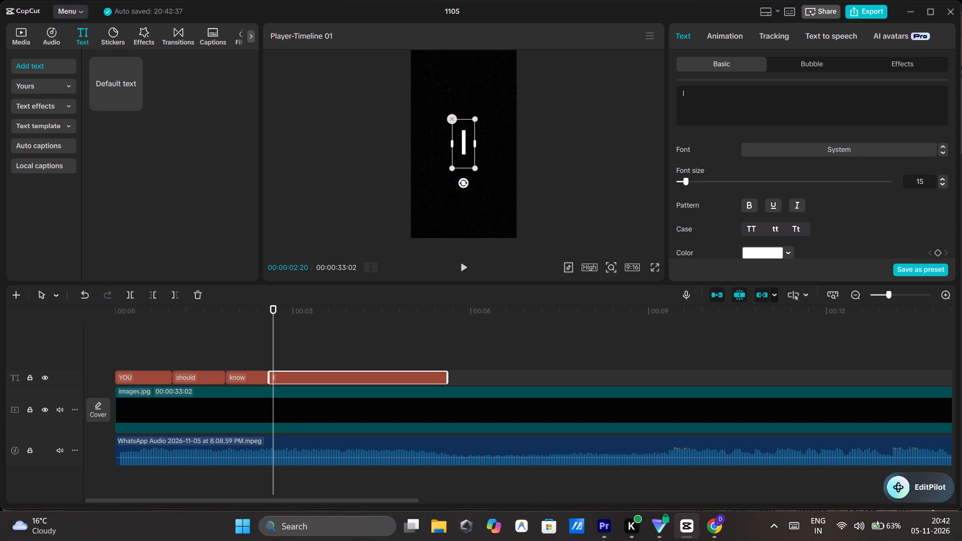
click(275, 337)
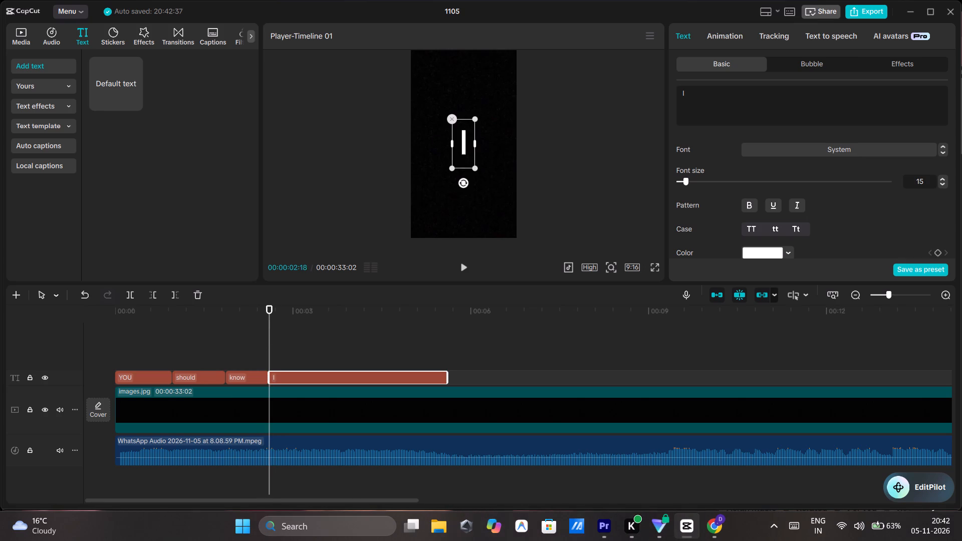
drag(473, 168, 468, 166)
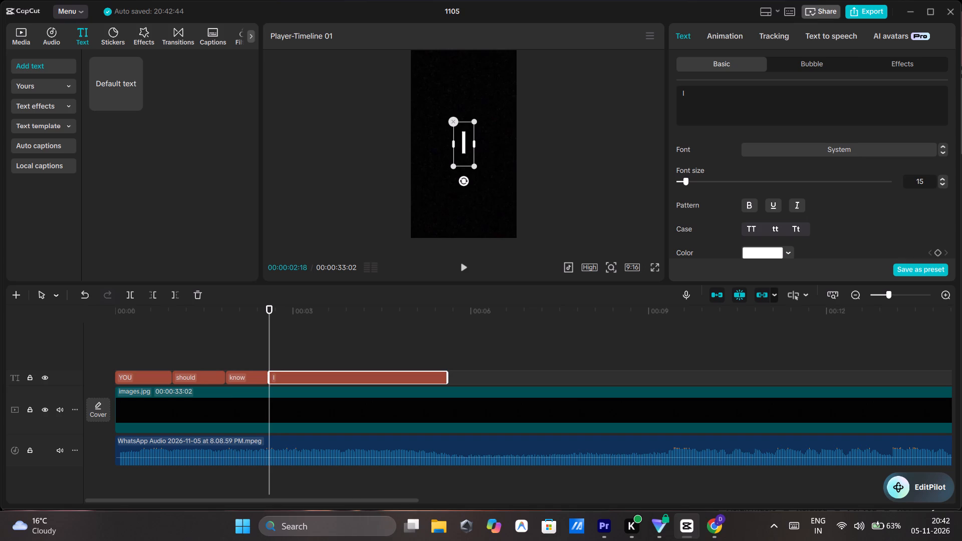
drag(271, 335, 69, 381)
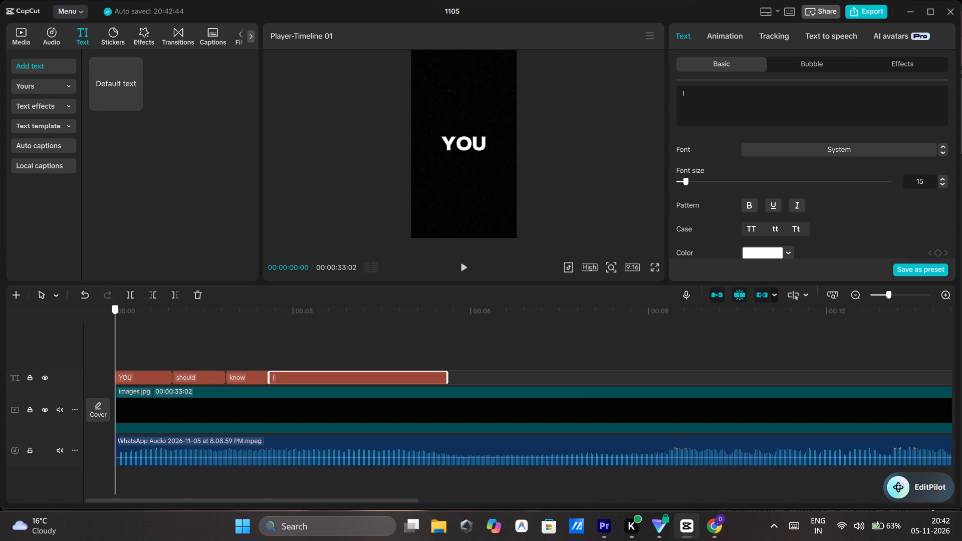
Scale up the "YOU" text at the start of the timeline slightly, keeping it centred in the frame.
drag(69, 381, 132, 372)
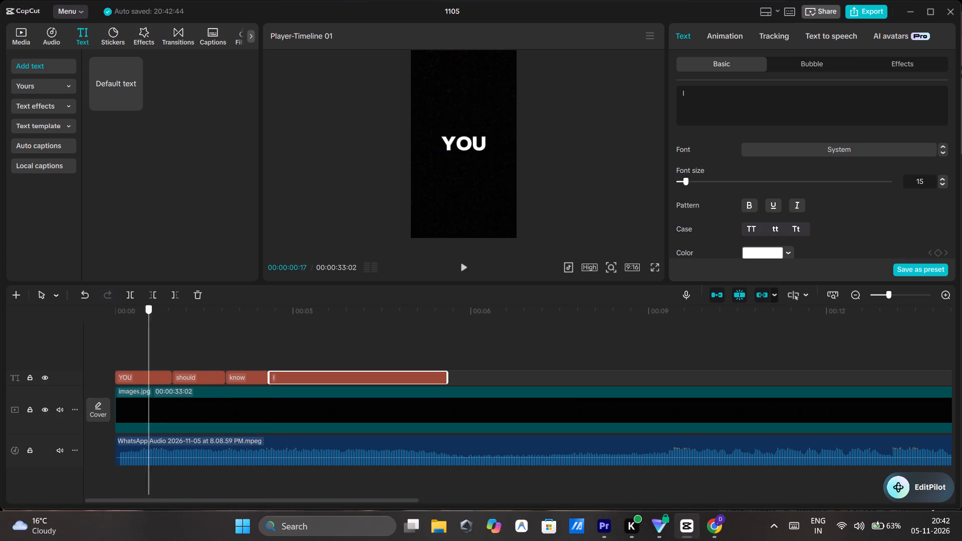
drag(132, 372, 120, 374)
click(480, 145)
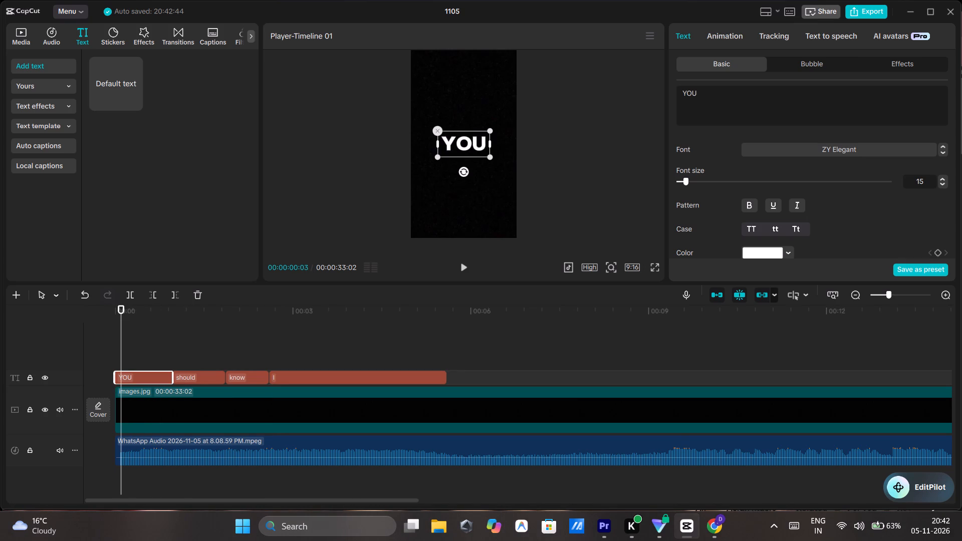
drag(490, 153, 495, 161)
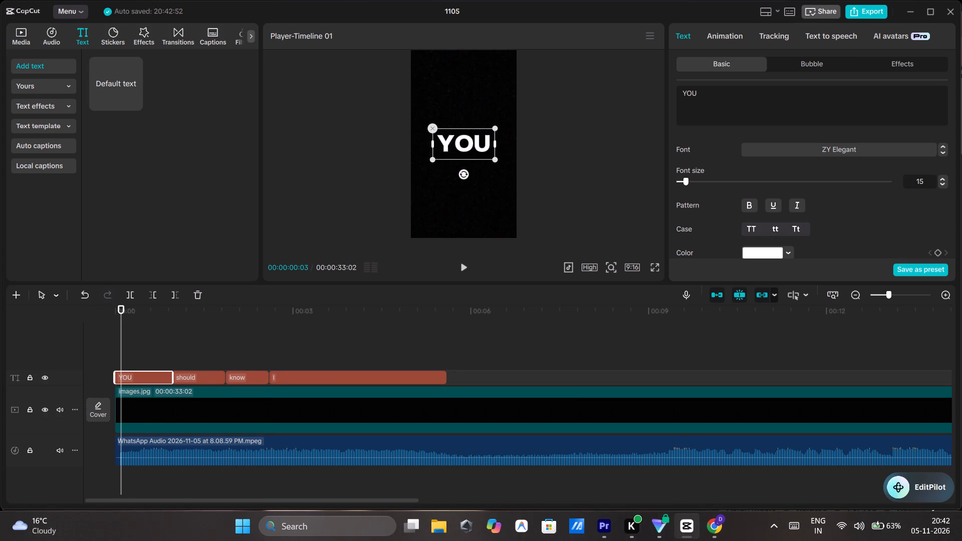
Scale up the "should" text slightly so it spans more of the frame's width, keeping it centred.
click(180, 345)
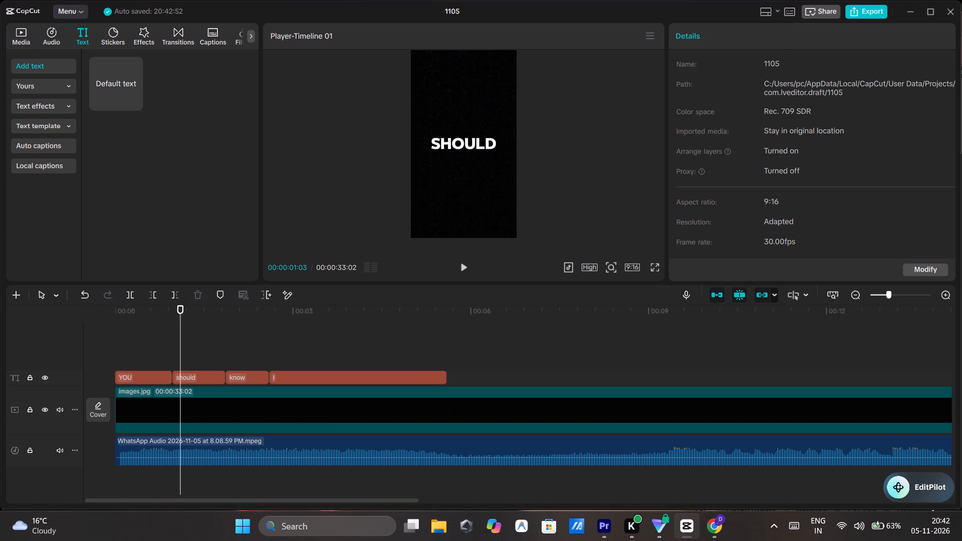
click(476, 150)
drag(499, 155, 505, 159)
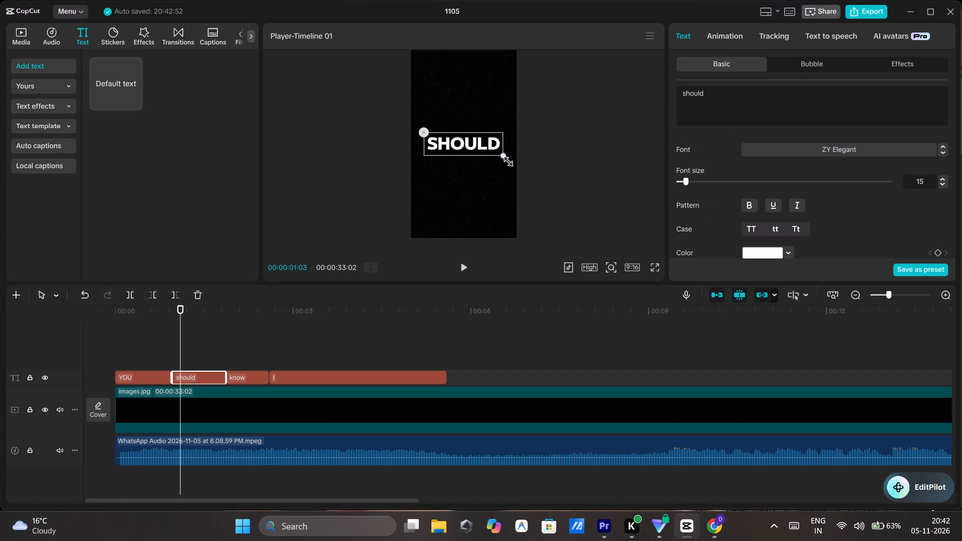
drag(505, 159, 506, 160)
Scale up the "know" text in the centre of the frame to about the same width as "should".
click(231, 331)
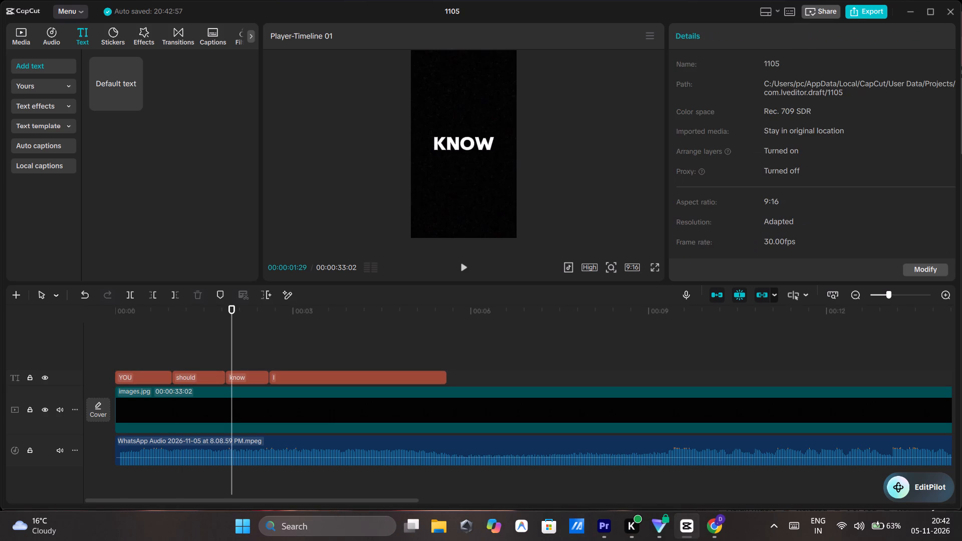
click(474, 153)
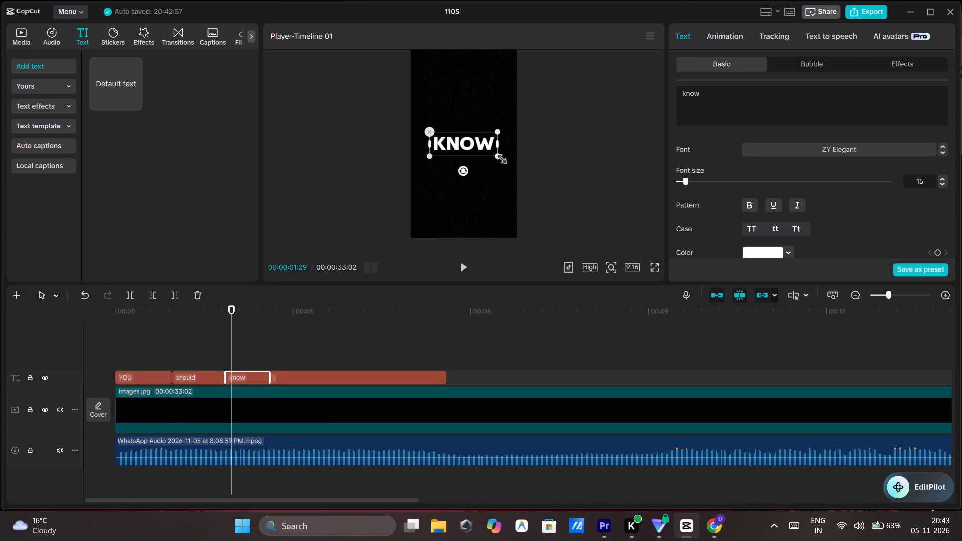
drag(498, 156, 507, 165)
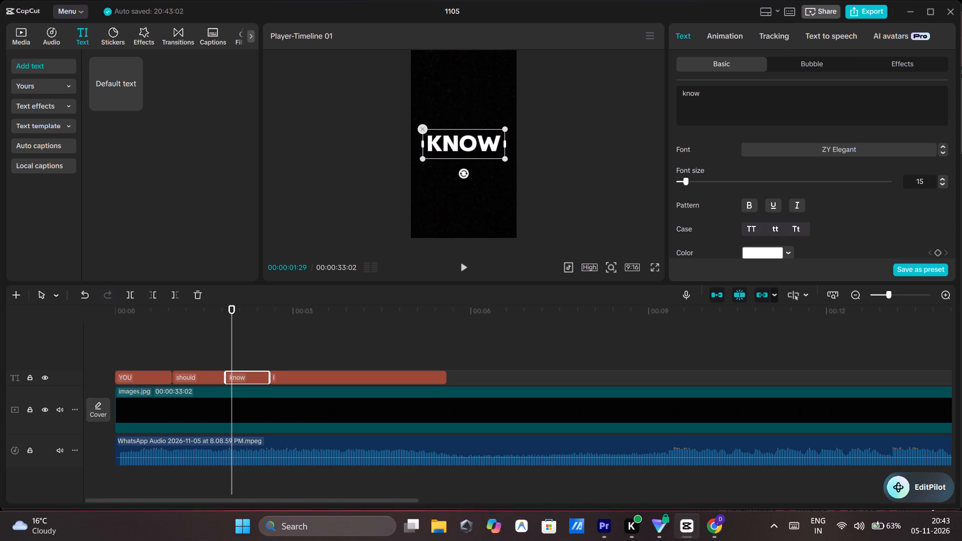
Scrub through the "YOU", "should", "know" and "I" clips to compare their text sizes in the preview.
click(216, 341)
click(306, 332)
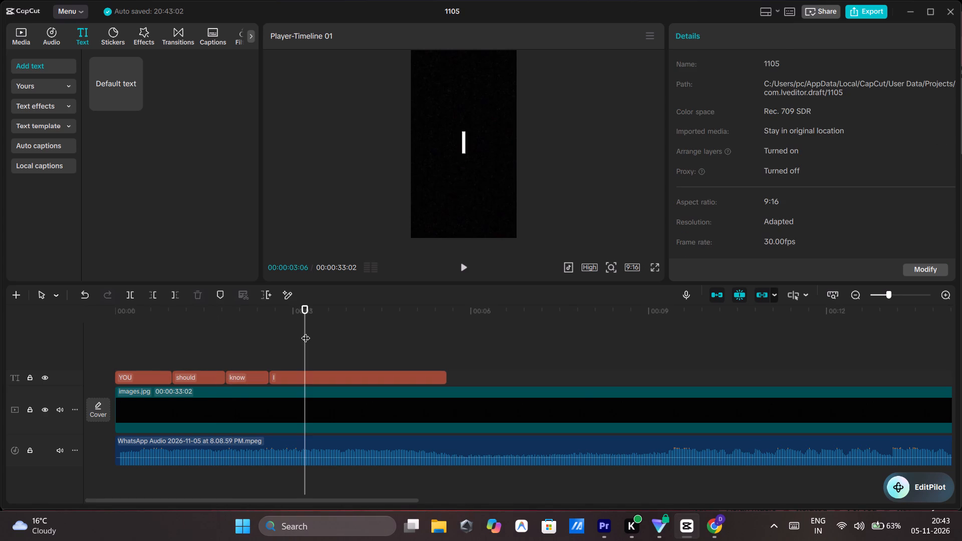
click(194, 351)
click(138, 351)
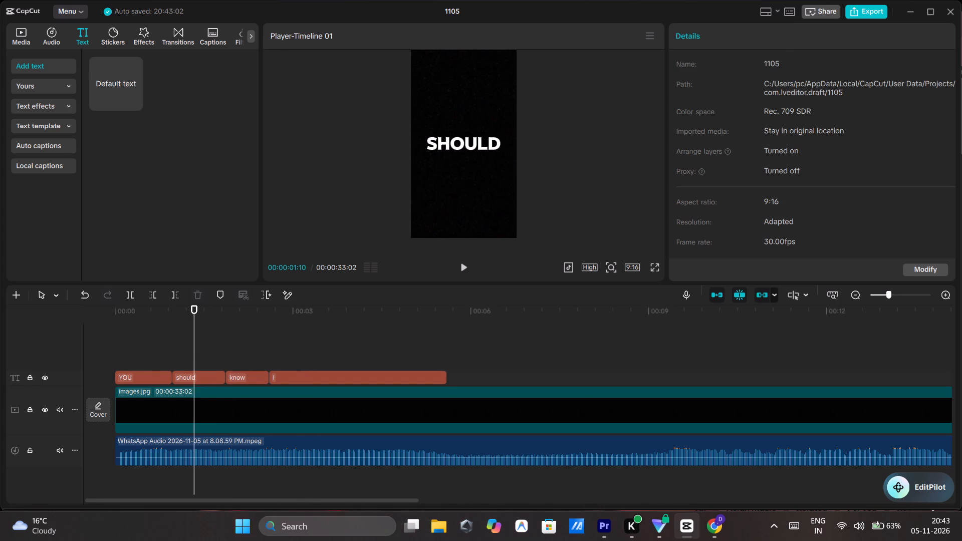
drag(138, 351, 112, 372)
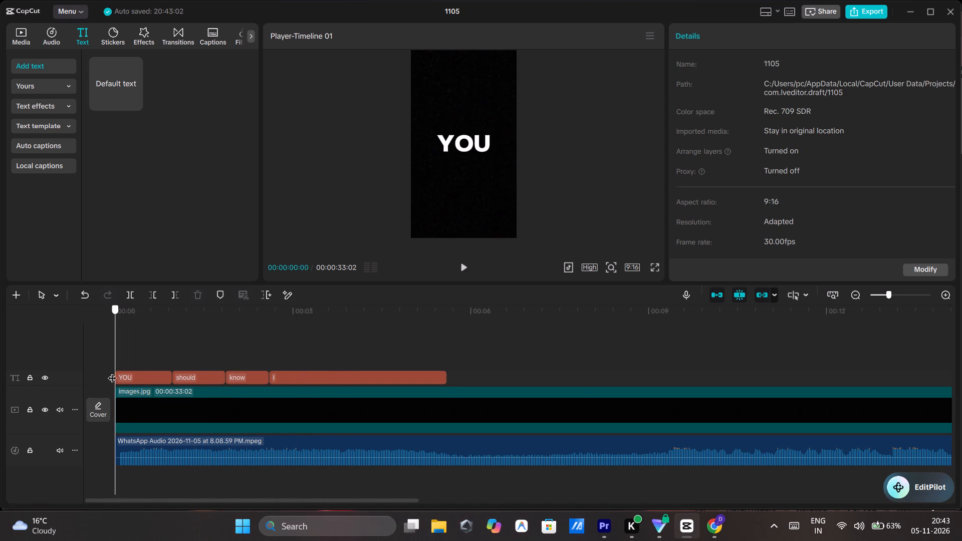
drag(112, 372, 227, 364)
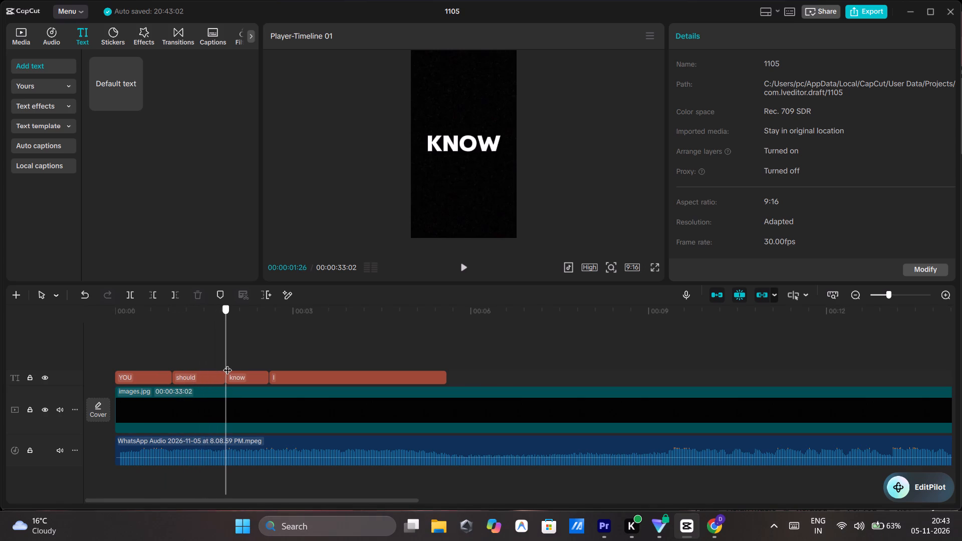
drag(227, 364, 228, 364)
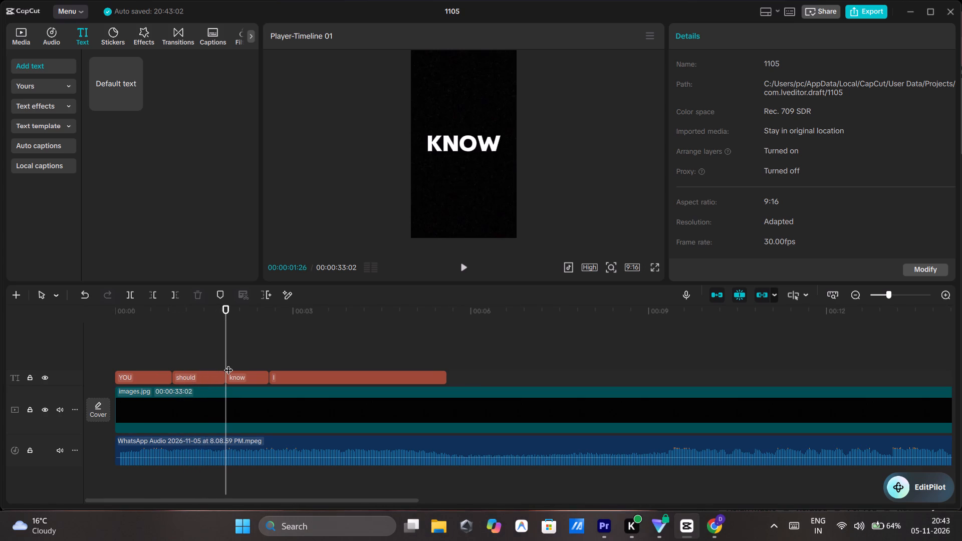
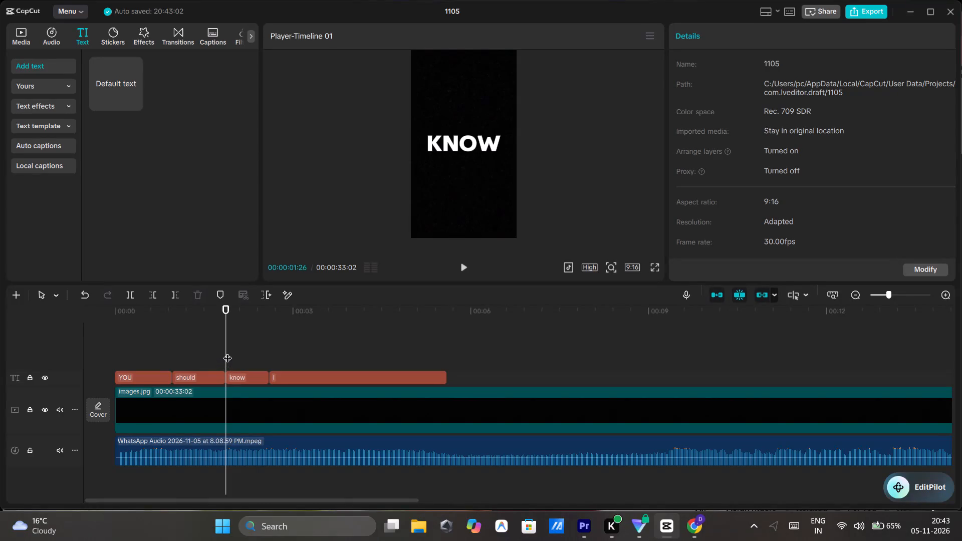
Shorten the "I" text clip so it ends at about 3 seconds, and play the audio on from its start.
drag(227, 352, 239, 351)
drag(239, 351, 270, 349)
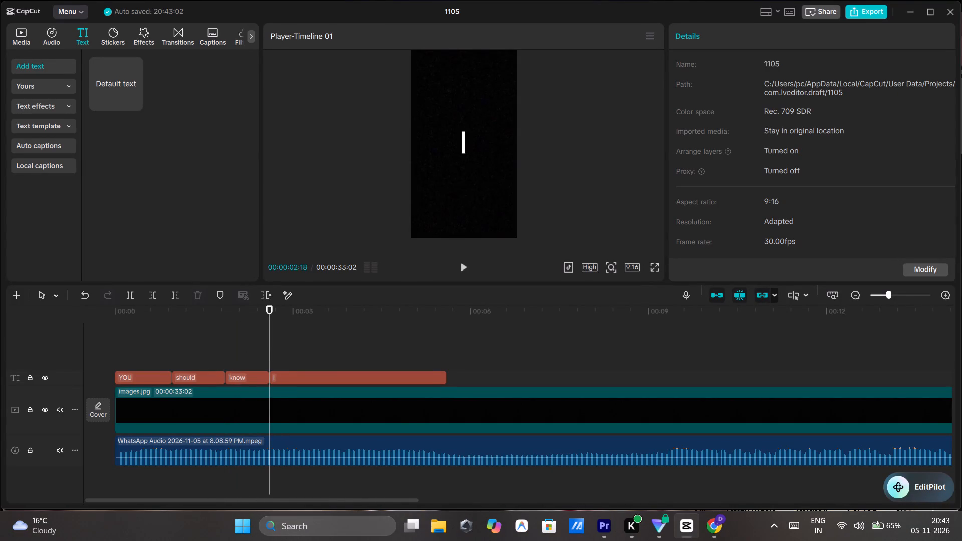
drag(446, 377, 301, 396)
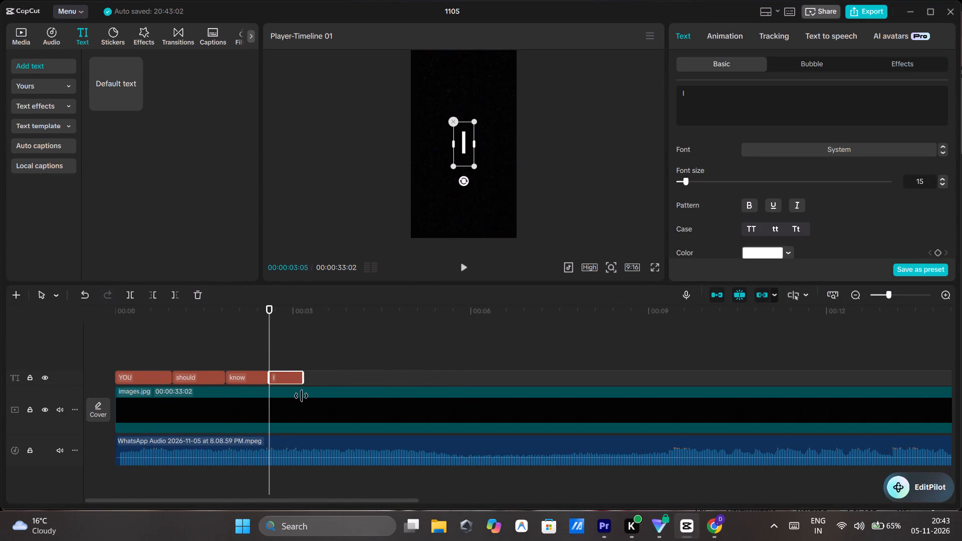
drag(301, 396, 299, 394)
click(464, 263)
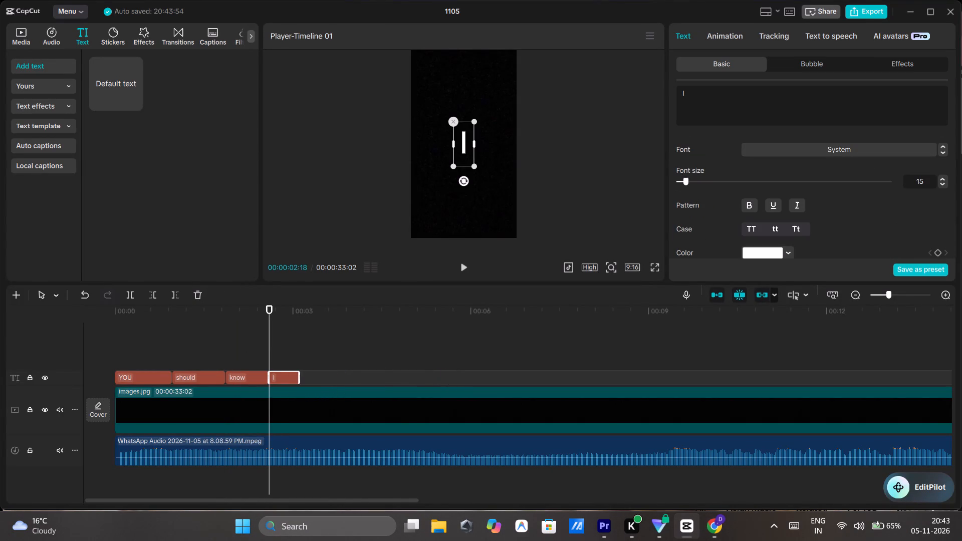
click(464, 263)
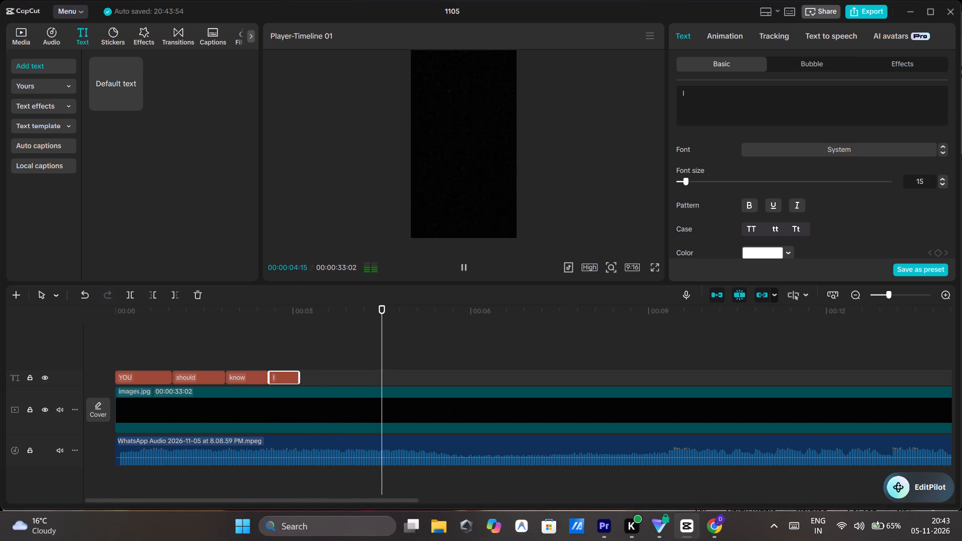
Extend the end of the "I" text clip to about 00:00:09:11, checking that point against the audio.
drag(298, 375, 485, 368)
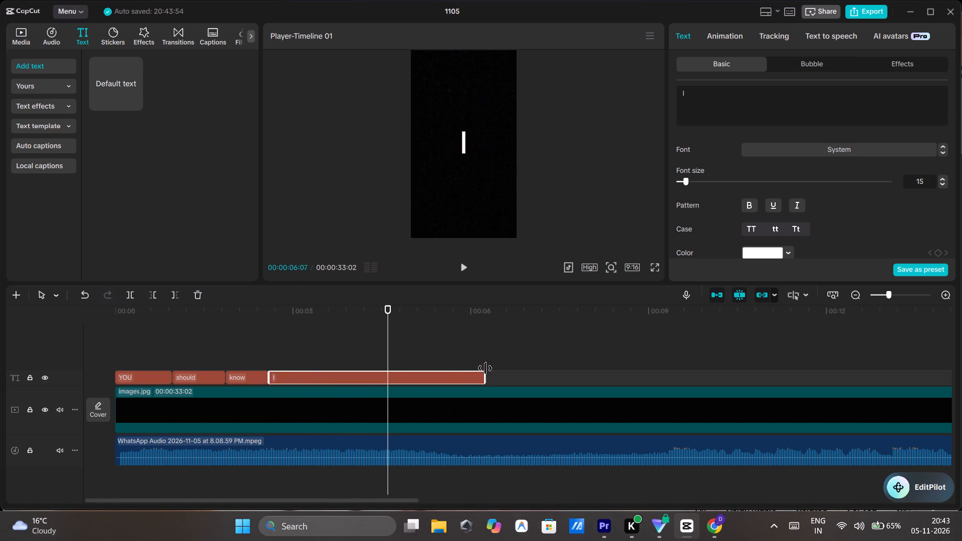
drag(485, 368, 571, 364)
drag(571, 377, 634, 376)
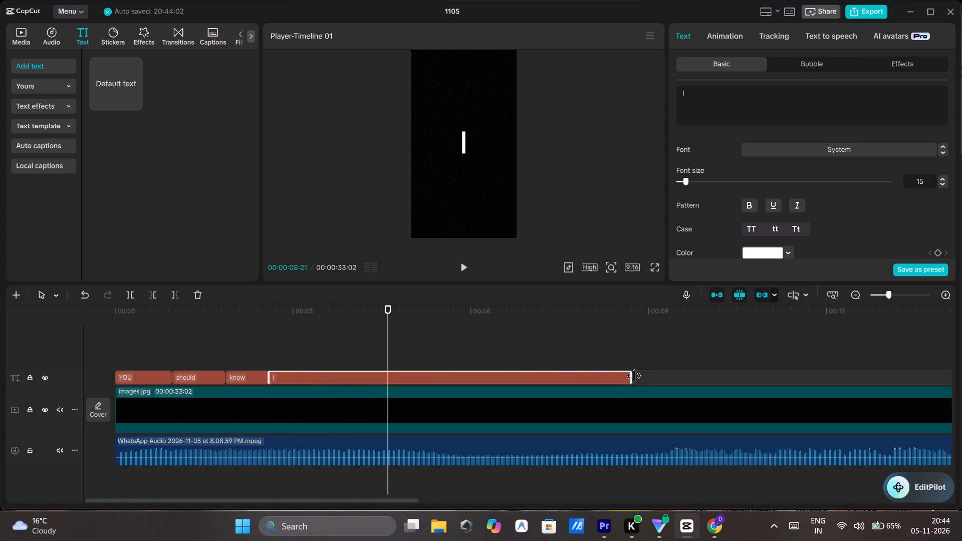
drag(634, 376, 590, 383)
drag(388, 342, 399, 342)
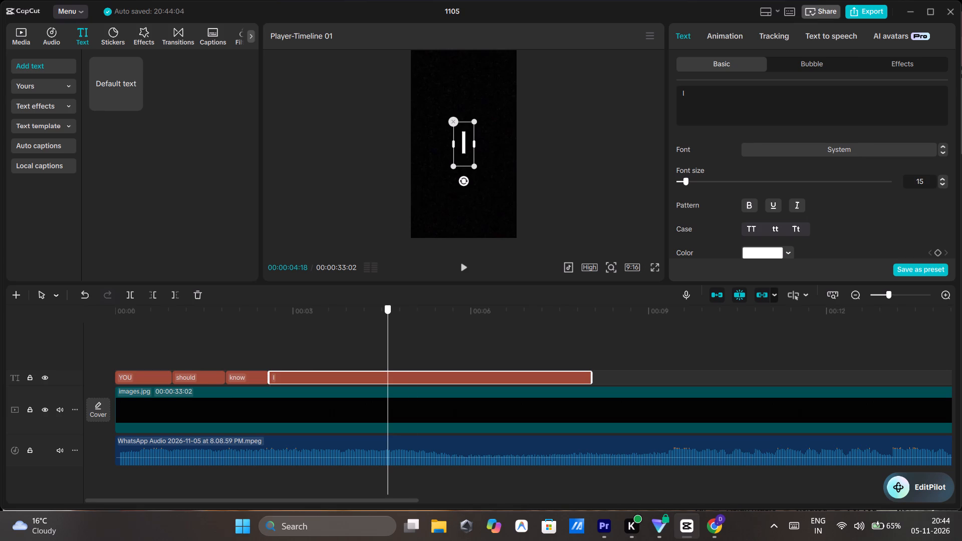
drag(399, 342, 612, 346)
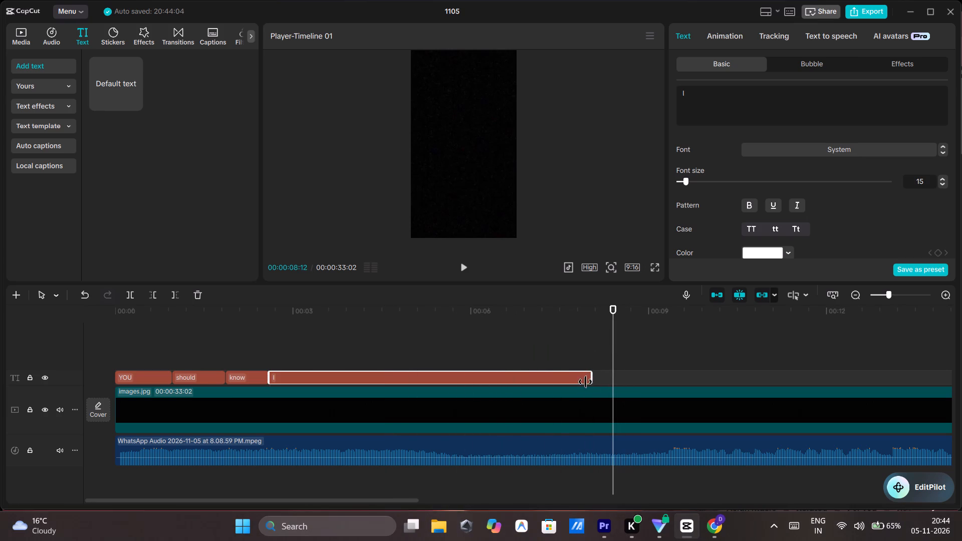
drag(593, 378, 693, 374)
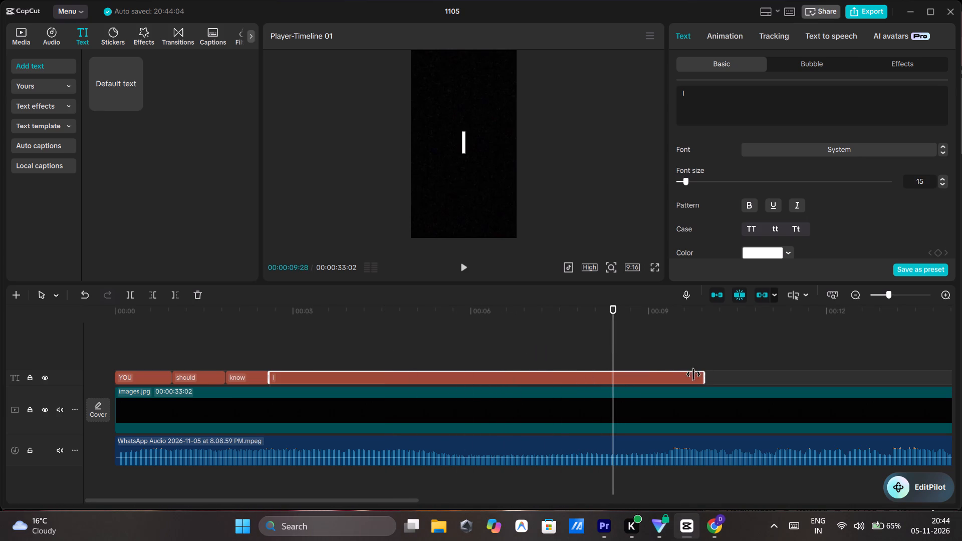
drag(693, 374, 669, 376)
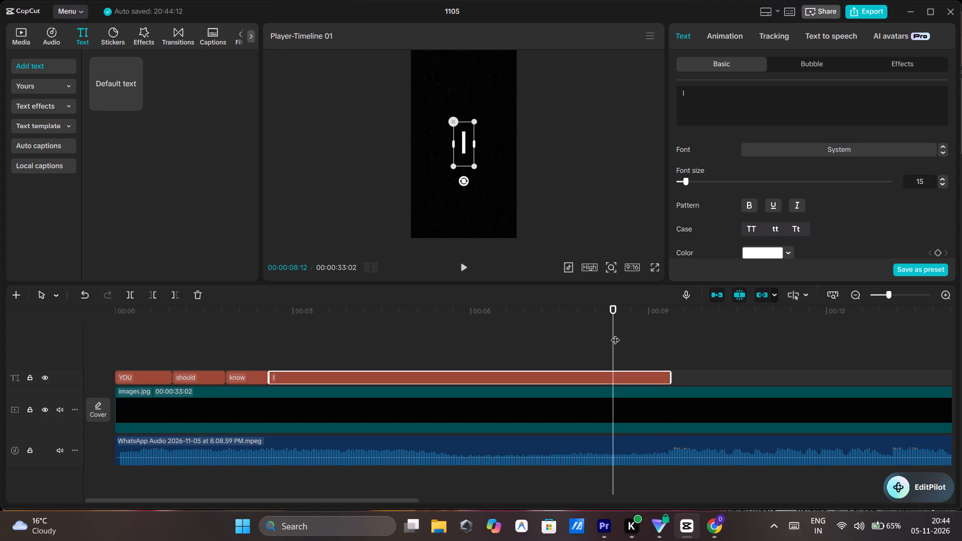
drag(615, 334, 667, 335)
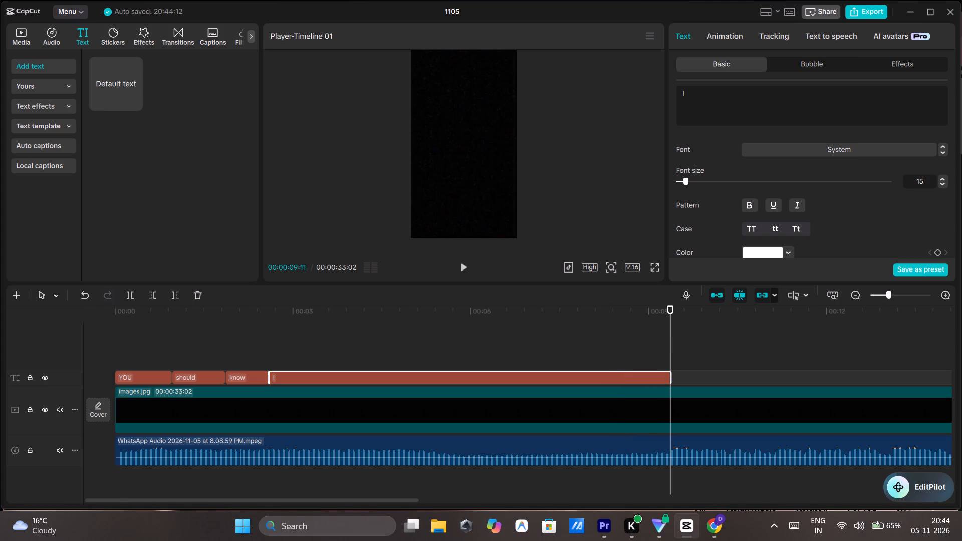
click(465, 263)
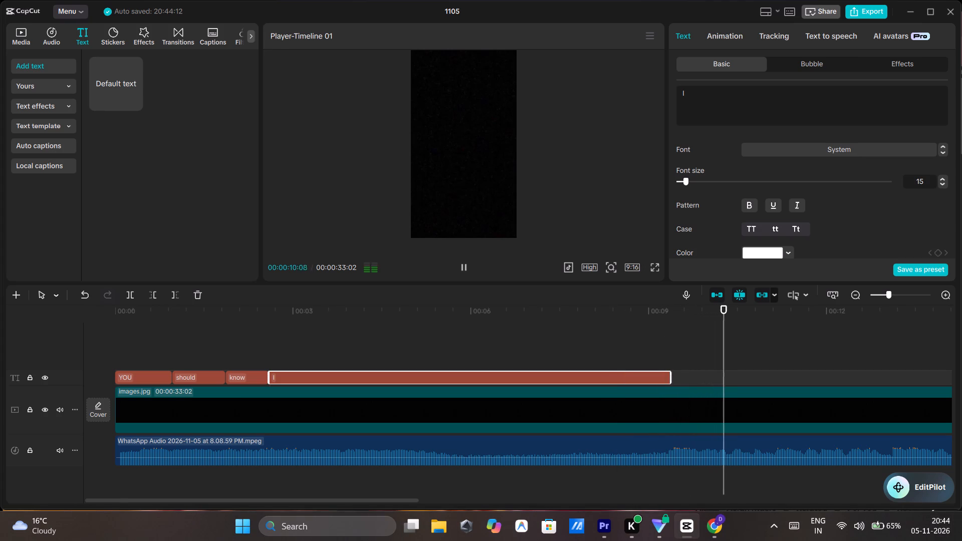
click(465, 263)
click(666, 343)
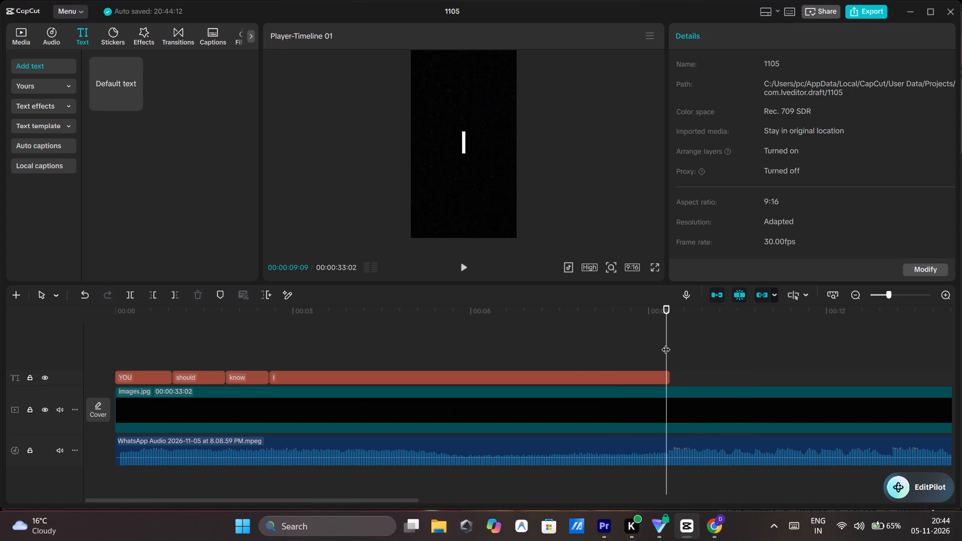
drag(666, 343, 674, 344)
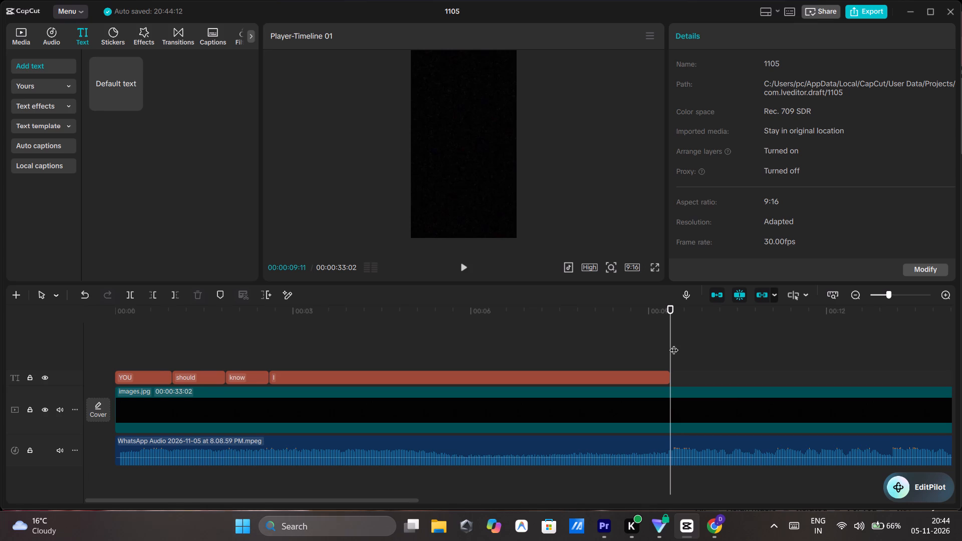
Play from the start of the "I" clip and from the timeline's beginning to check the word timing against the audio.
click(309, 321)
drag(309, 321, 273, 327)
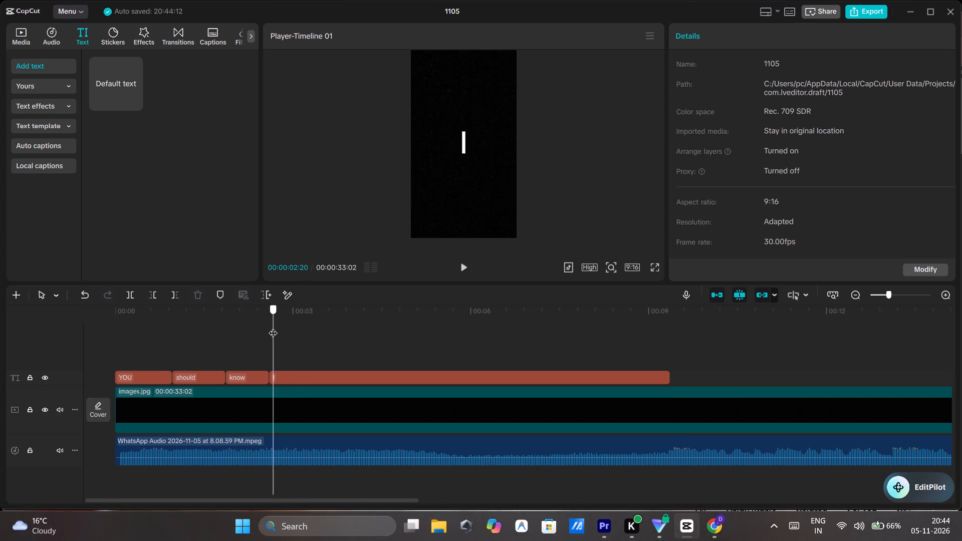
drag(273, 327, 271, 327)
click(465, 265)
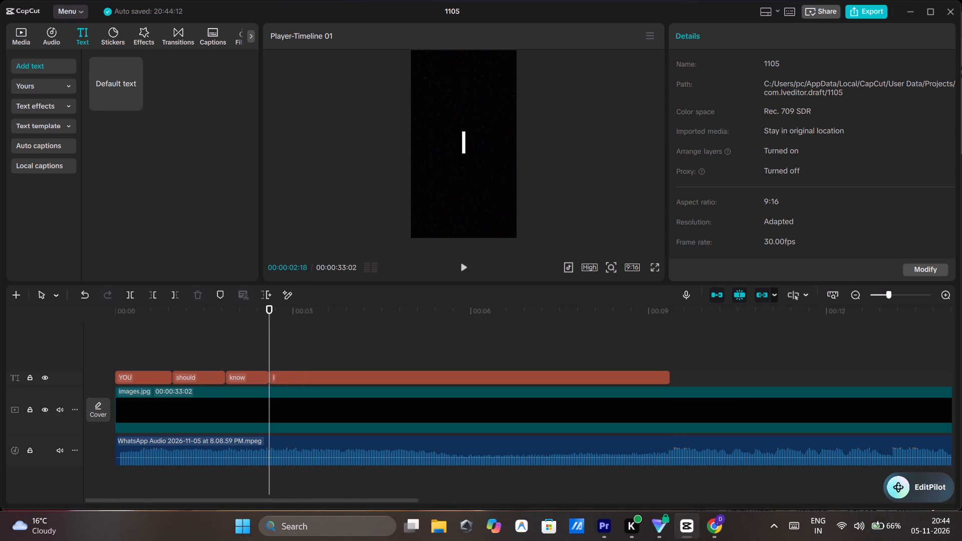
click(465, 265)
click(135, 340)
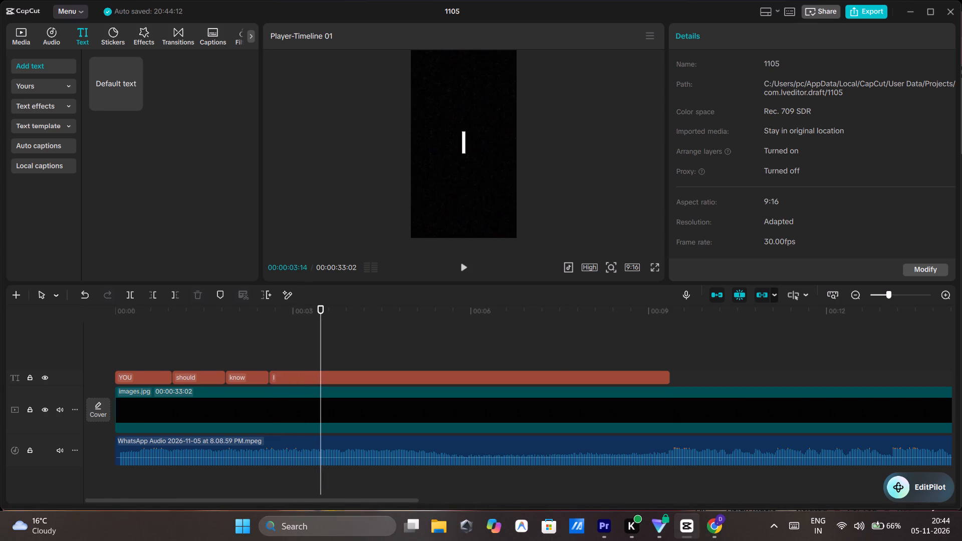
drag(135, 340, 96, 345)
click(466, 263)
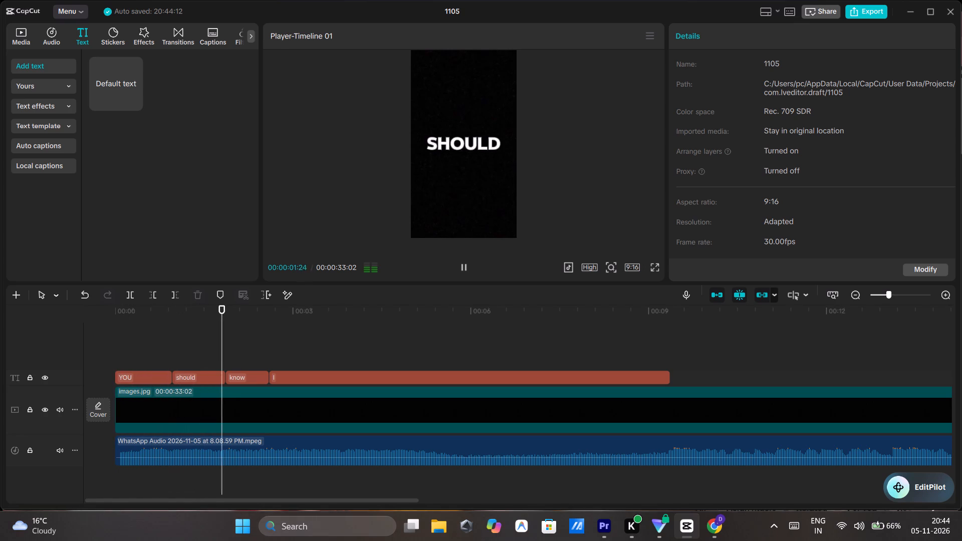
click(466, 263)
click(120, 347)
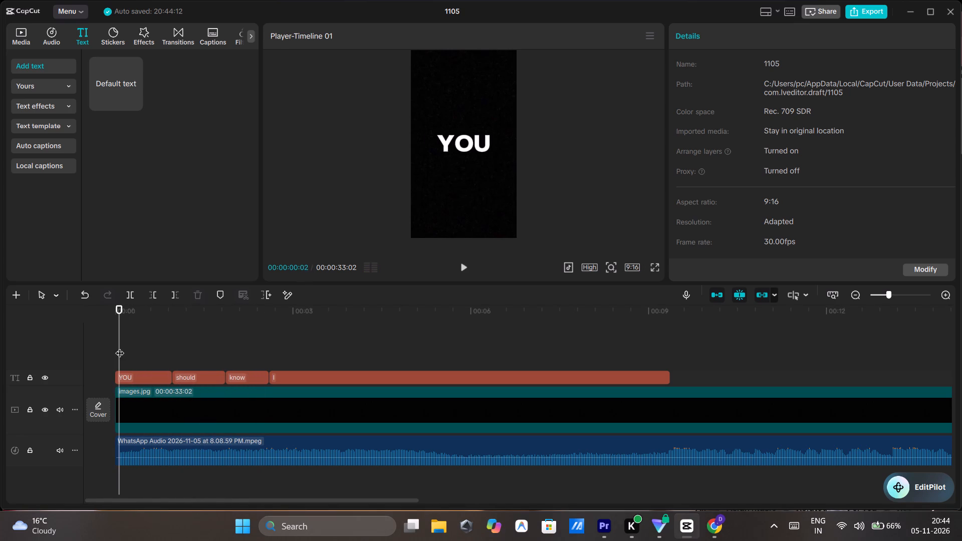
Move the change from "YOU" to "should" to 00:00:00:26, shortening the "YOU" clip and extending the start of "should" to meet it.
scroll(245, 346, up, 1)
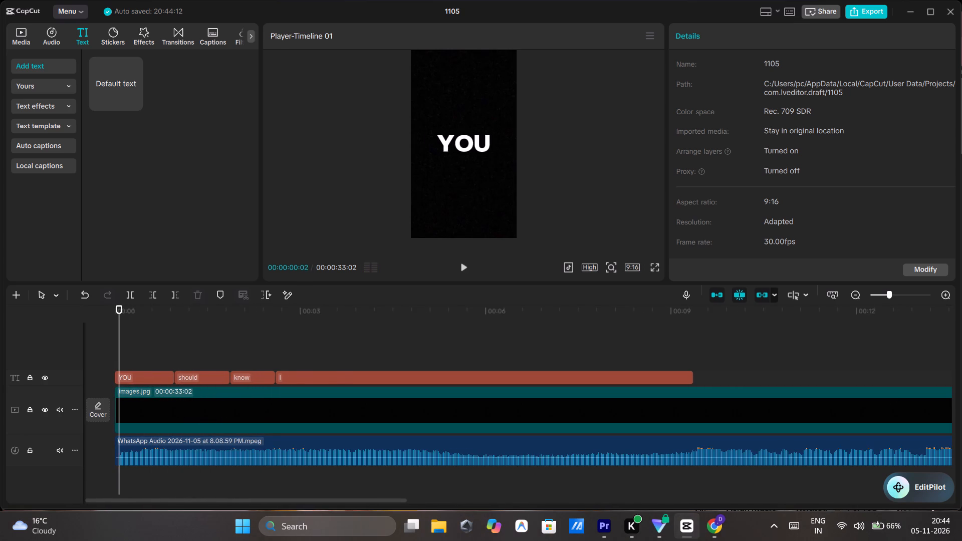
ctrl+scroll(245, 346, up, 14)
ctrl+scroll(245, 346, up, 9)
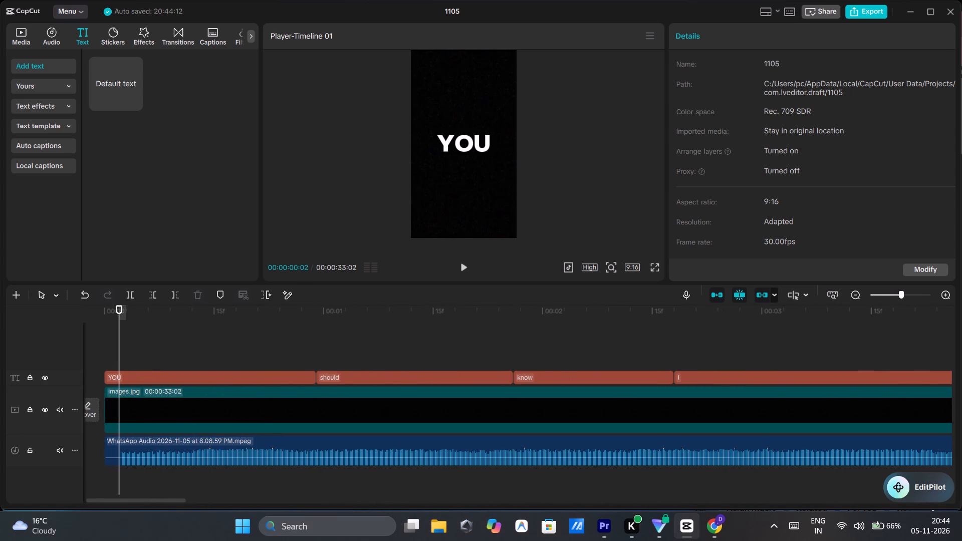
drag(118, 345, 186, 338)
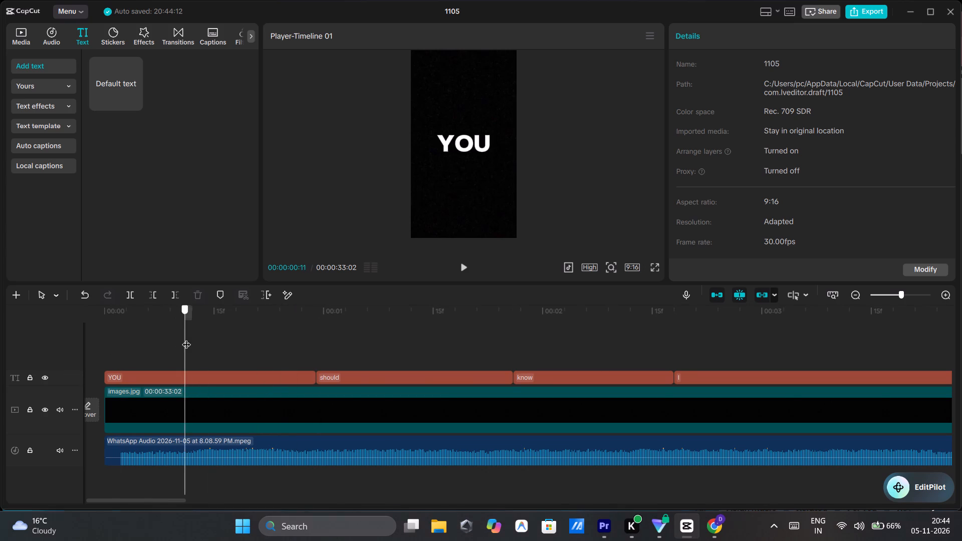
drag(186, 338, 180, 339)
click(463, 266)
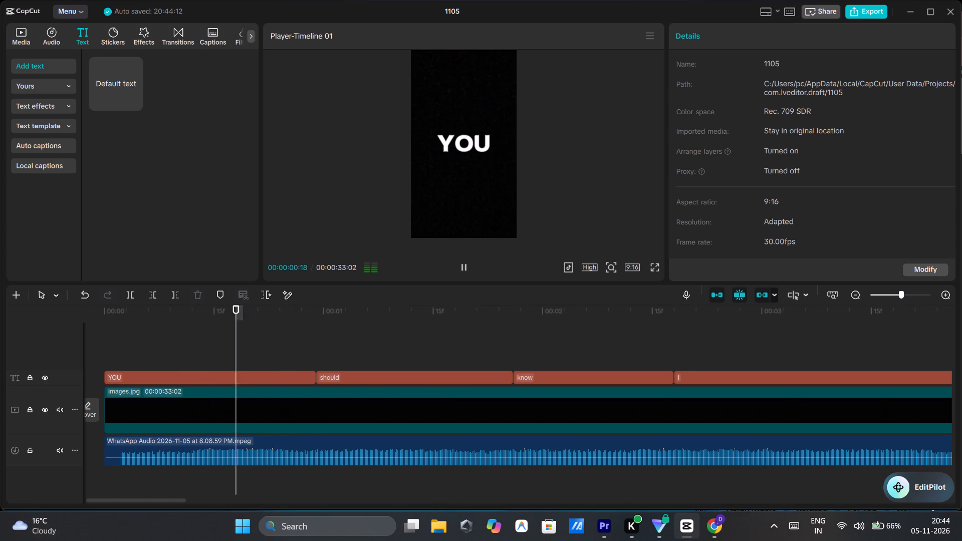
click(463, 266)
click(263, 359)
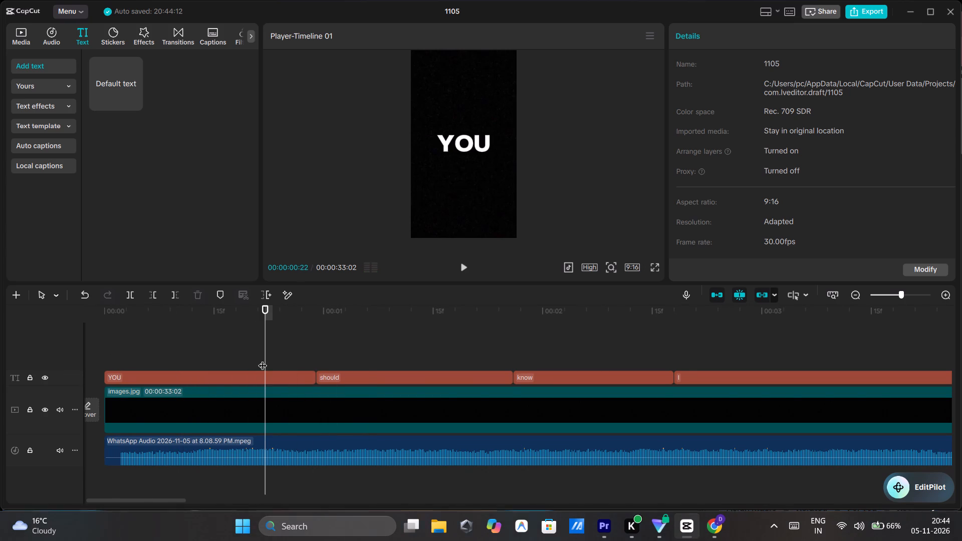
double_click(467, 268)
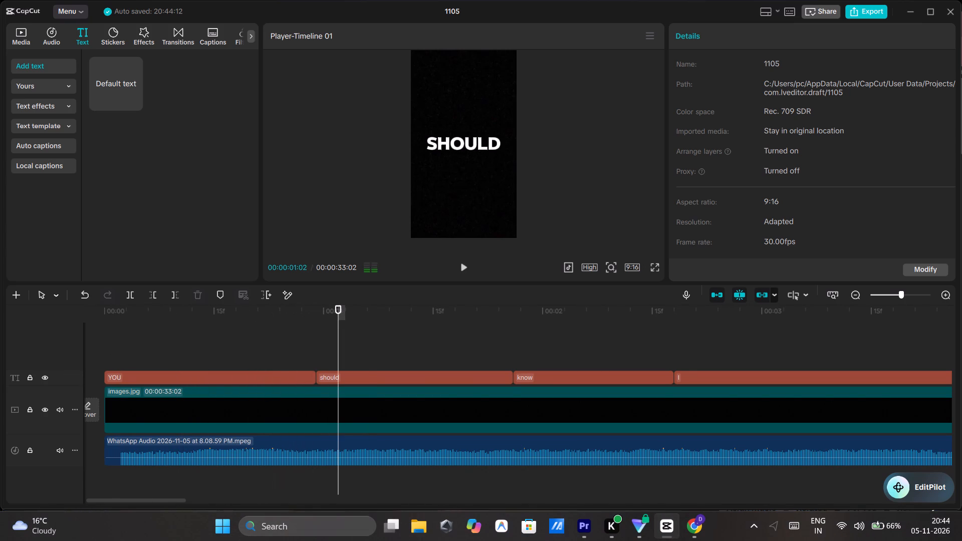
click(295, 342)
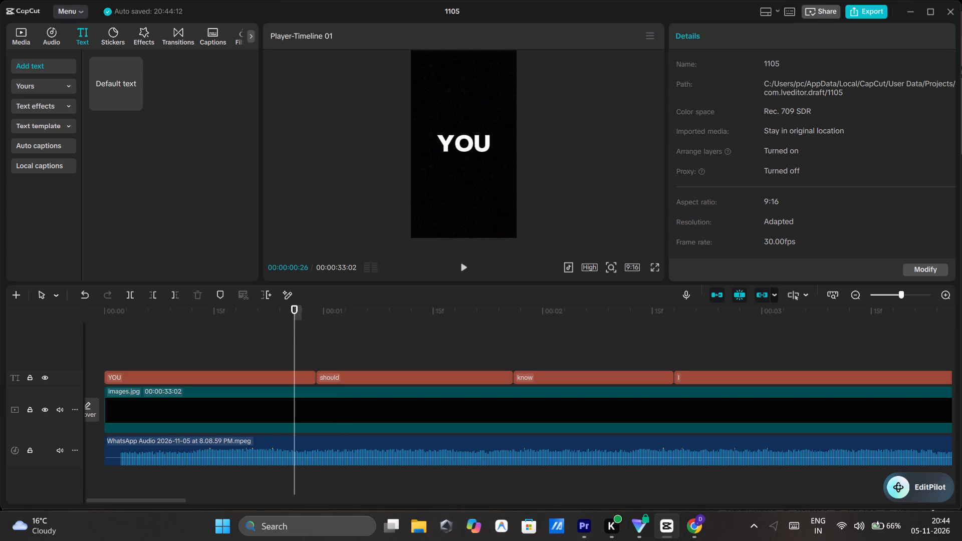
double_click(467, 265)
click(297, 346)
drag(314, 375, 292, 381)
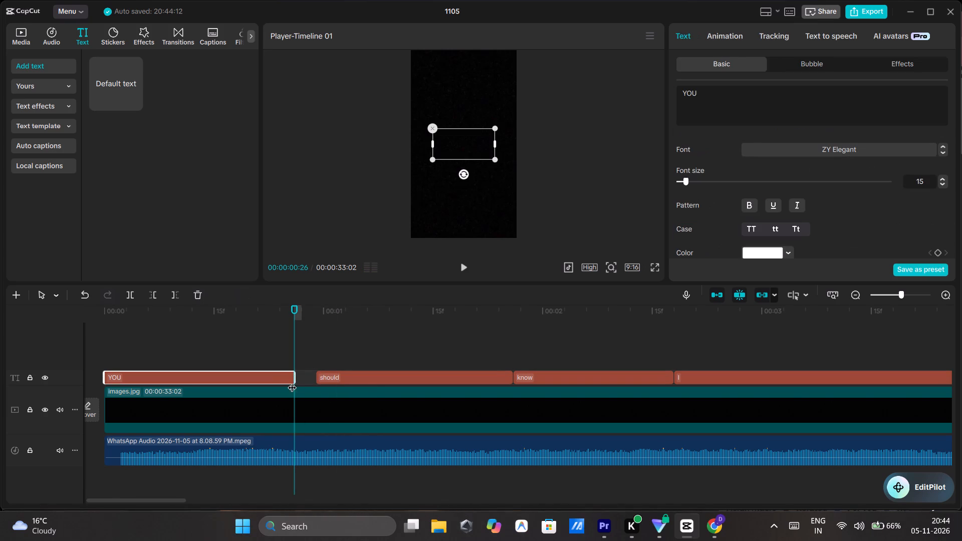
drag(318, 376, 295, 379)
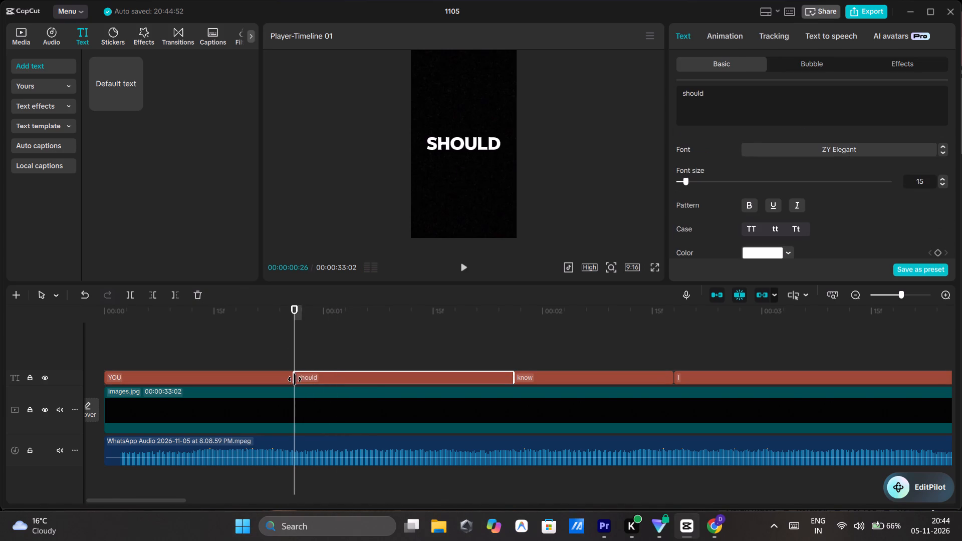
Play across the "YOU" and "should" clips to check the new changeover against the audio.
click(460, 265)
click(460, 265)
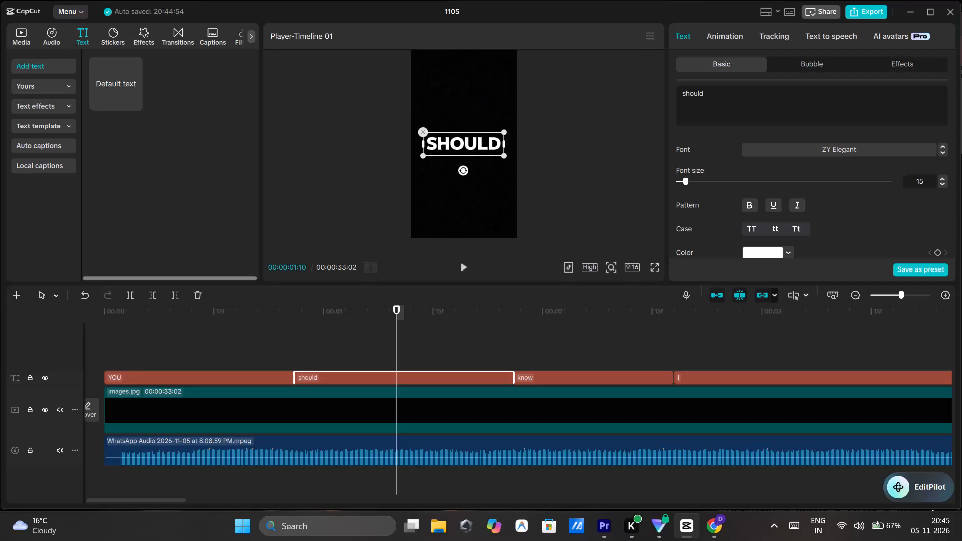
click(241, 343)
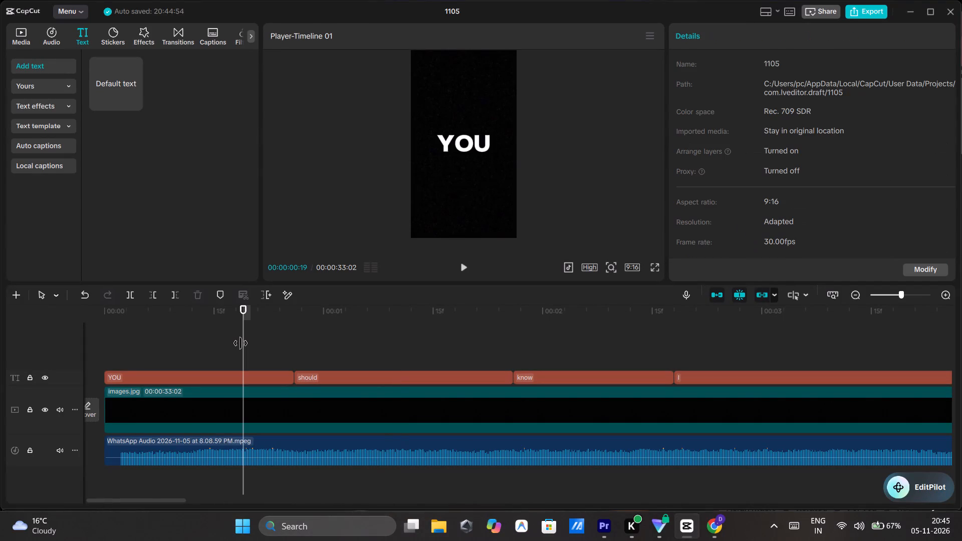
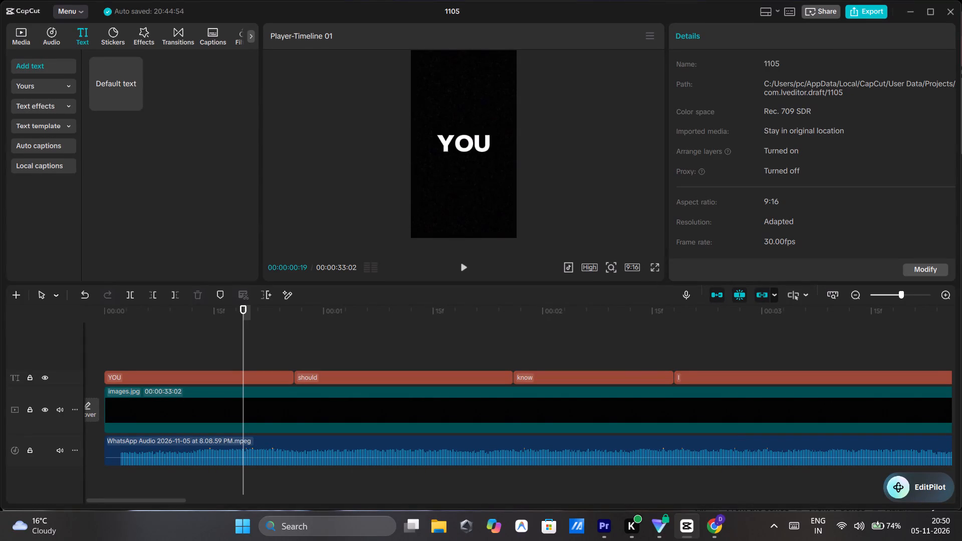
Play repeatedly from within the "YOU" clip through "should" and "know" into "I" to check the word changes against the audio.
click(466, 269)
click(466, 269)
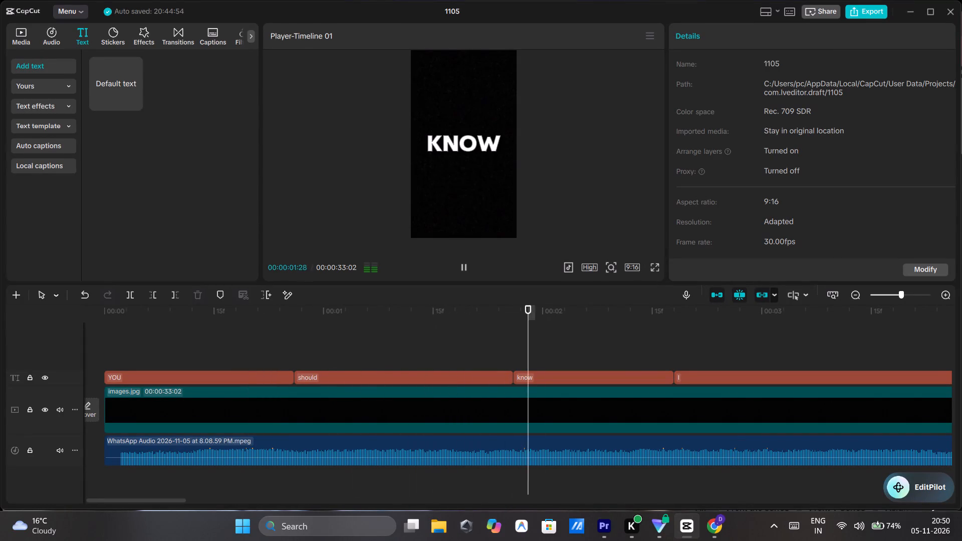
click(466, 269)
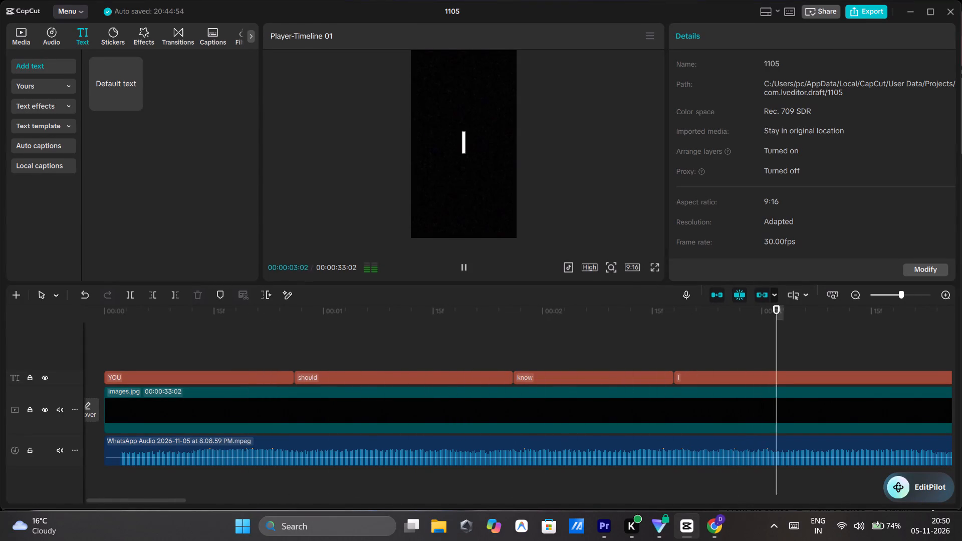
click(466, 269)
click(216, 352)
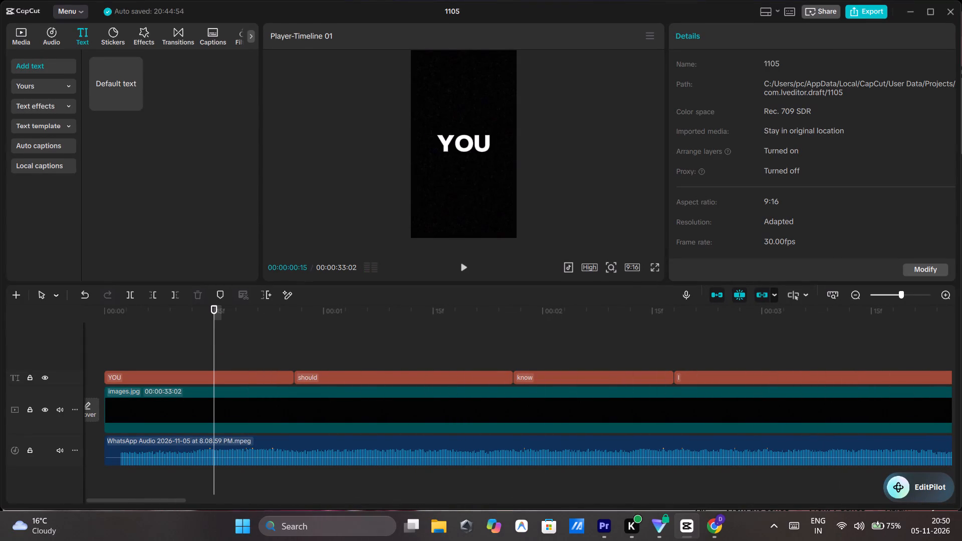
click(468, 263)
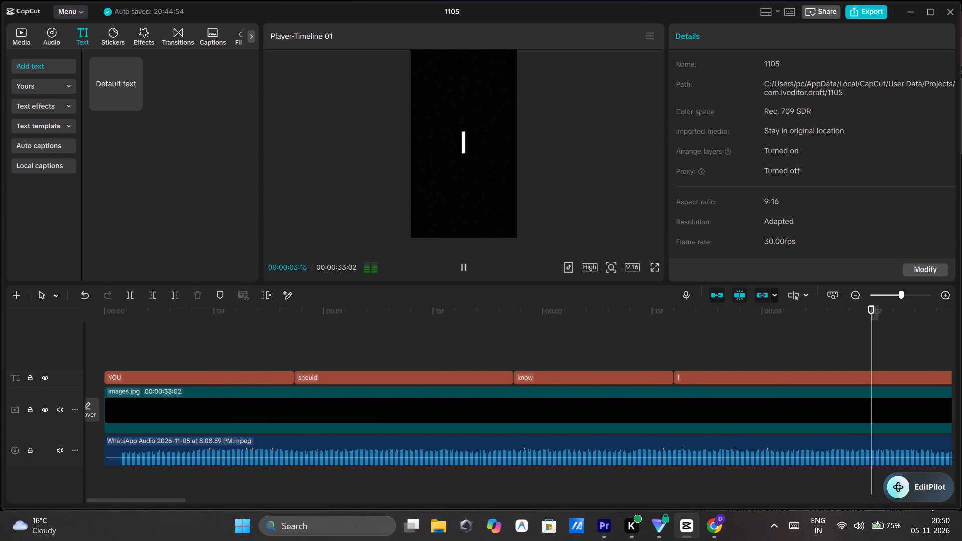
click(468, 263)
Play further through the long "I" clip to check it against the audio, and return the playhead to its start at 00:00:02:18.
scroll(664, 344, left, 1)
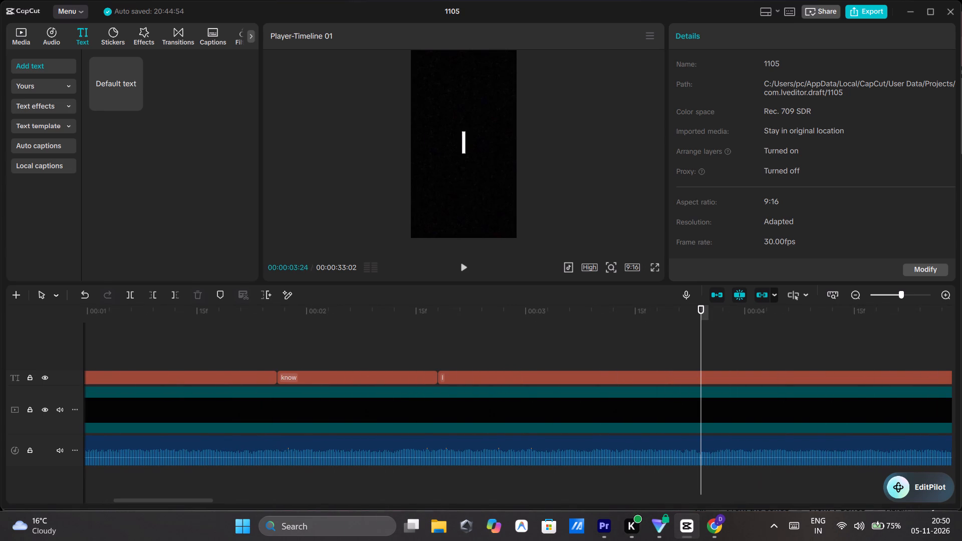
click(465, 268)
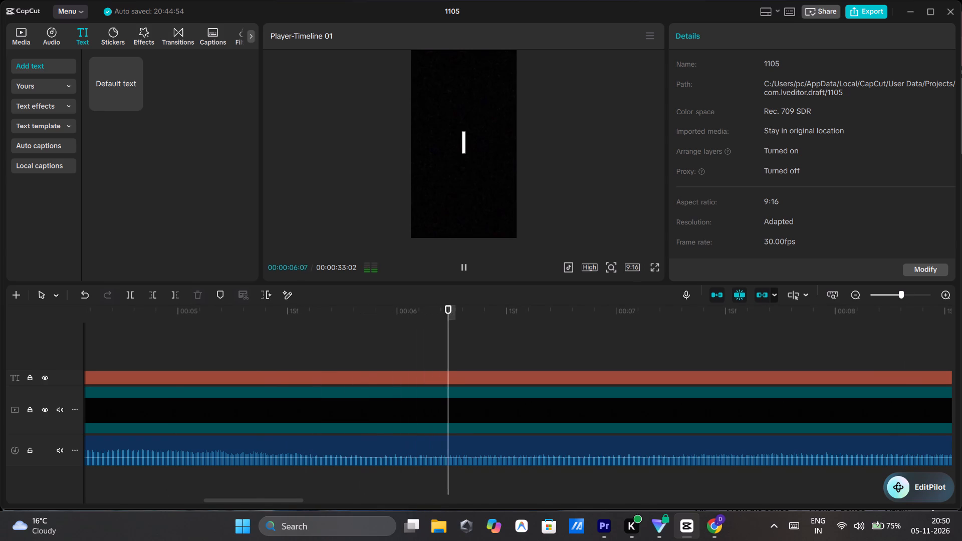
click(465, 268)
scroll(365, 336, right, 3)
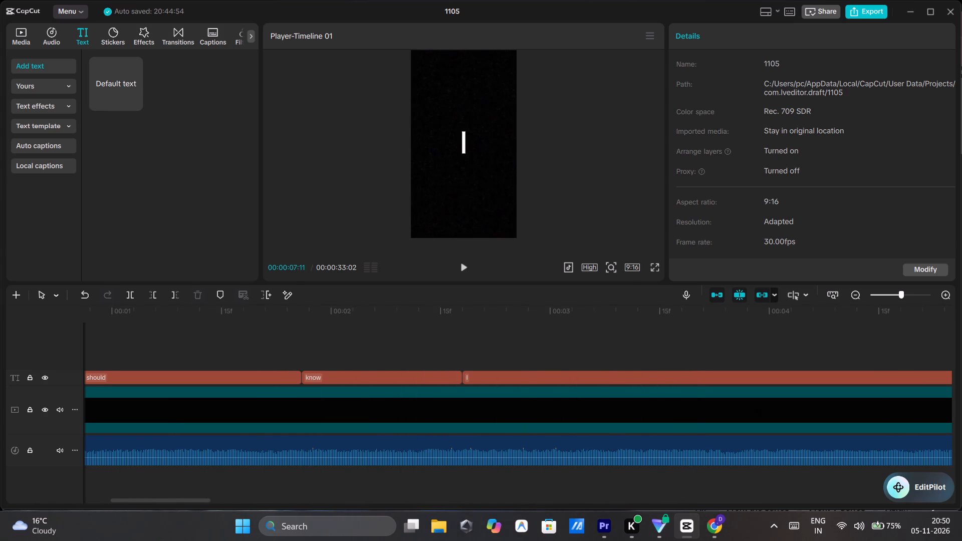
click(465, 340)
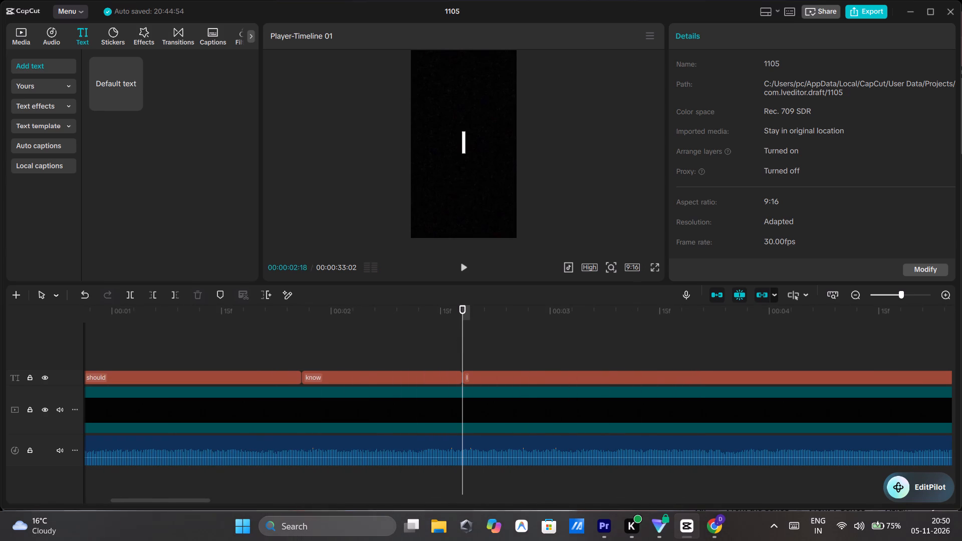
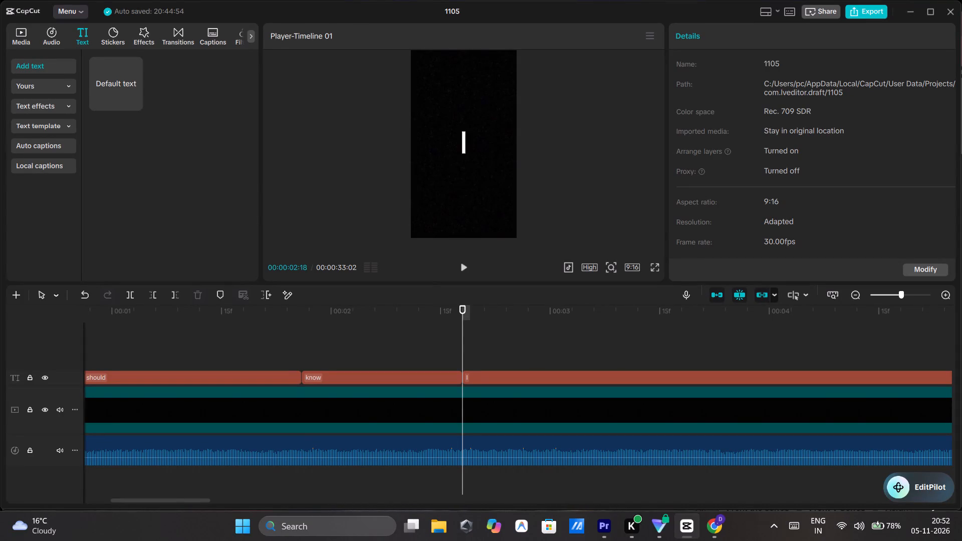
Scrub through the "know" and "I" clips to check the word timing, bringing the playhead to 00:00:03:02 within "I".
drag(462, 339, 694, 361)
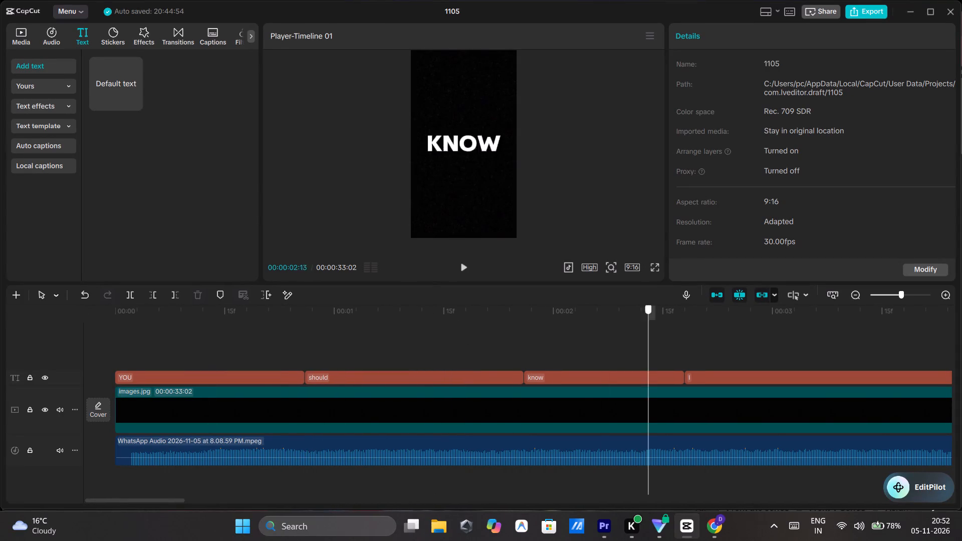
drag(694, 361, 735, 385)
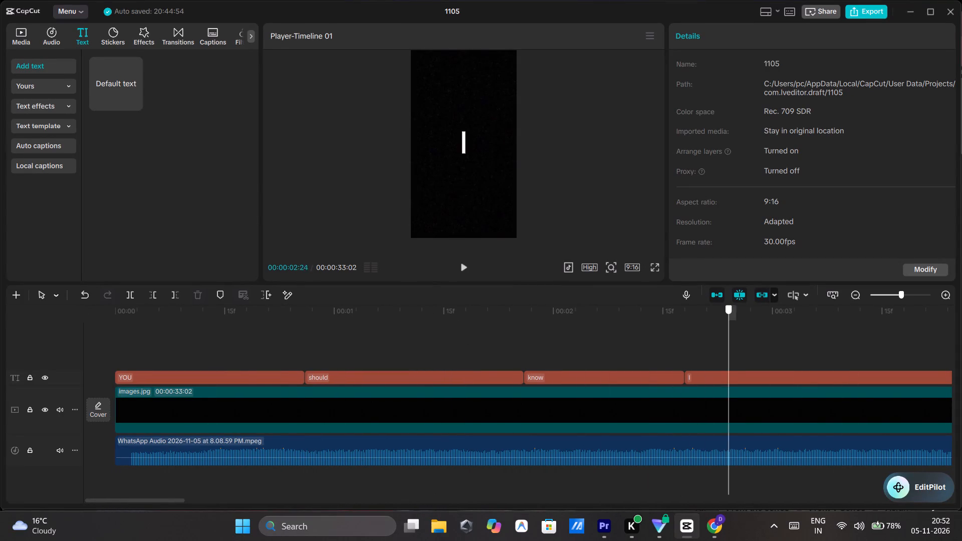
drag(735, 385, 784, 376)
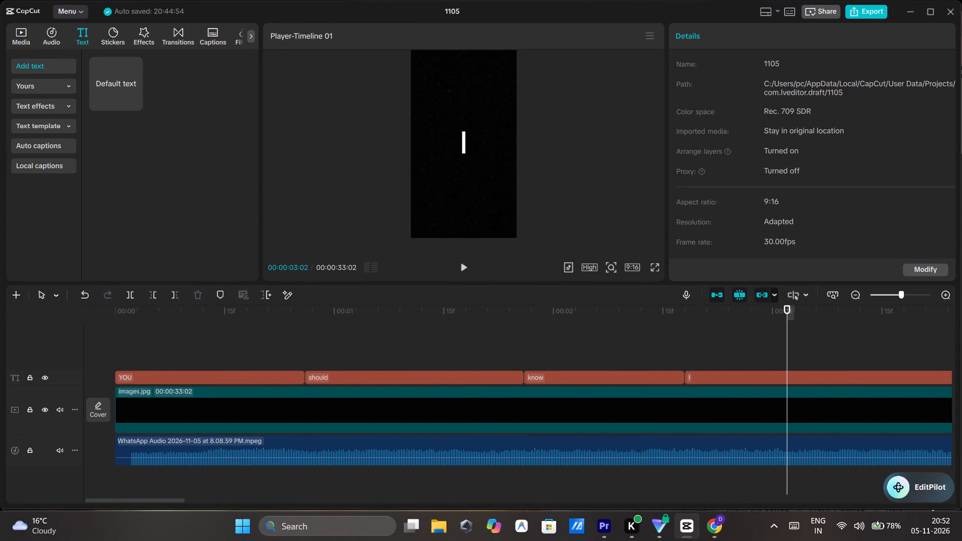
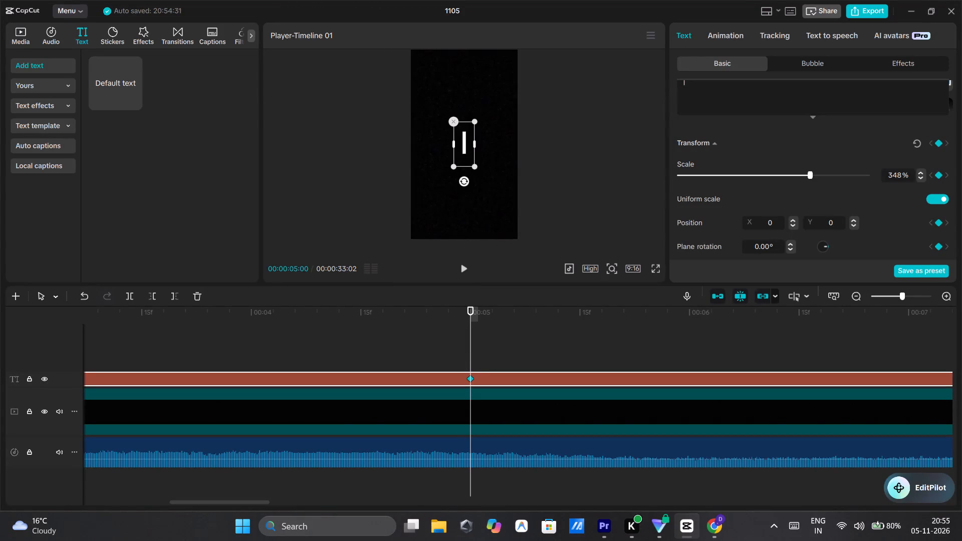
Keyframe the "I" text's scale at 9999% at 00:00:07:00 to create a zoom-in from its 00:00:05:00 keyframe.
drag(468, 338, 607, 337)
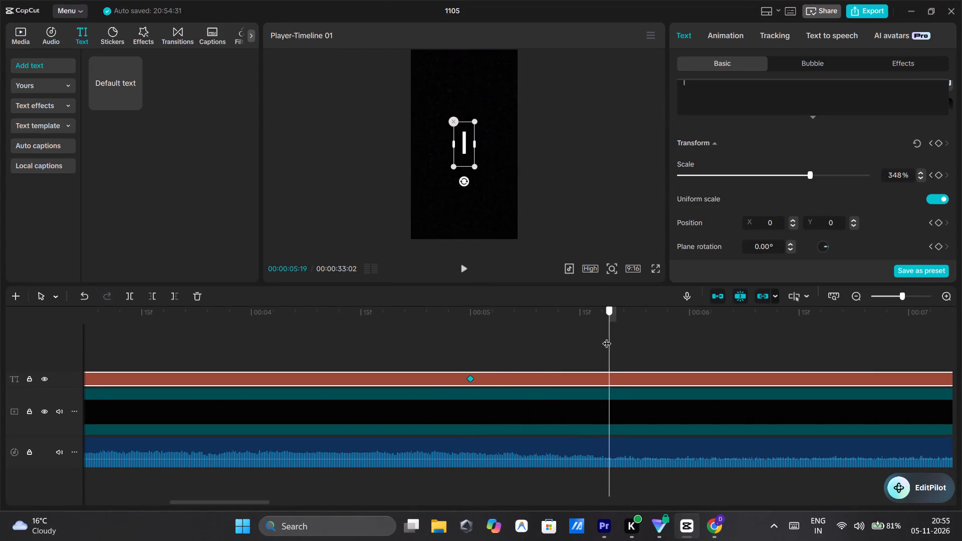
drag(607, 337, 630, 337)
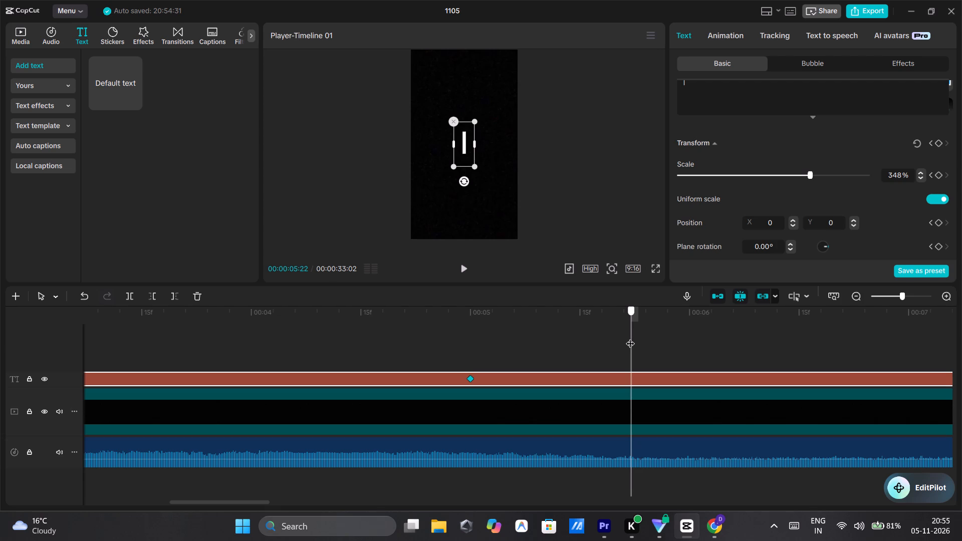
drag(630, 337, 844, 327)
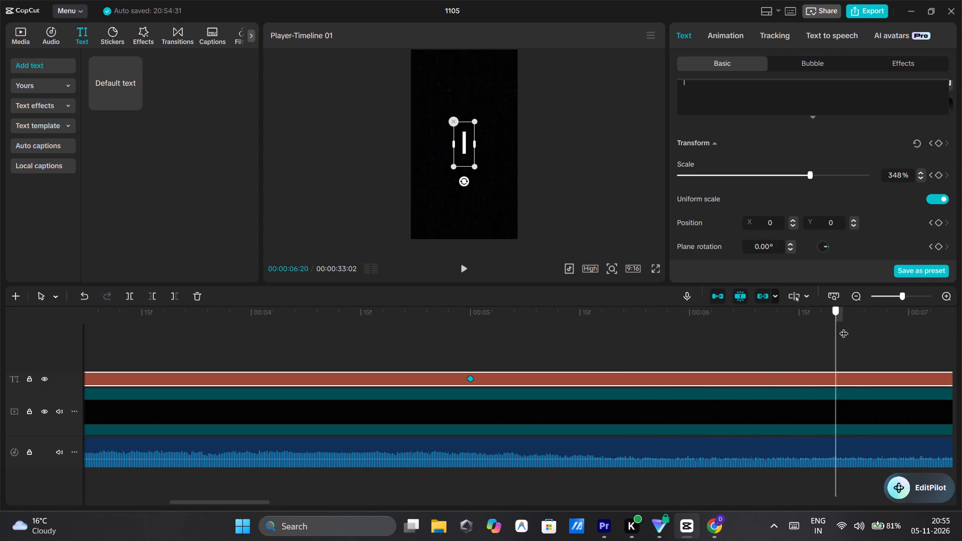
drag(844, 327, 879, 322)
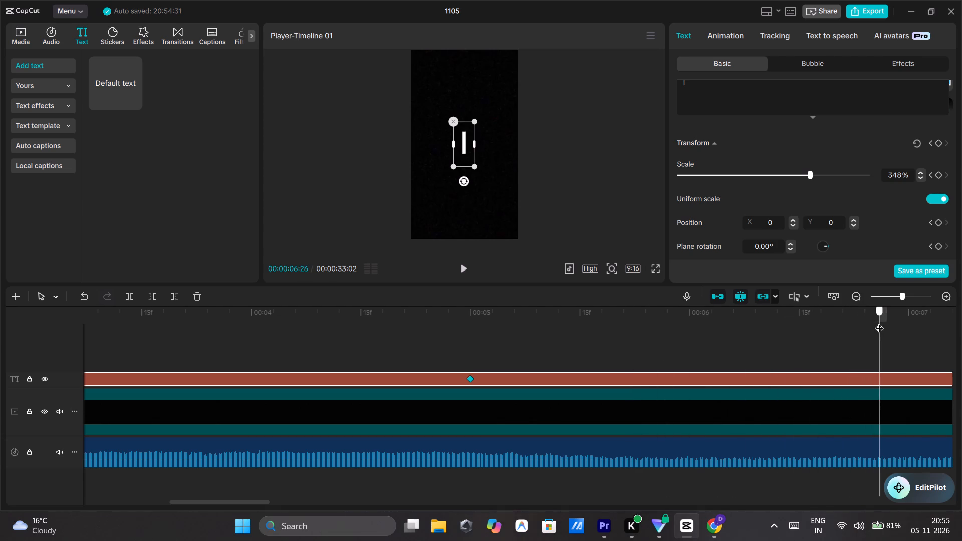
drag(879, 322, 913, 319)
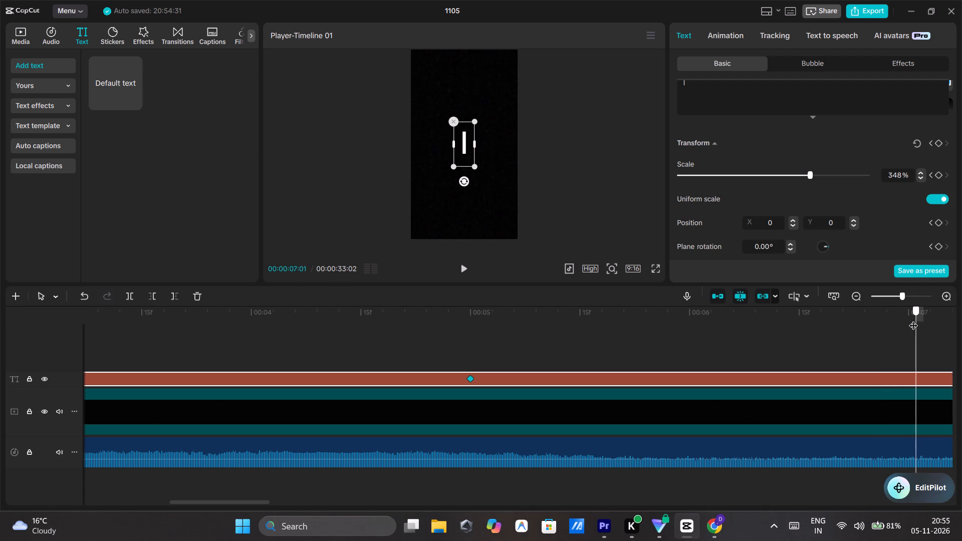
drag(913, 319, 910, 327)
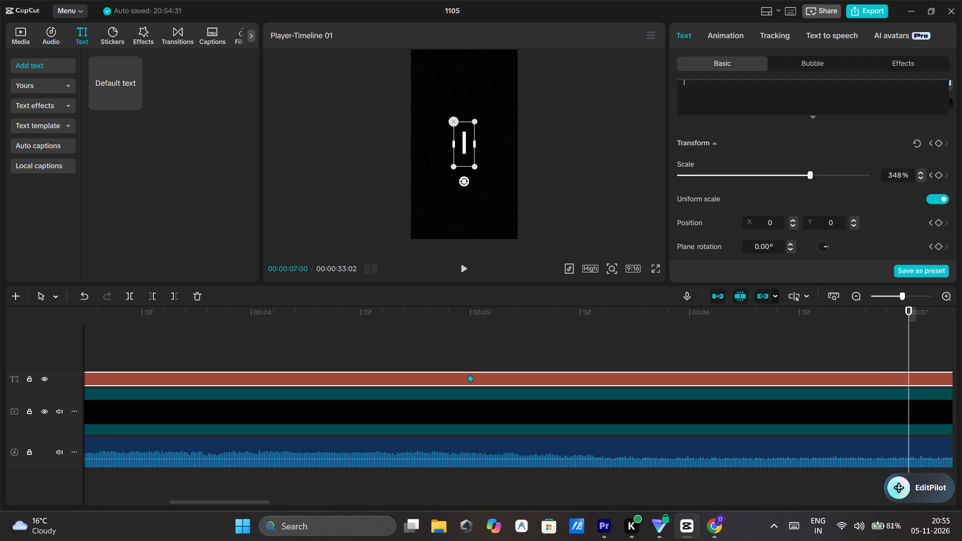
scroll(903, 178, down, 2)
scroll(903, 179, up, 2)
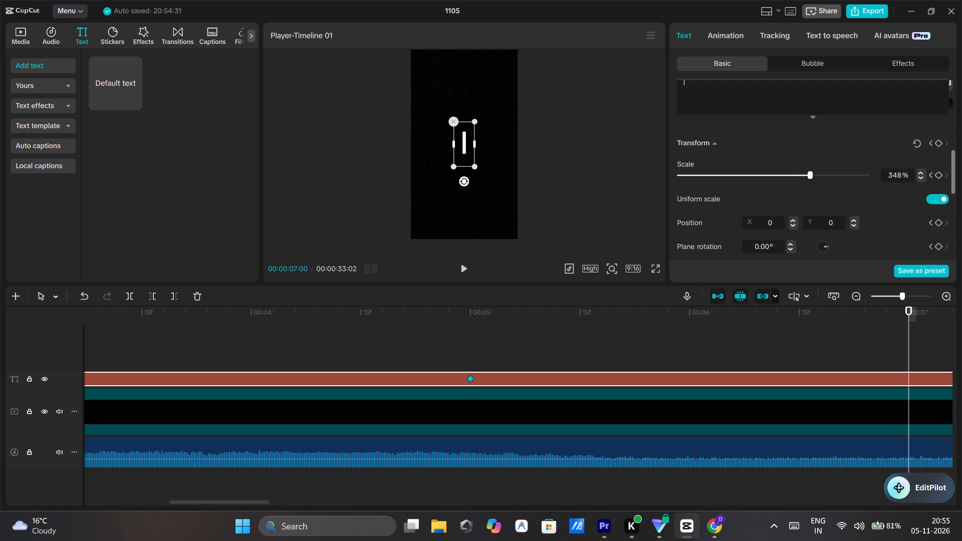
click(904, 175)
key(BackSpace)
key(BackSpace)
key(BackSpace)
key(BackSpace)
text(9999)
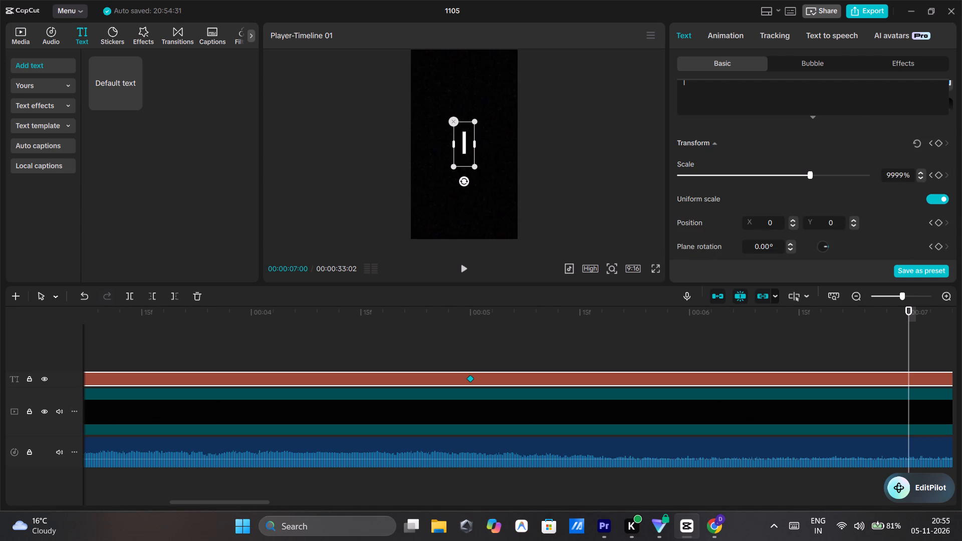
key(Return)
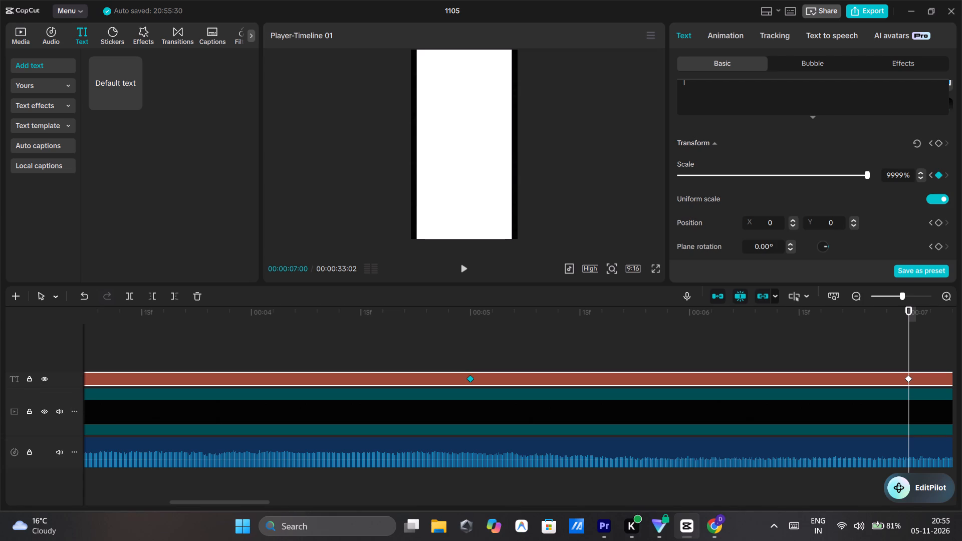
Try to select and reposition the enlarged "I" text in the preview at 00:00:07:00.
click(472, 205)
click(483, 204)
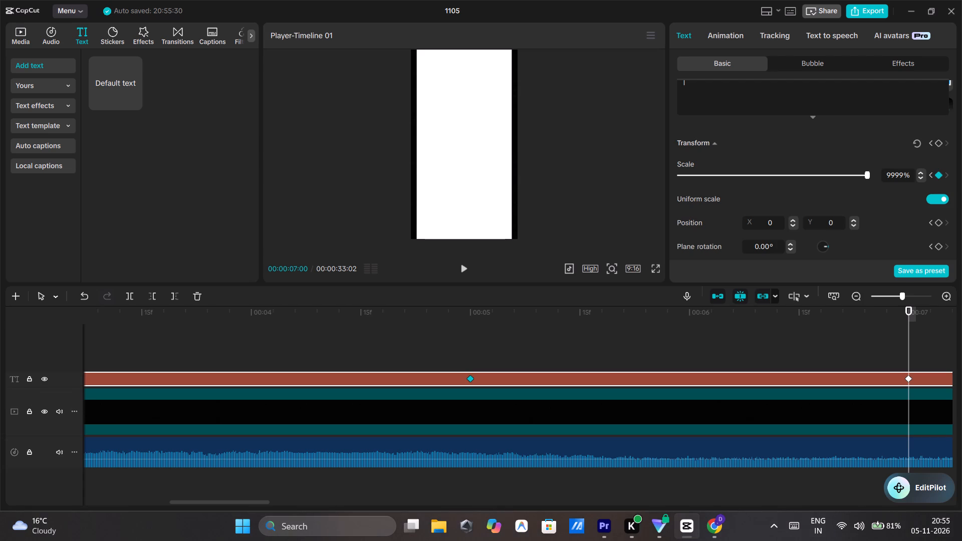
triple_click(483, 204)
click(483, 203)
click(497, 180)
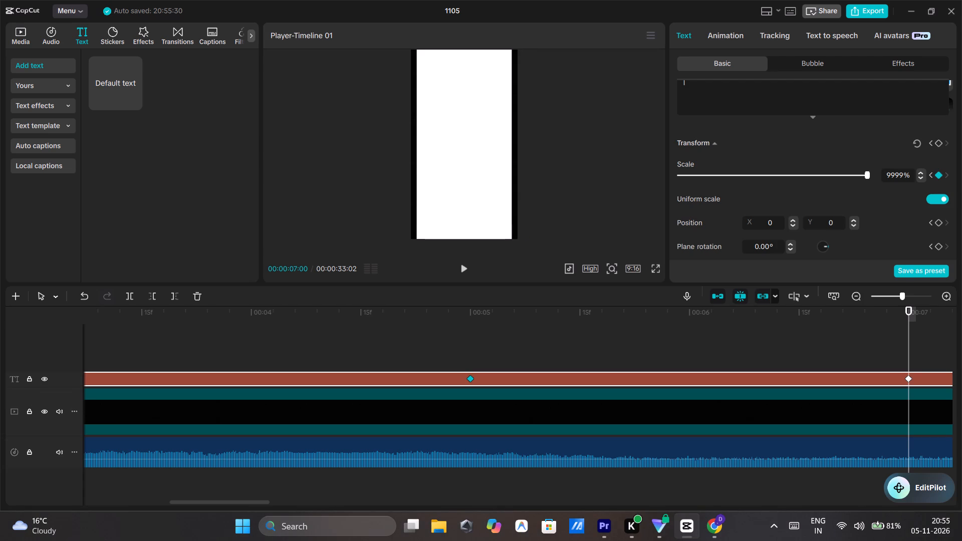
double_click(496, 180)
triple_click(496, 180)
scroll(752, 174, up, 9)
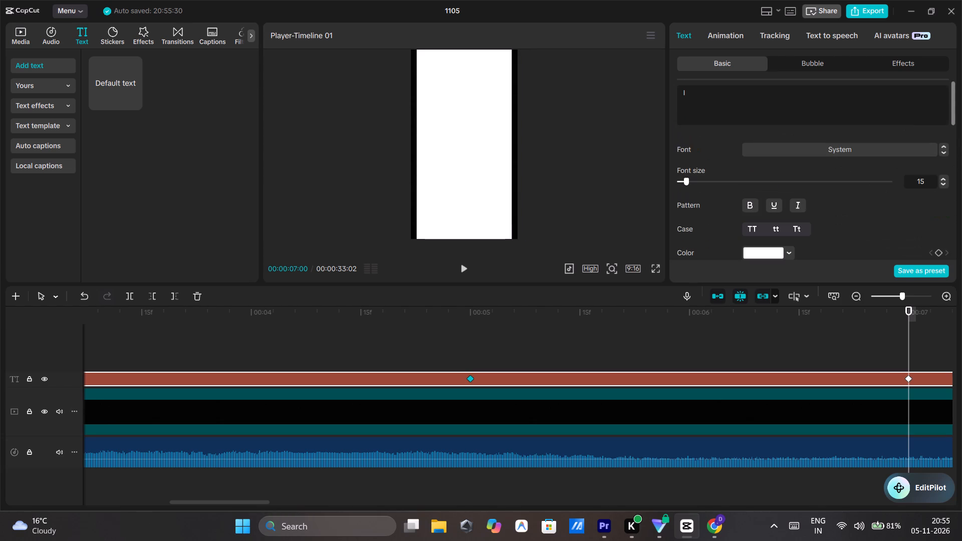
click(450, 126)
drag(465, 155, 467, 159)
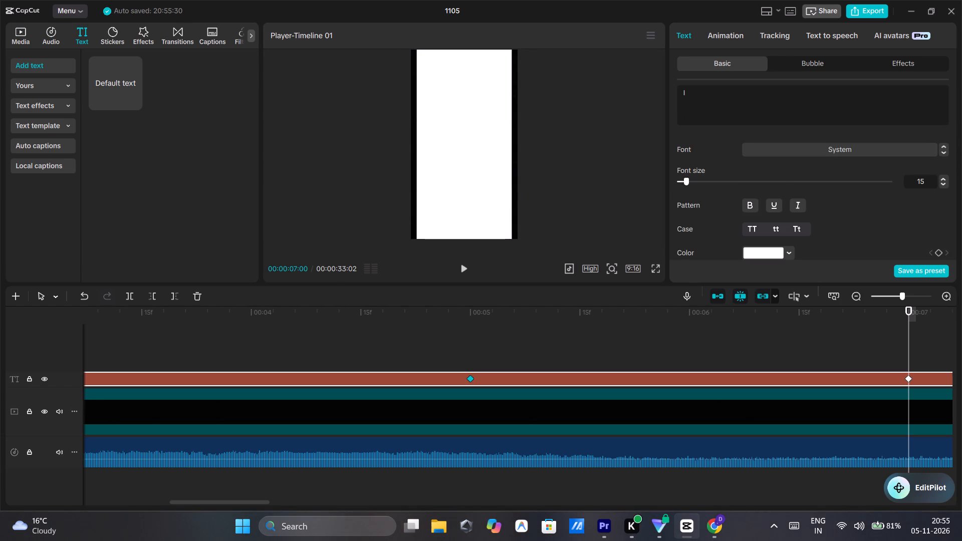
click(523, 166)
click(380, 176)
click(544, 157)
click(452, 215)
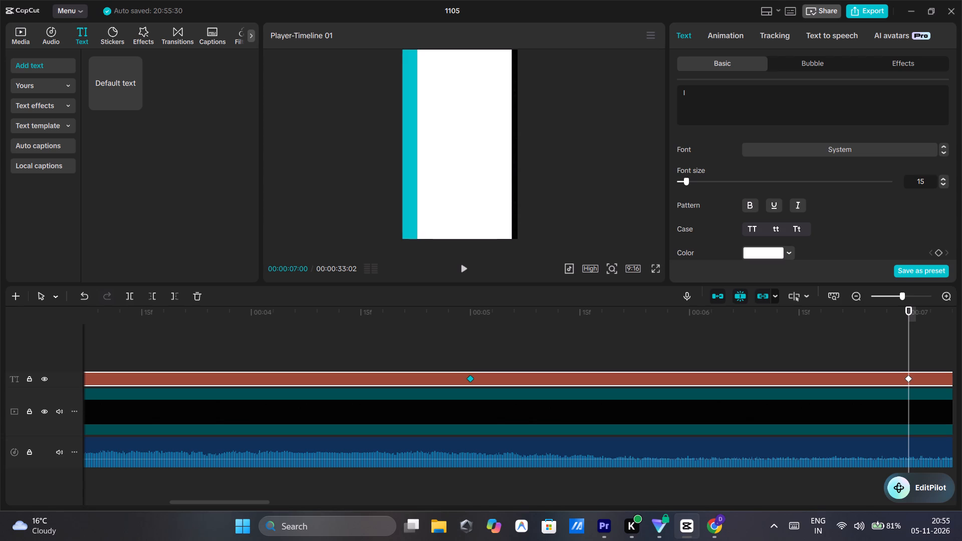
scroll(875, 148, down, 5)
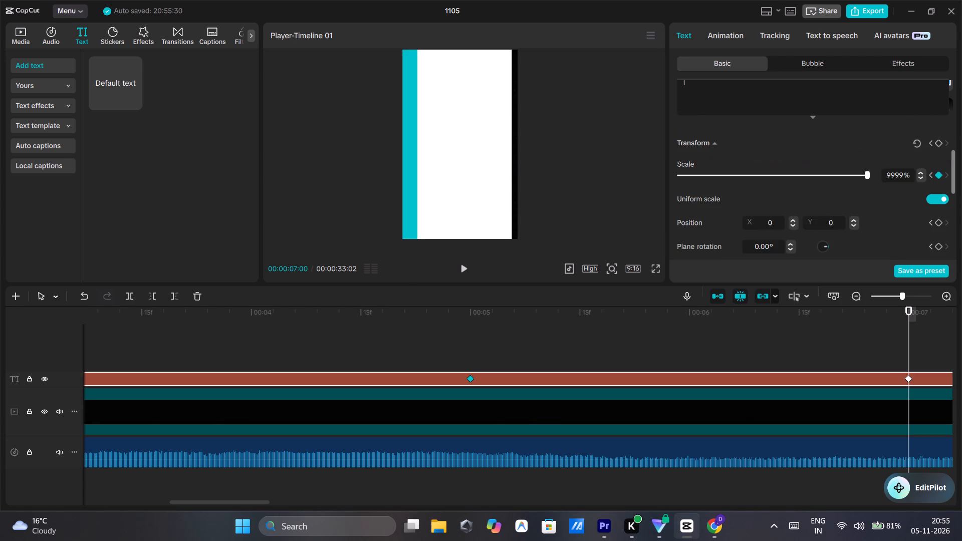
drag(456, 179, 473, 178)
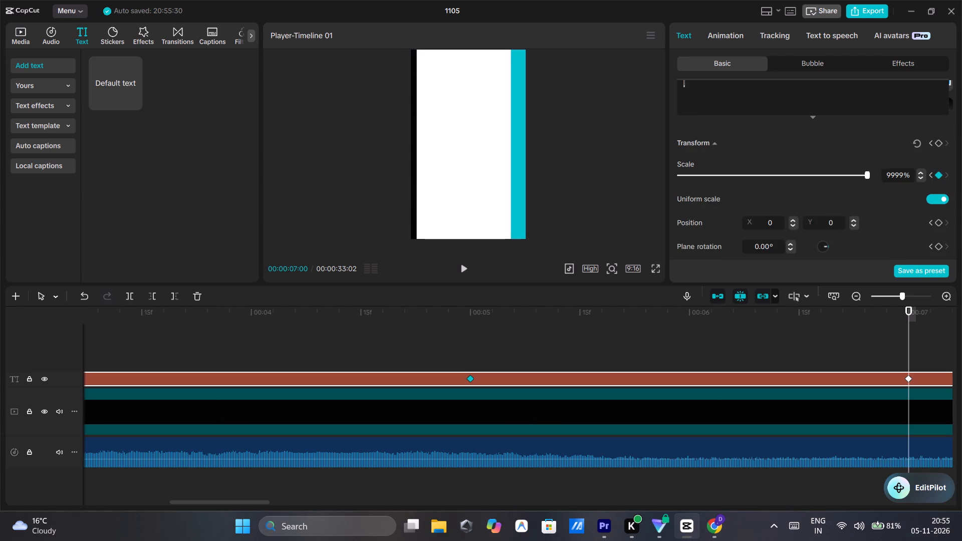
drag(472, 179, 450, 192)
Play the "I" zoom animation from 00:00:04:17 through the end of the scale-up to check its speed.
click(561, 344)
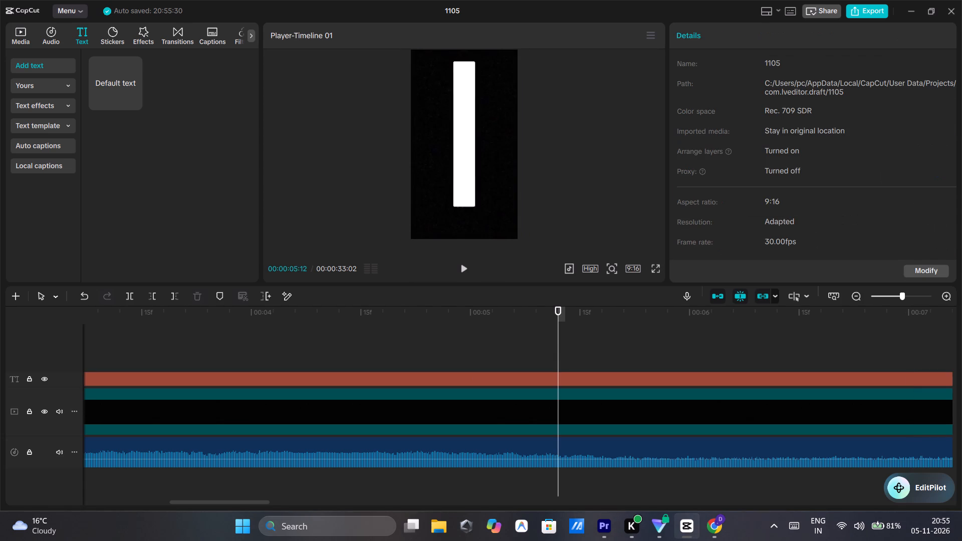
drag(554, 338, 467, 355)
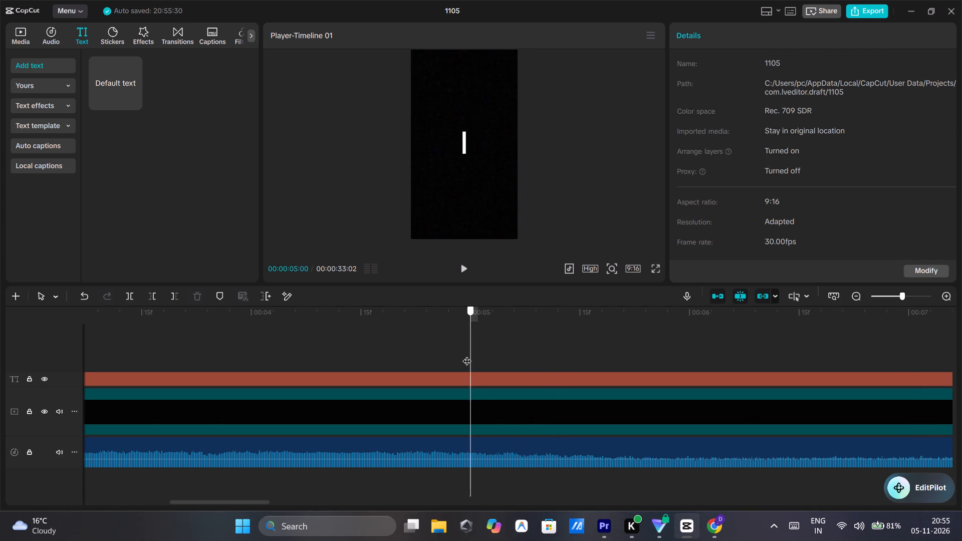
drag(467, 355, 465, 356)
click(466, 356)
drag(454, 359, 395, 371)
click(372, 352)
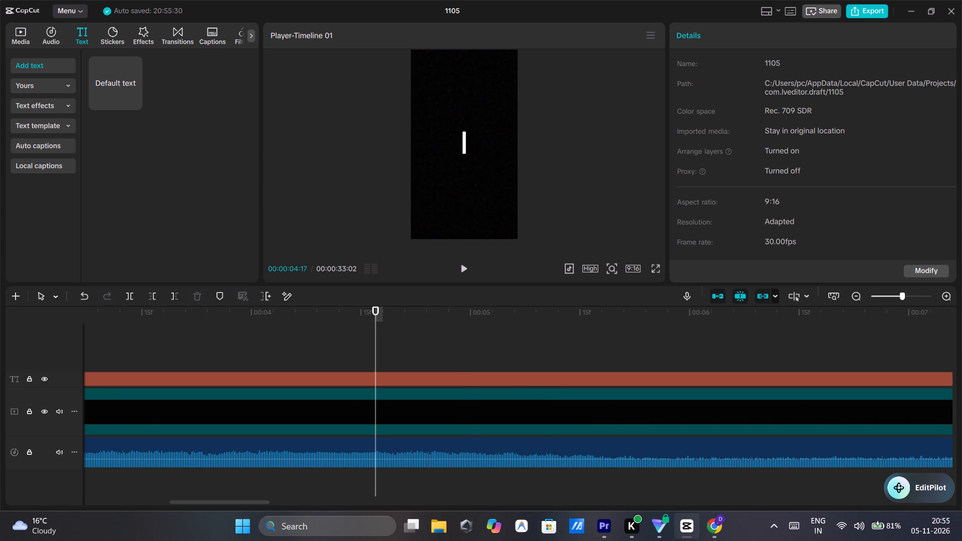
click(466, 266)
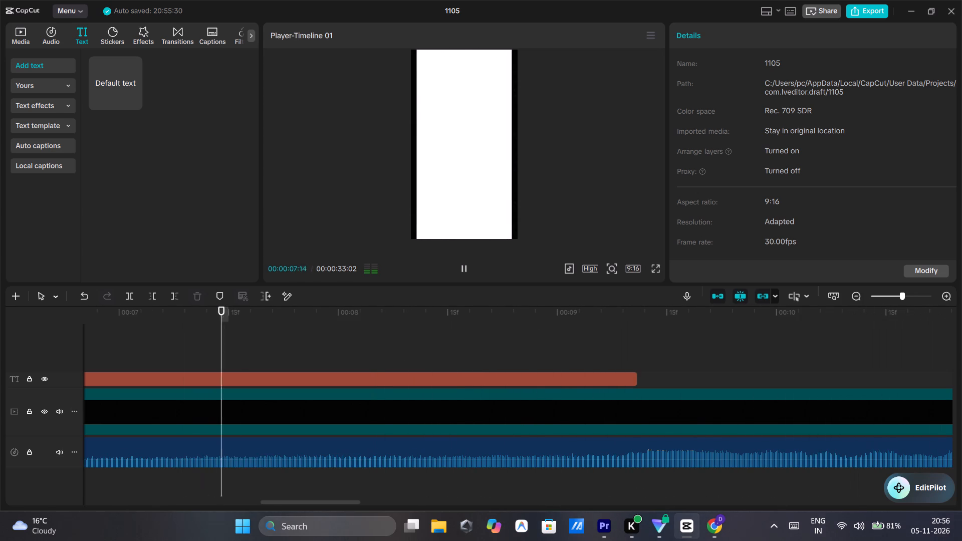
click(465, 266)
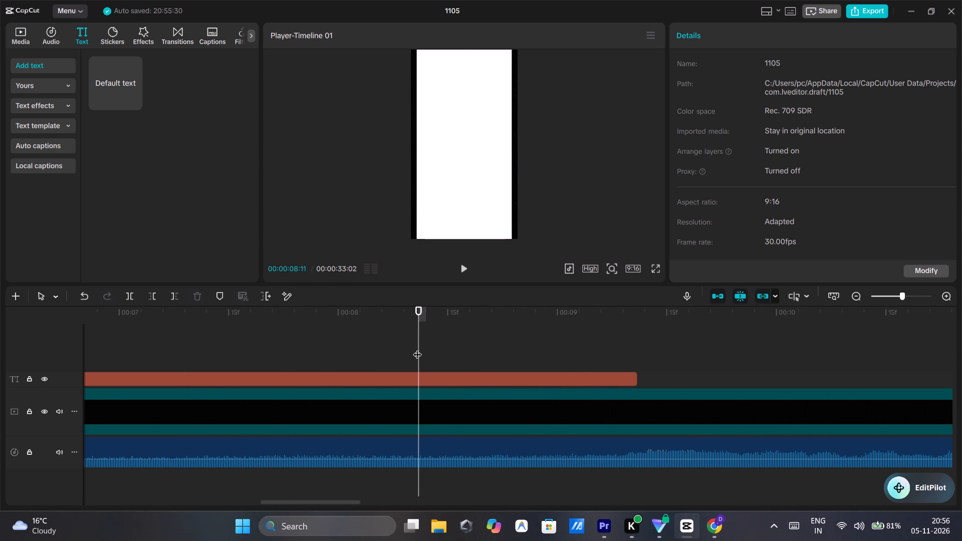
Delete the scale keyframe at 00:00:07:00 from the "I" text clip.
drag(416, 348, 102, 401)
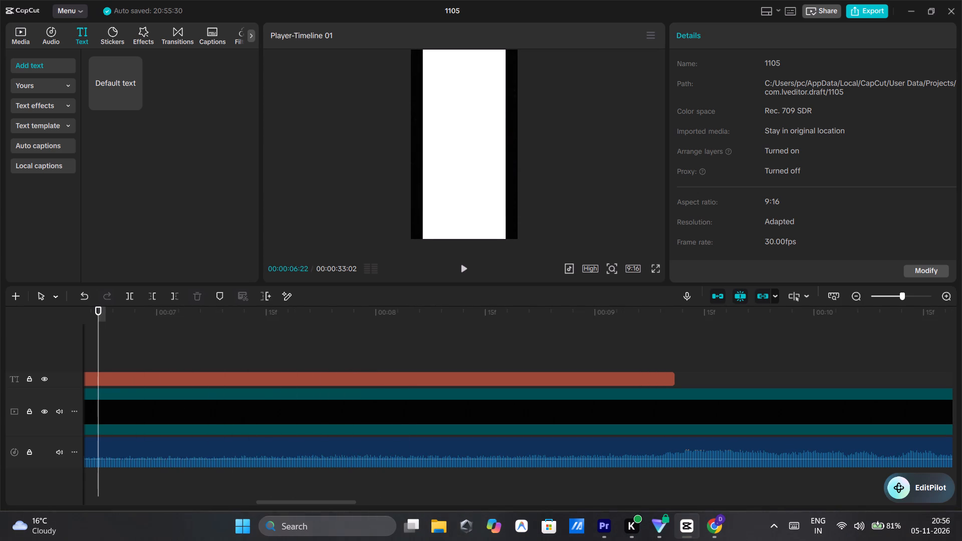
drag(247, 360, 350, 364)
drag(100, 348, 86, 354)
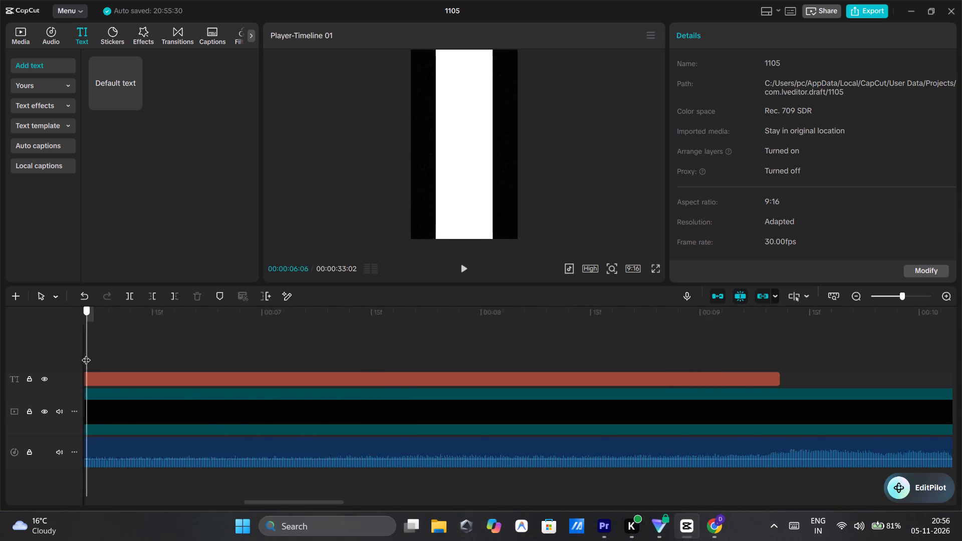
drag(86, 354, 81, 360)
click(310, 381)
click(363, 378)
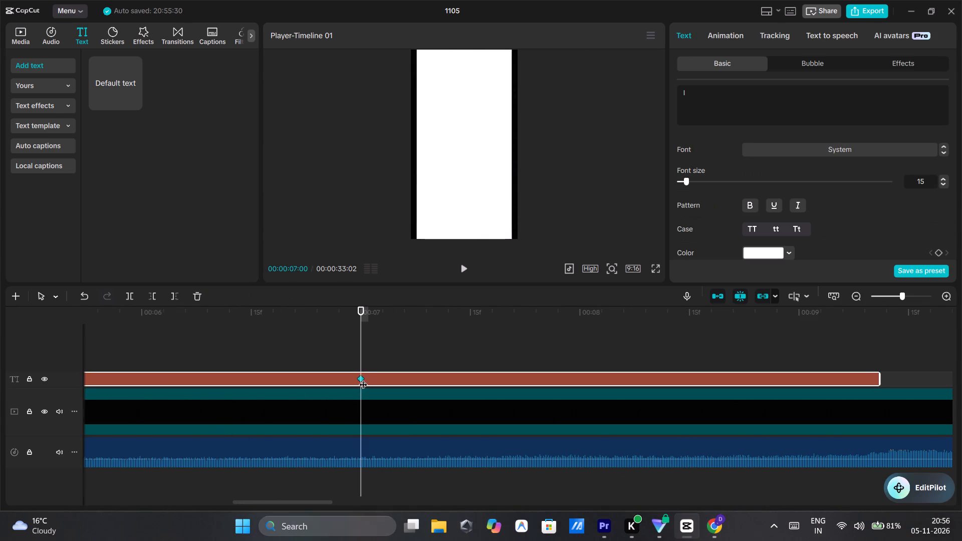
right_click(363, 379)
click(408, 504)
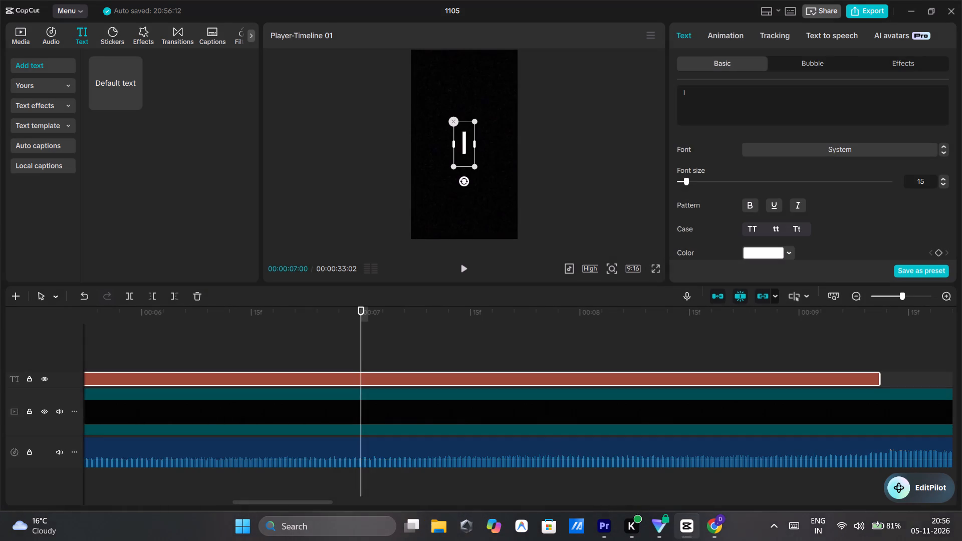
Locate the keyframe on the "I" text clip at 00:00:05:00 and move the playhead to it.
drag(358, 334, 177, 369)
drag(292, 344, 406, 354)
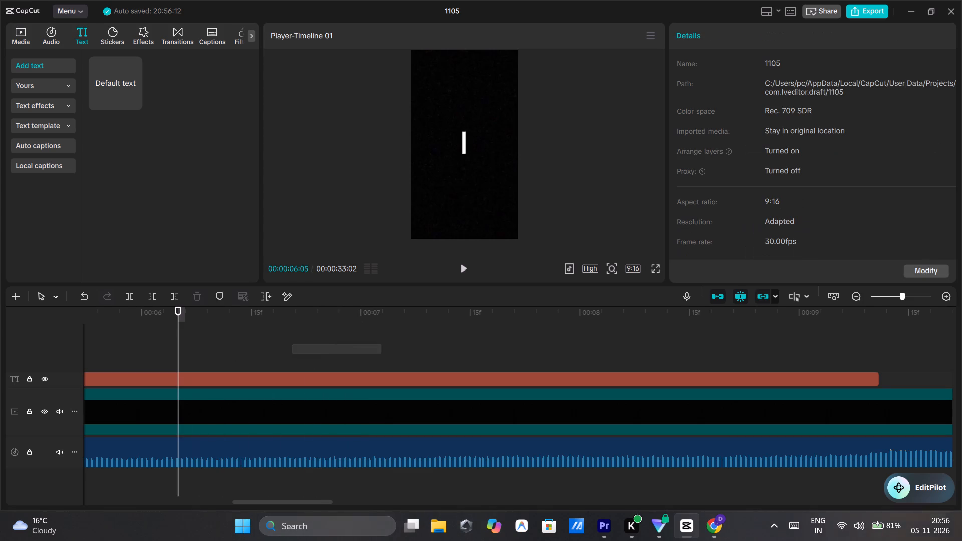
drag(406, 354, 449, 350)
scroll(347, 350, right, 2)
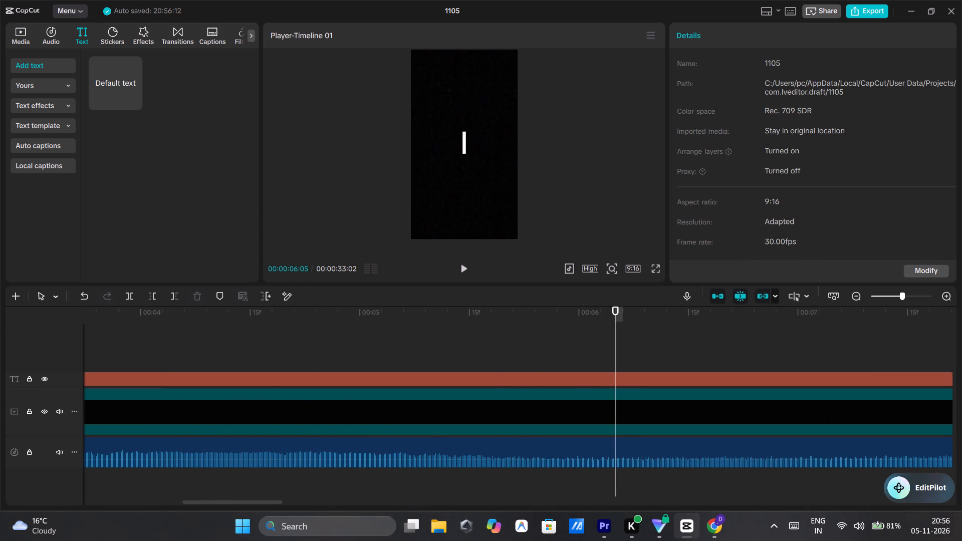
click(344, 374)
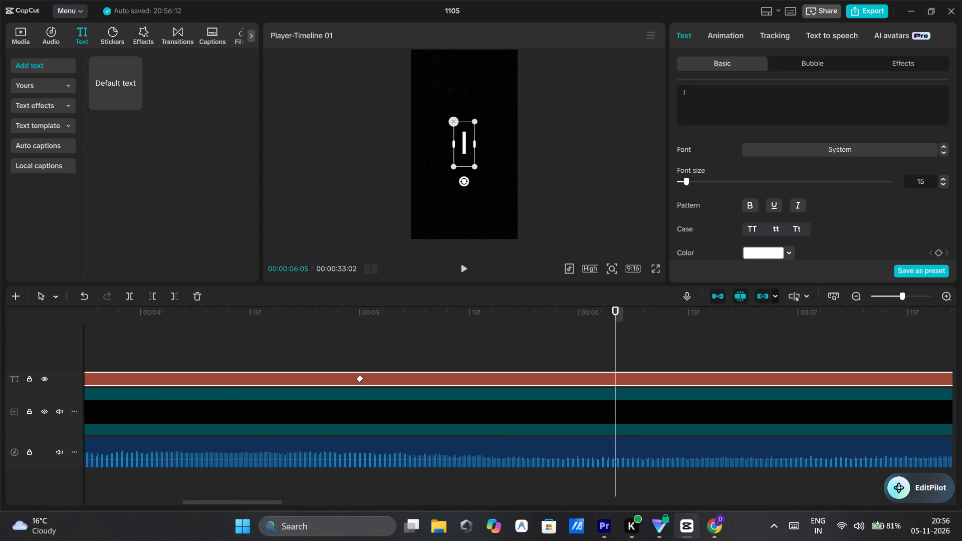
click(360, 378)
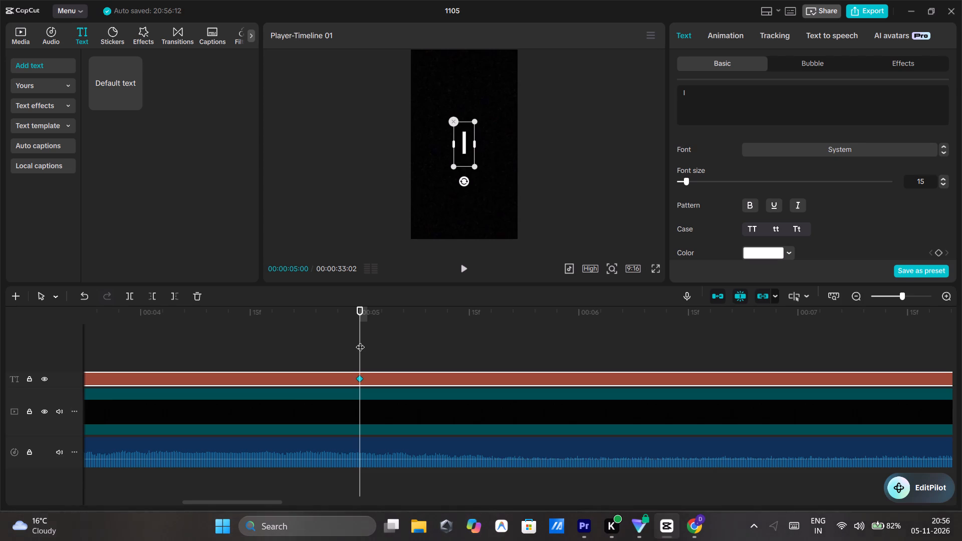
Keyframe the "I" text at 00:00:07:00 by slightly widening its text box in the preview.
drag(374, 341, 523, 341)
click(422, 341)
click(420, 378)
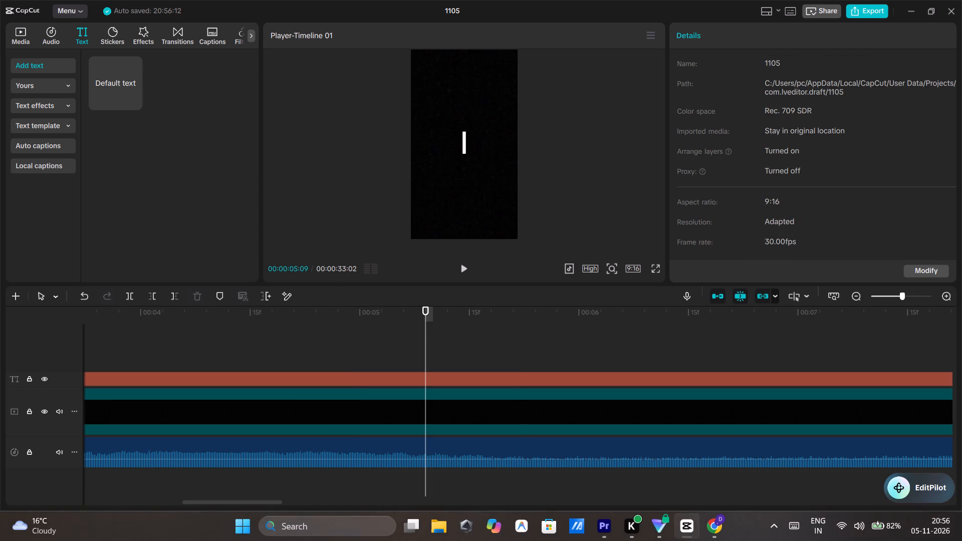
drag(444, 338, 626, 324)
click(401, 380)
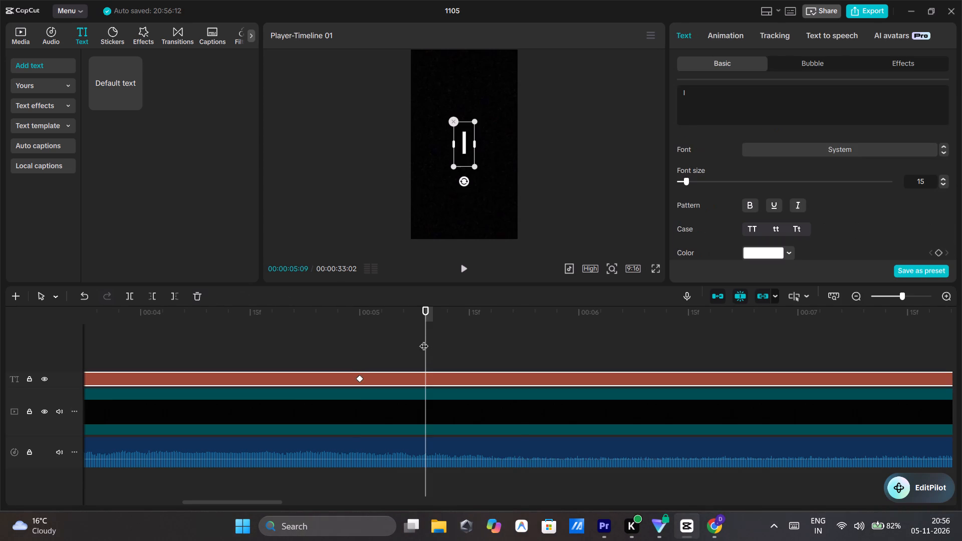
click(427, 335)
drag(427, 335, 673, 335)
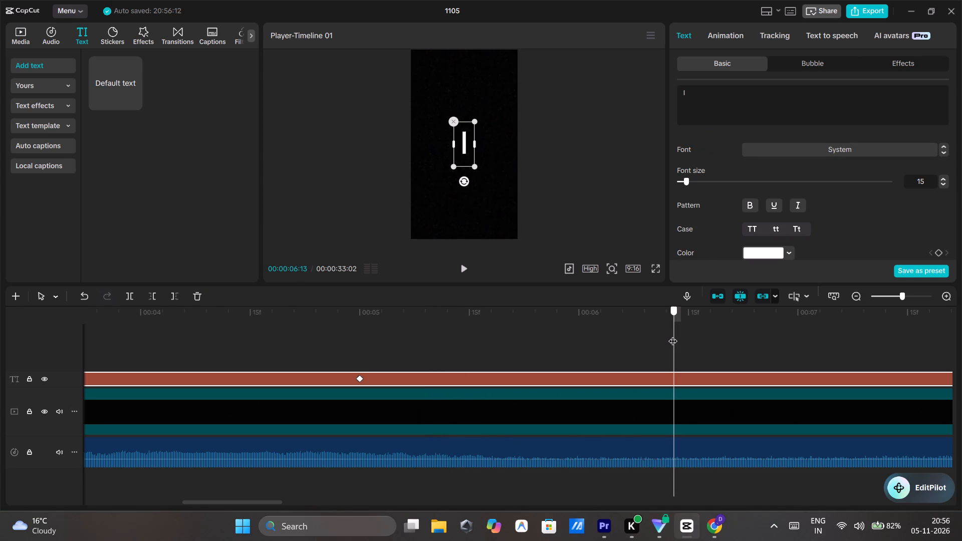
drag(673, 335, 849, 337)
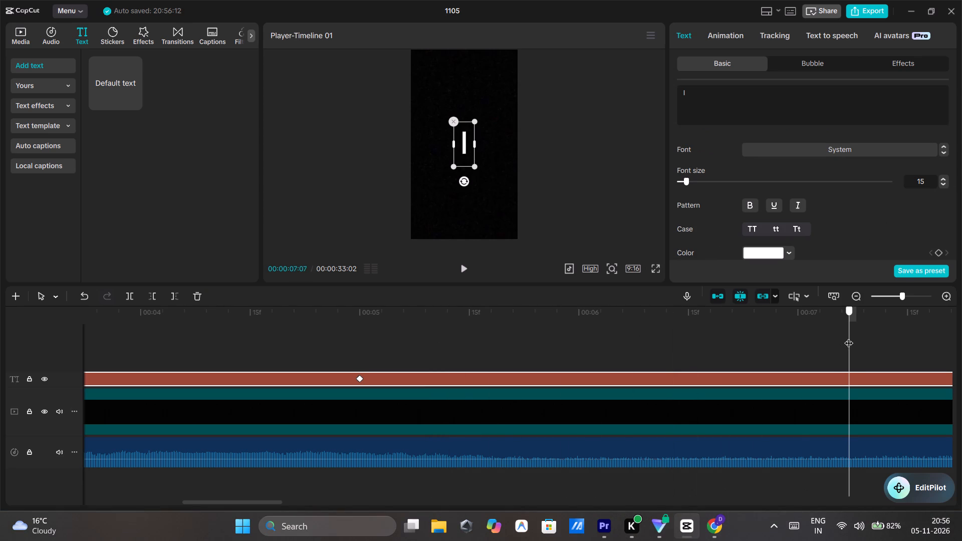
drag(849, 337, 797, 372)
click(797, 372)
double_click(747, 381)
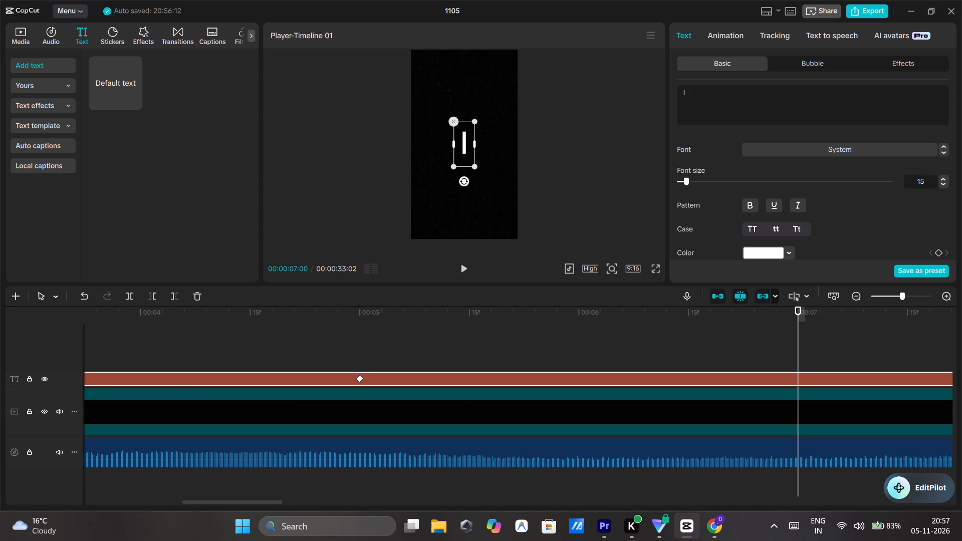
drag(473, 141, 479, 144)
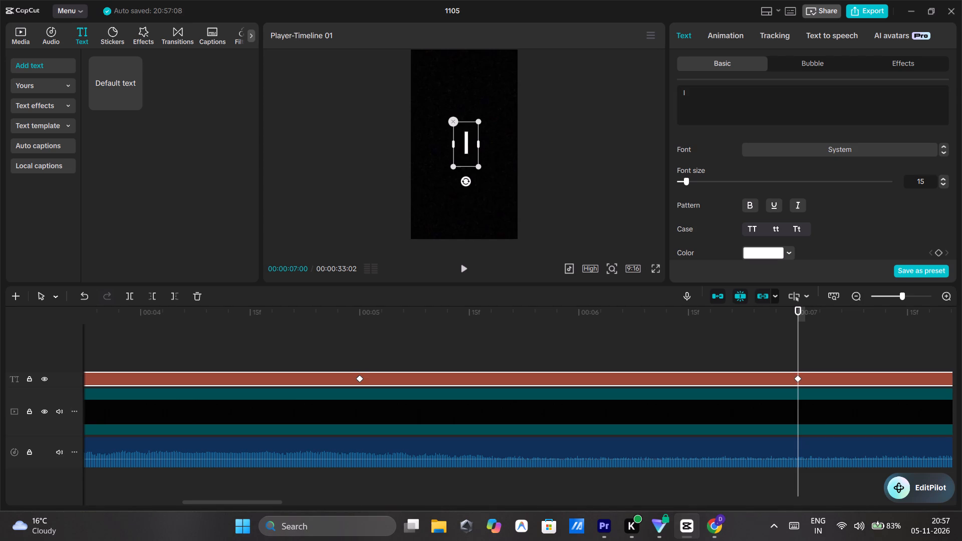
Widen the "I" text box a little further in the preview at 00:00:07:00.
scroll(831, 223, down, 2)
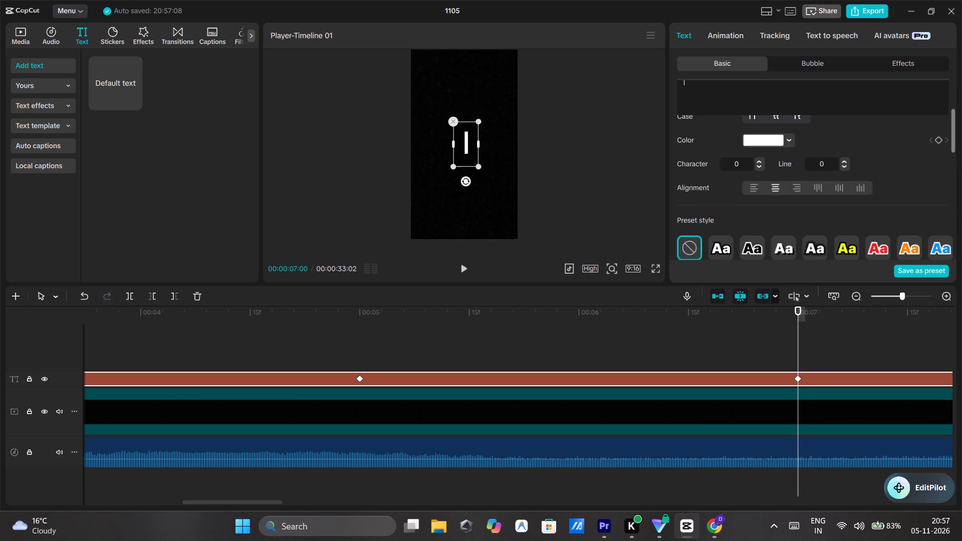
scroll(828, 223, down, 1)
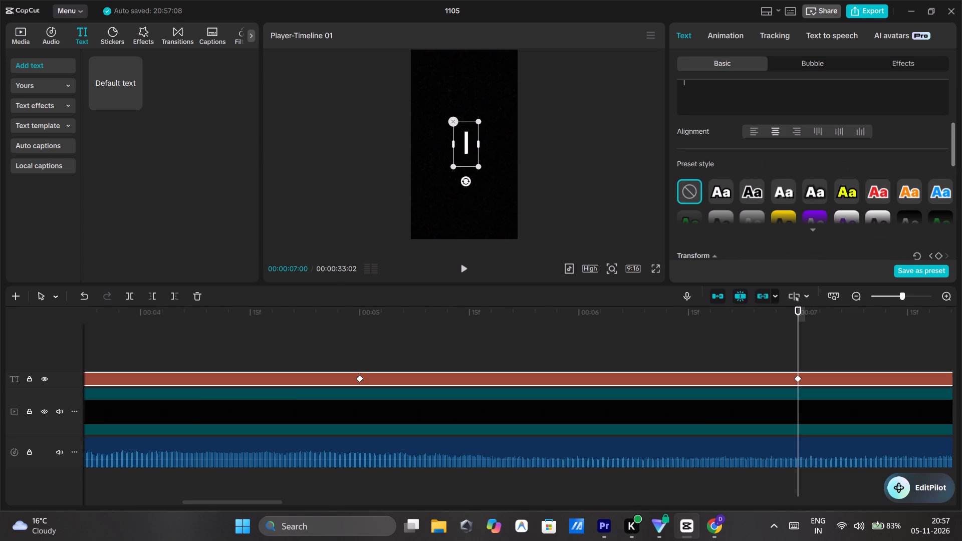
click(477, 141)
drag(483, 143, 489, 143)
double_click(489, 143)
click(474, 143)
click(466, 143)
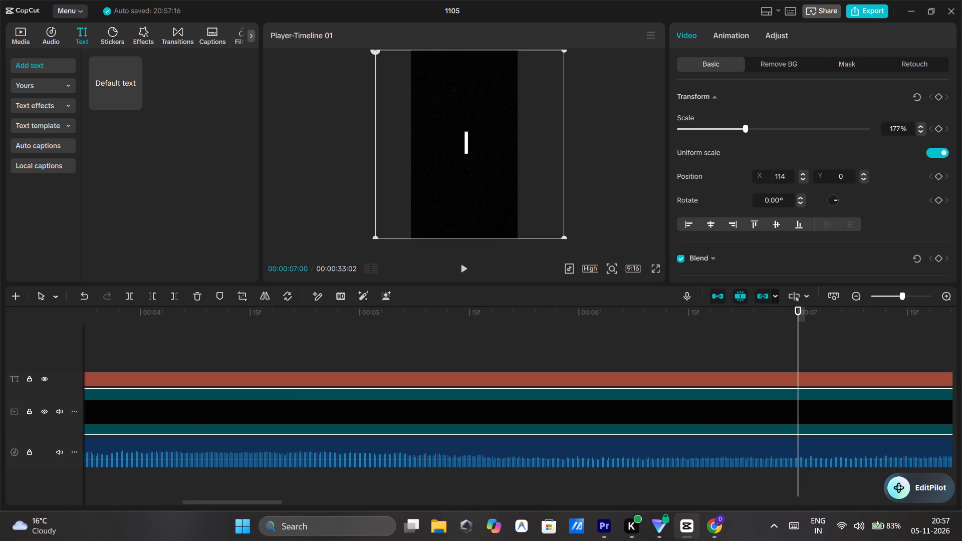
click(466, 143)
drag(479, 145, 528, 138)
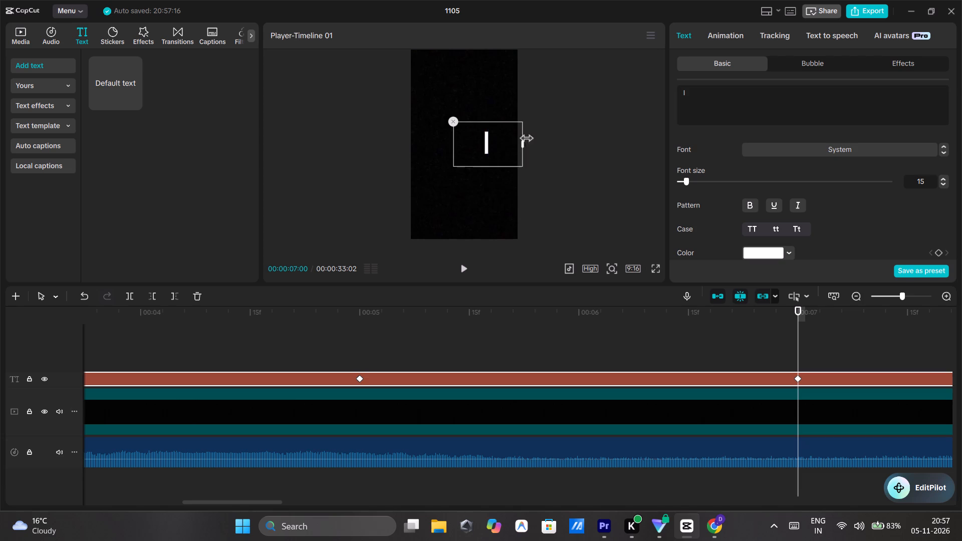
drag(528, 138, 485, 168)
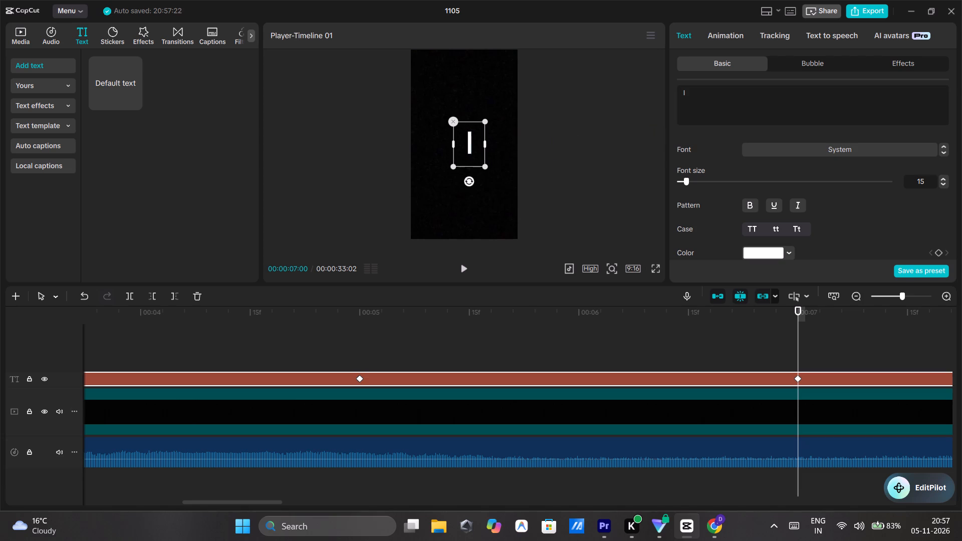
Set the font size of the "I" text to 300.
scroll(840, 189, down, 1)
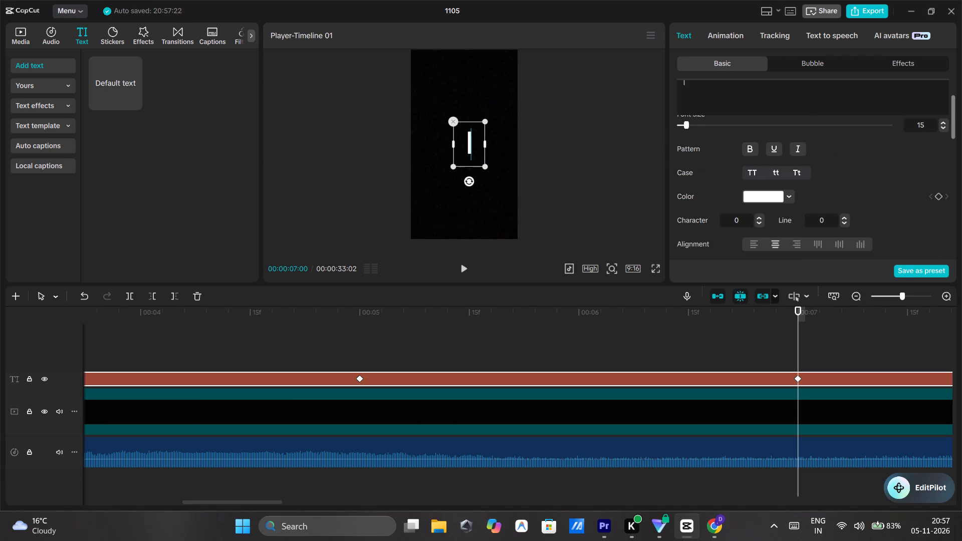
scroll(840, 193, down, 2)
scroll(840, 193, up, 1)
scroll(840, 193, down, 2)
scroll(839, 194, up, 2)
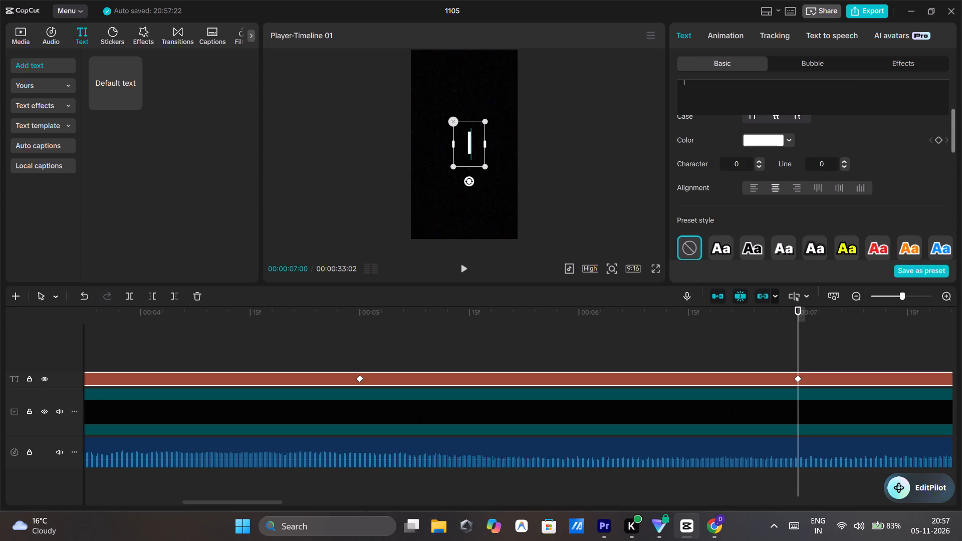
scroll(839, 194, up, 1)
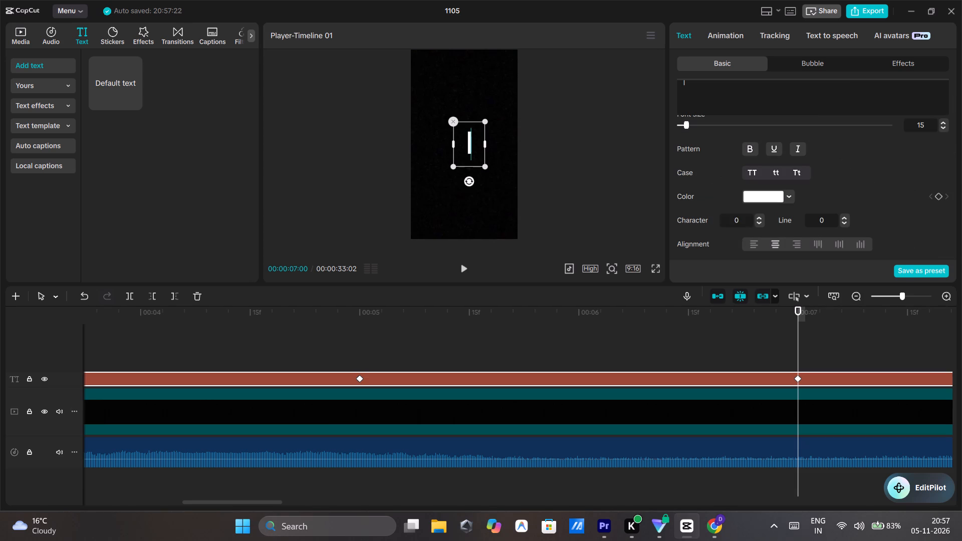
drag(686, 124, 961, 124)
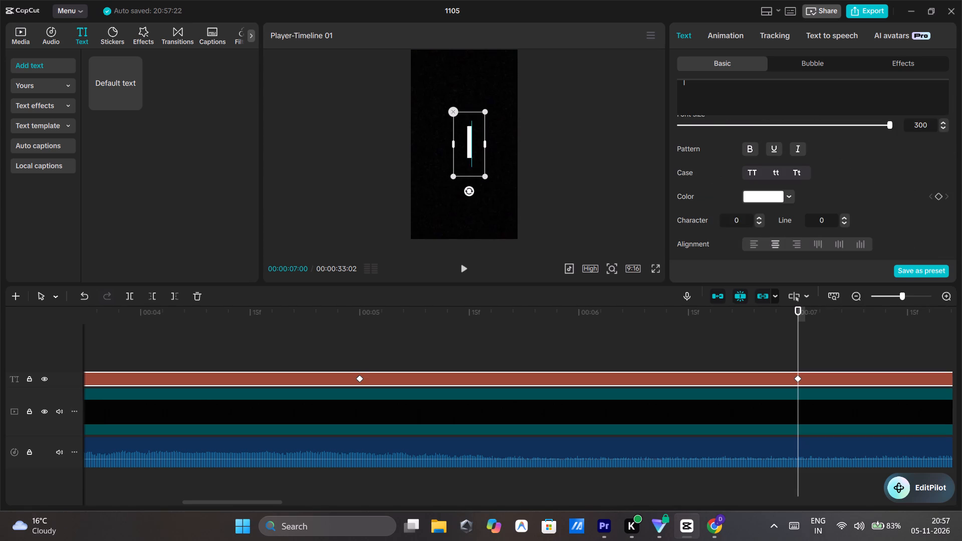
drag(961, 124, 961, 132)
Widen the "I" text box well past the frame's edge so the letter fills most of the frame's height.
drag(486, 146, 548, 143)
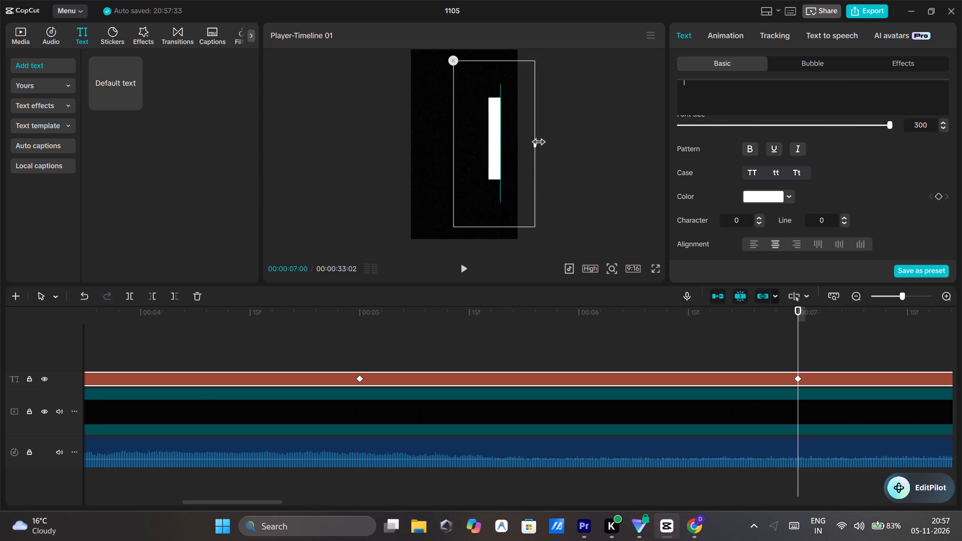
drag(548, 143, 589, 150)
drag(482, 147, 482, 147)
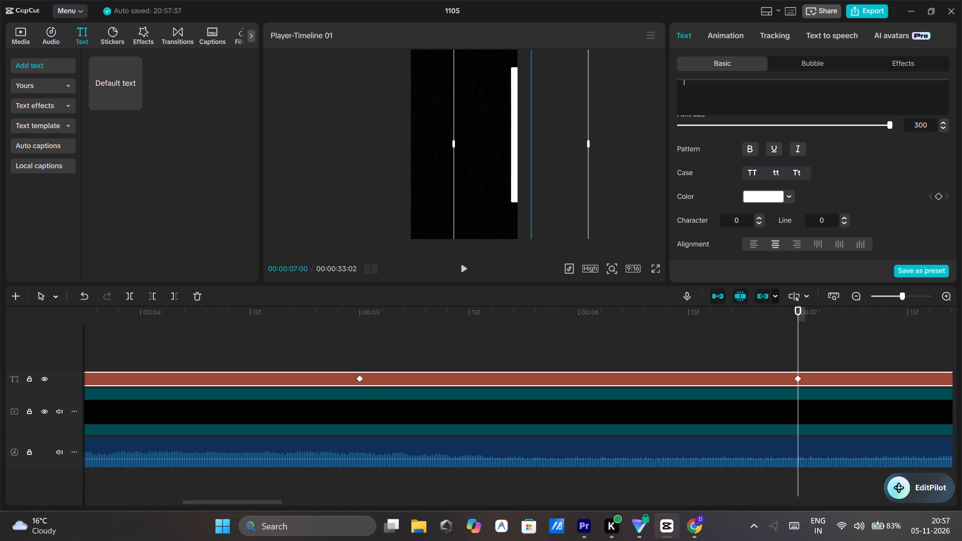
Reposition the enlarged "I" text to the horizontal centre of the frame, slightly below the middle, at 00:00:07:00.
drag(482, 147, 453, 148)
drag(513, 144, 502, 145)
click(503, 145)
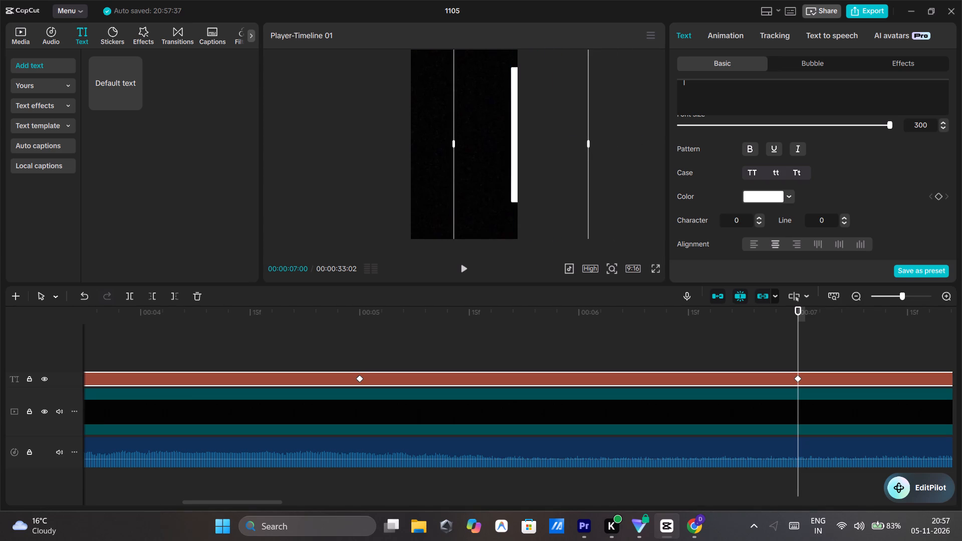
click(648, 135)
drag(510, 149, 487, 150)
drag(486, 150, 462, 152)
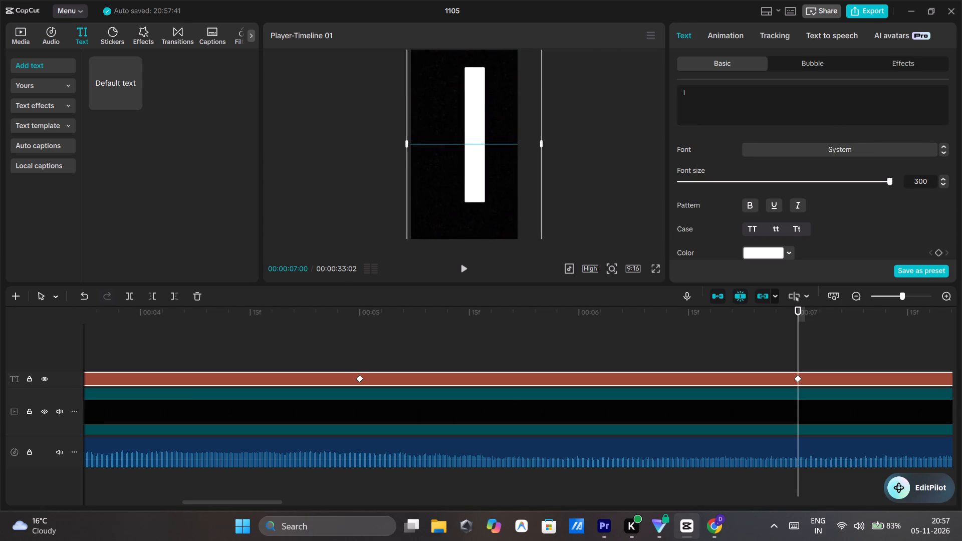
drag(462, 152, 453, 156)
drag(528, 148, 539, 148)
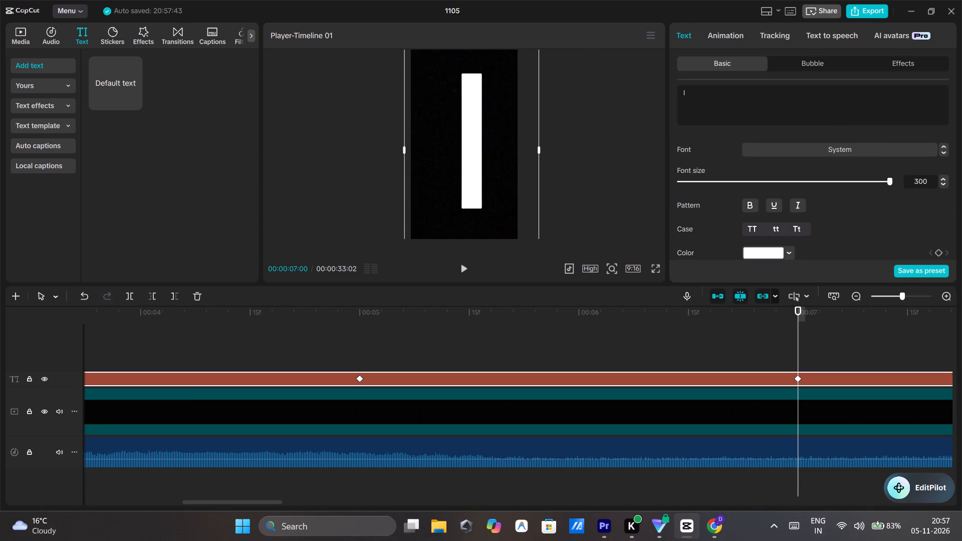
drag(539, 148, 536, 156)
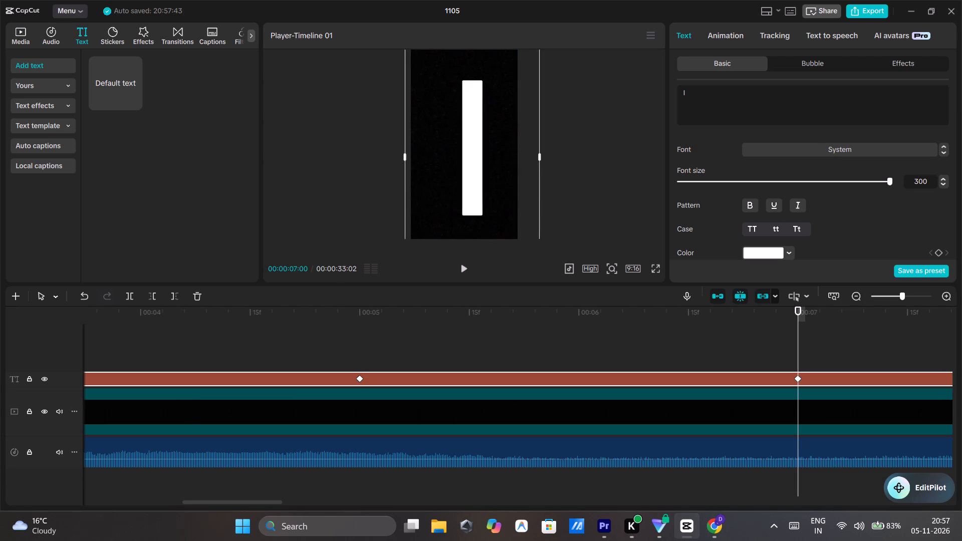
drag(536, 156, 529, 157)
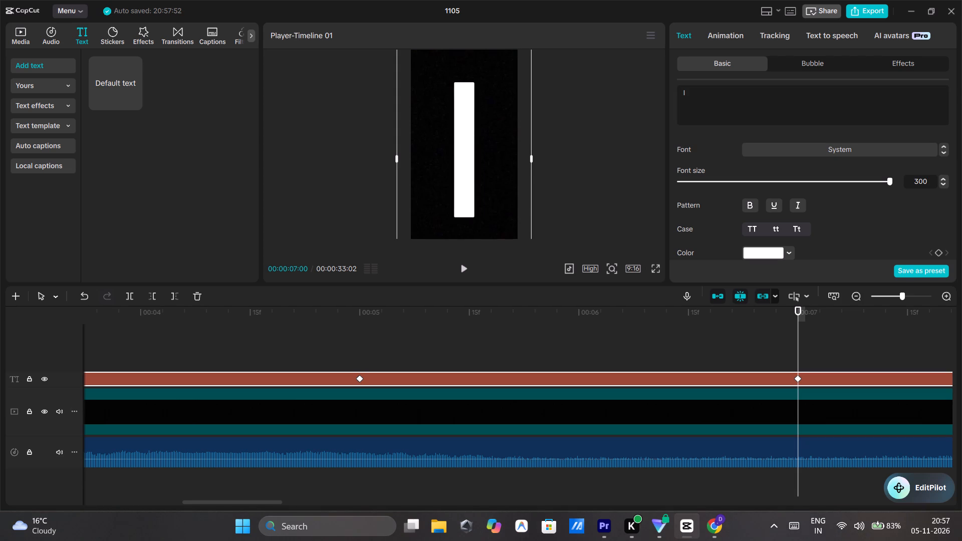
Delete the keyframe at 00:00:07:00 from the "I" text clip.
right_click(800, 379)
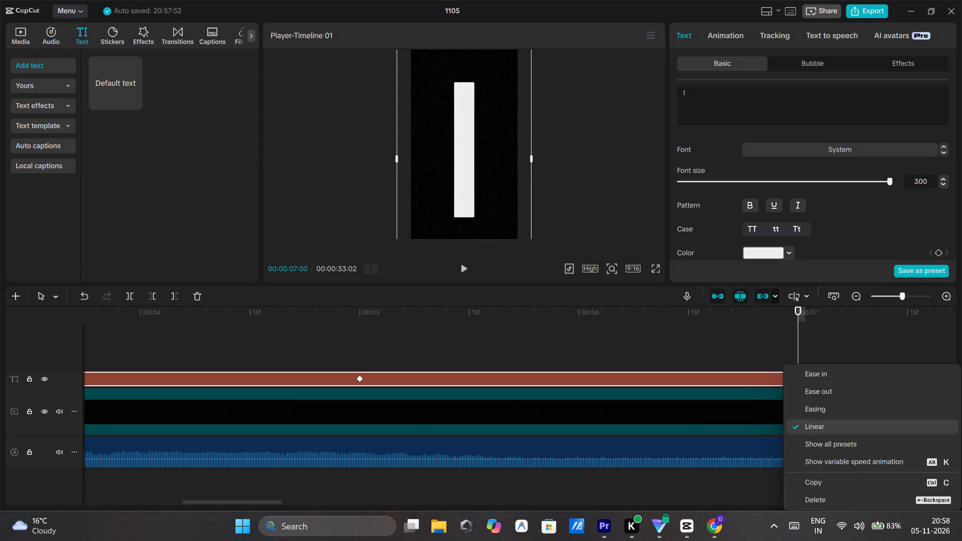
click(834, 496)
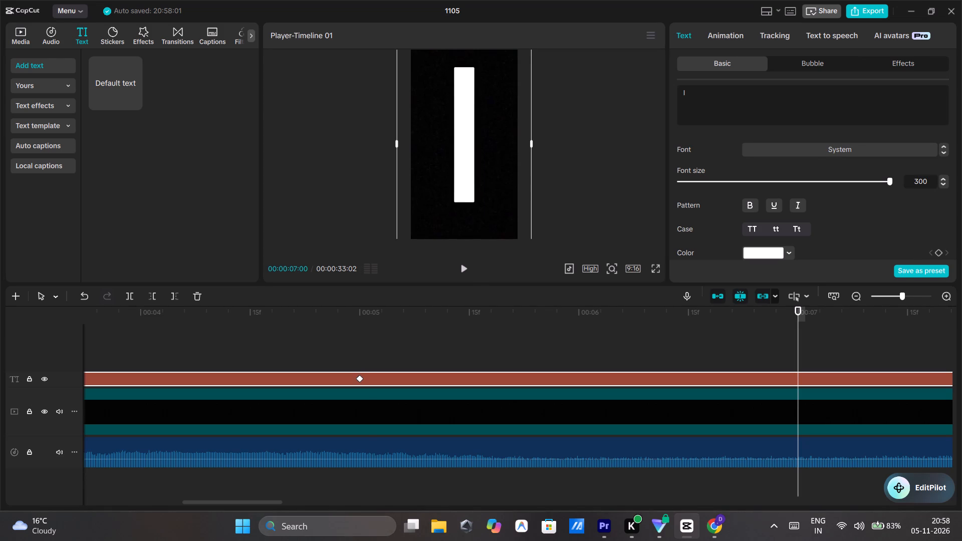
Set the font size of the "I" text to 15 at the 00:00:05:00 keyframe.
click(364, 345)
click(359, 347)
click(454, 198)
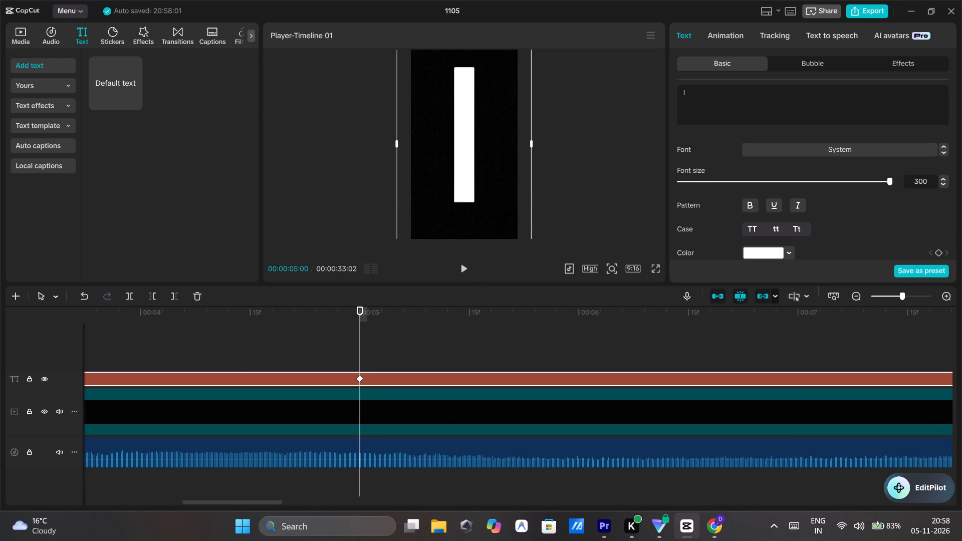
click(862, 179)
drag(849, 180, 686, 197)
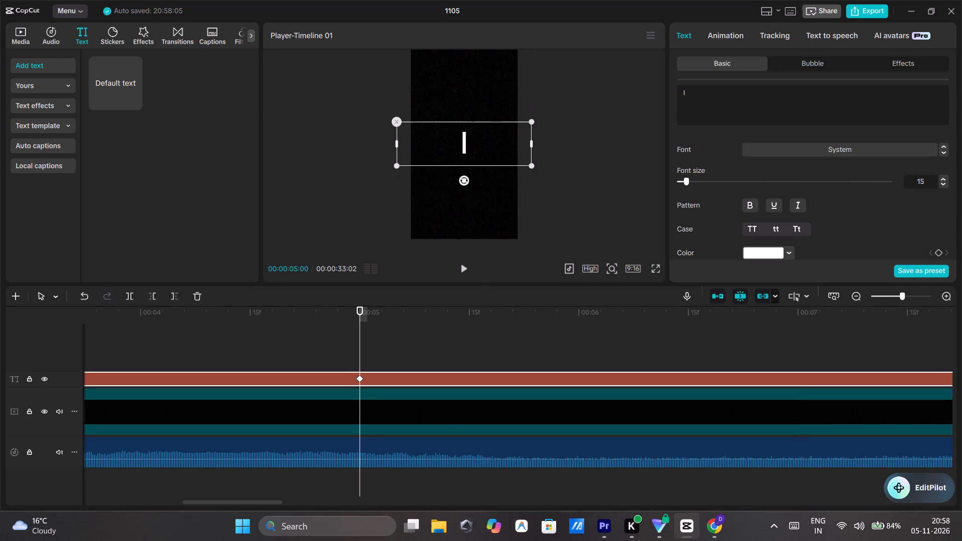
Play back the section before the "I" text's 00:00:05:00 keyframe, then place the playhead at 00:00:04:17.
drag(360, 335, 244, 382)
click(214, 355)
drag(198, 349, 63, 365)
click(174, 339)
click(138, 349)
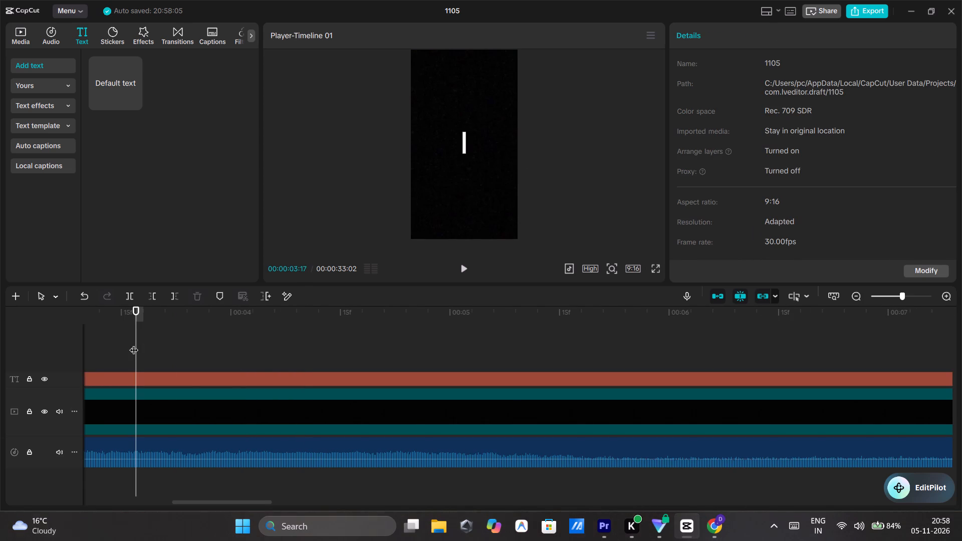
drag(133, 344, 18, 371)
click(456, 270)
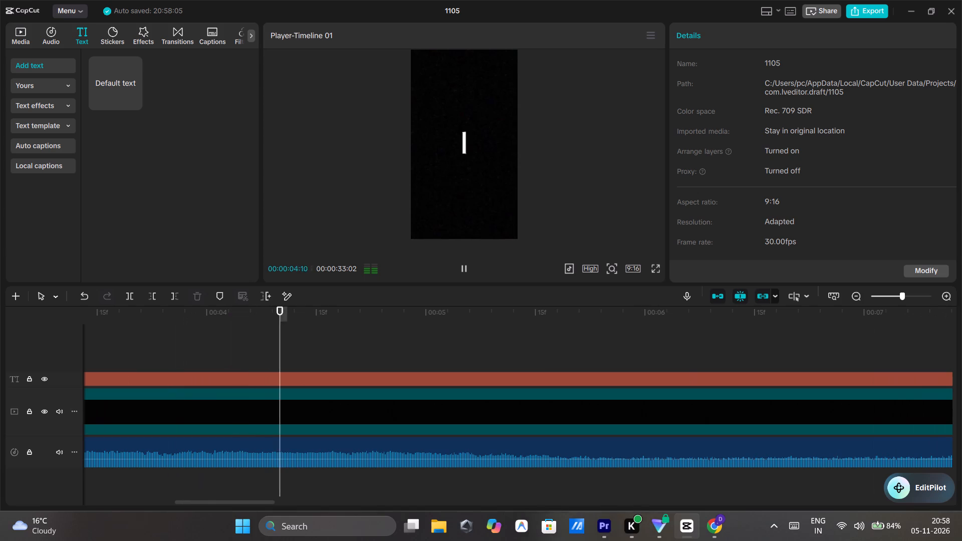
click(464, 263)
click(330, 332)
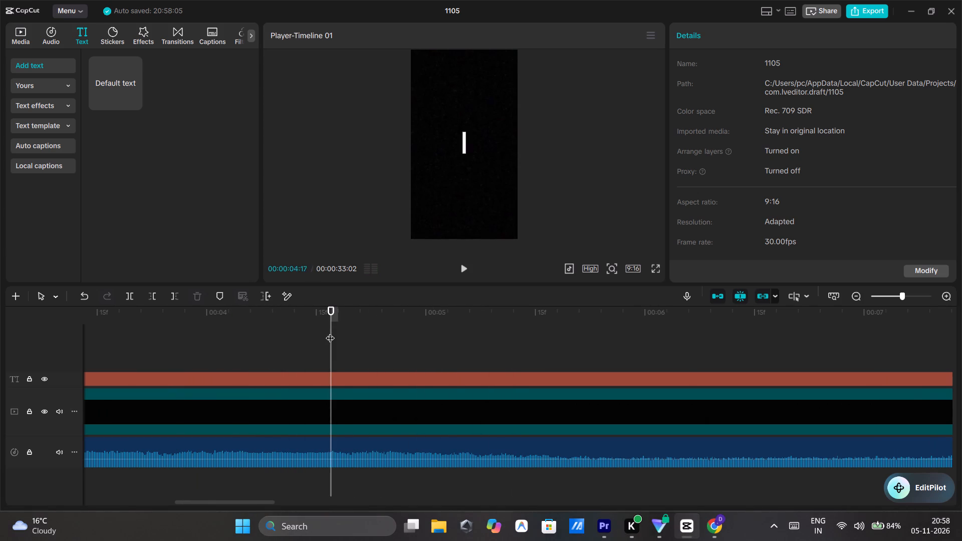
Trim the start of the "YOU" text clip to about 12 frames into the timeline, checking its timing against the audio.
drag(329, 334, 0, 439)
click(459, 269)
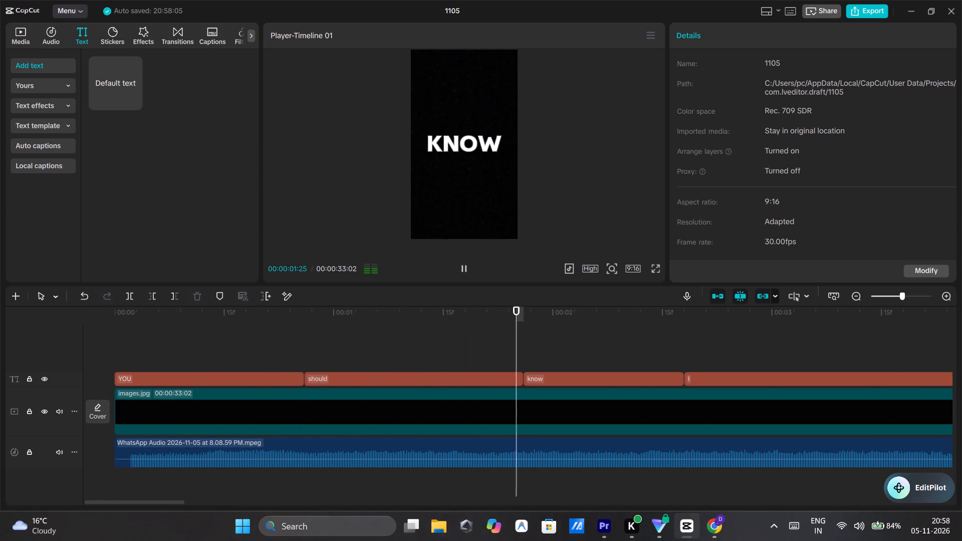
click(460, 268)
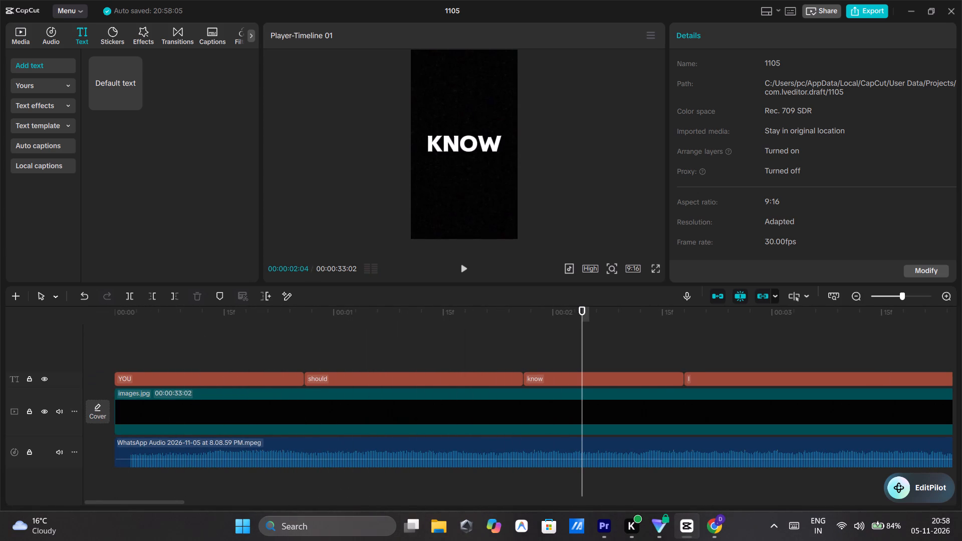
drag(115, 375, 144, 377)
click(121, 339)
drag(121, 339, 104, 347)
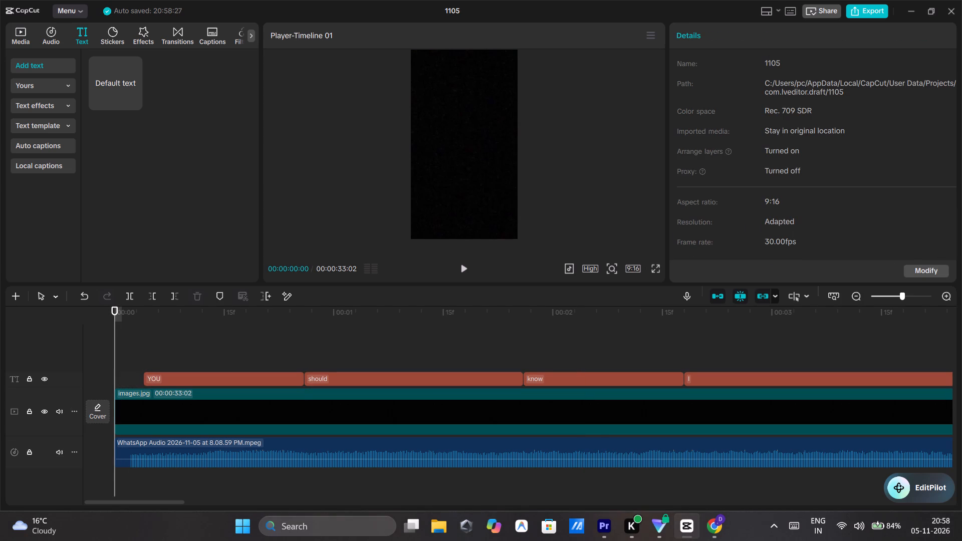
click(467, 266)
click(467, 266)
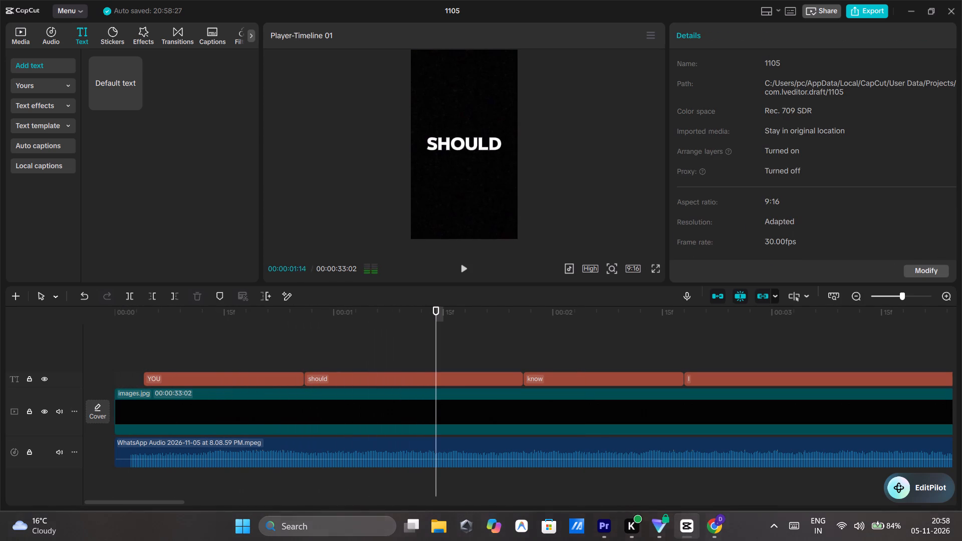
drag(145, 377, 204, 374)
click(120, 352)
click(116, 346)
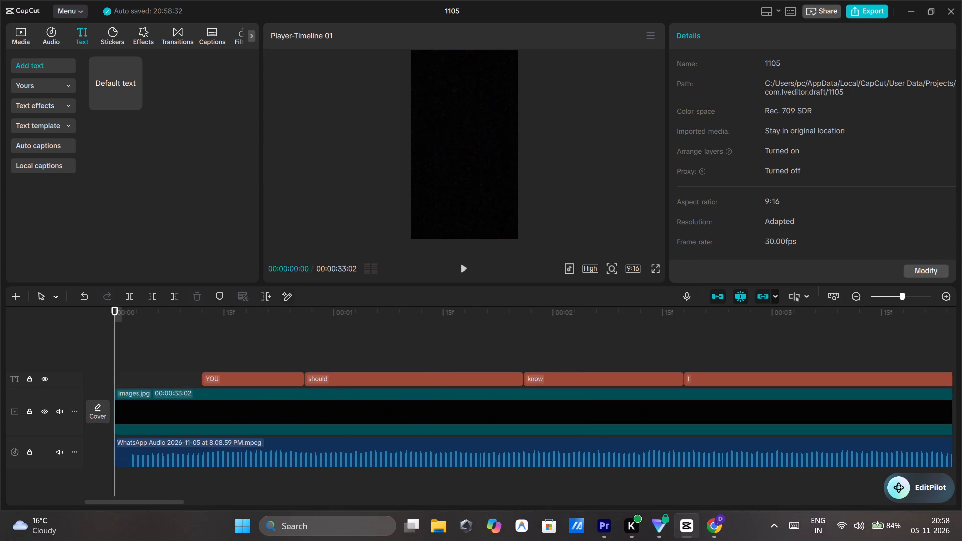
Play back the intro from the beginning to check how the words match the audio.
click(457, 266)
click(457, 265)
click(457, 265)
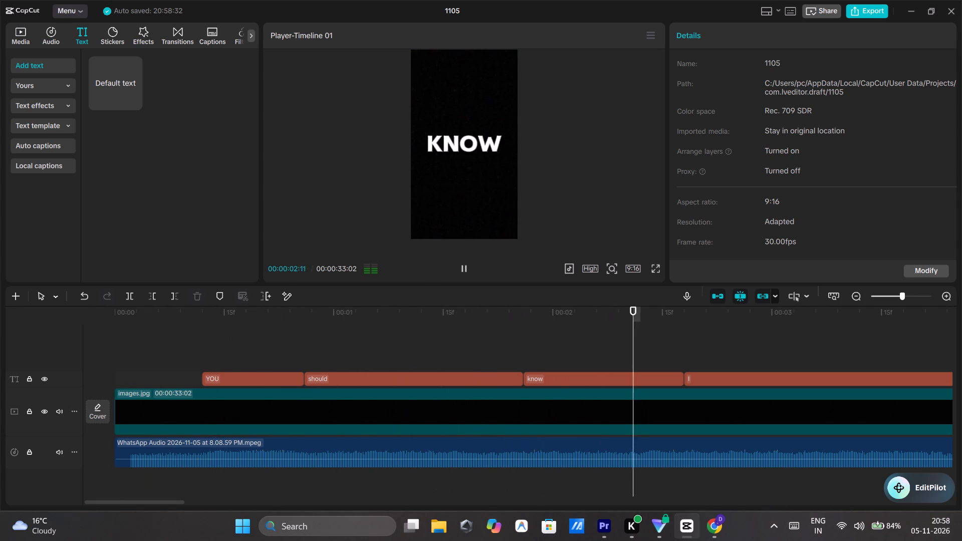
click(457, 265)
click(459, 262)
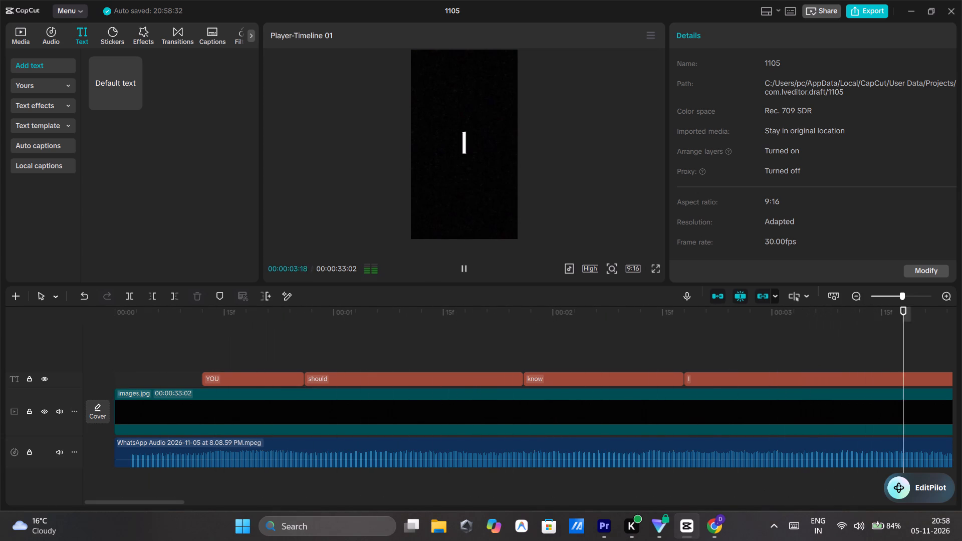
click(459, 262)
double_click(459, 262)
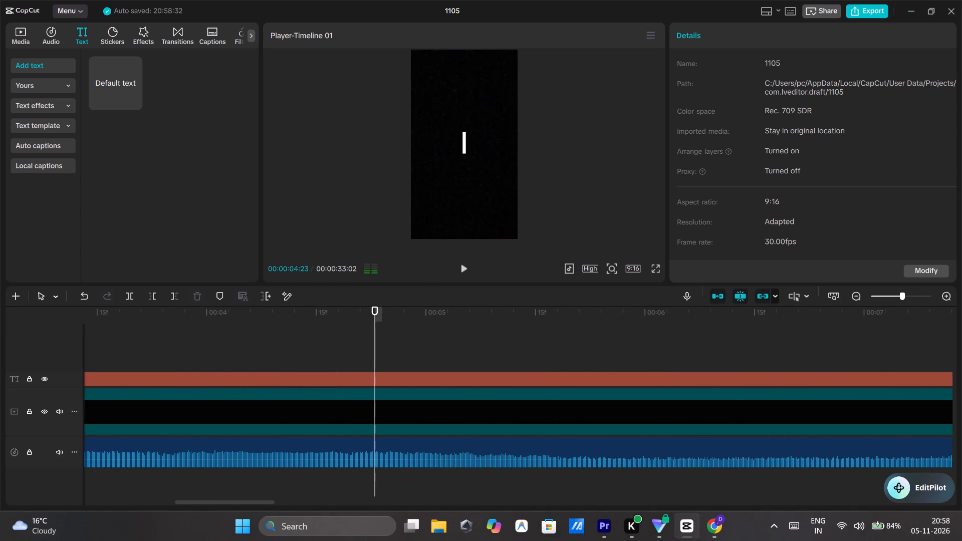
double_click(459, 262)
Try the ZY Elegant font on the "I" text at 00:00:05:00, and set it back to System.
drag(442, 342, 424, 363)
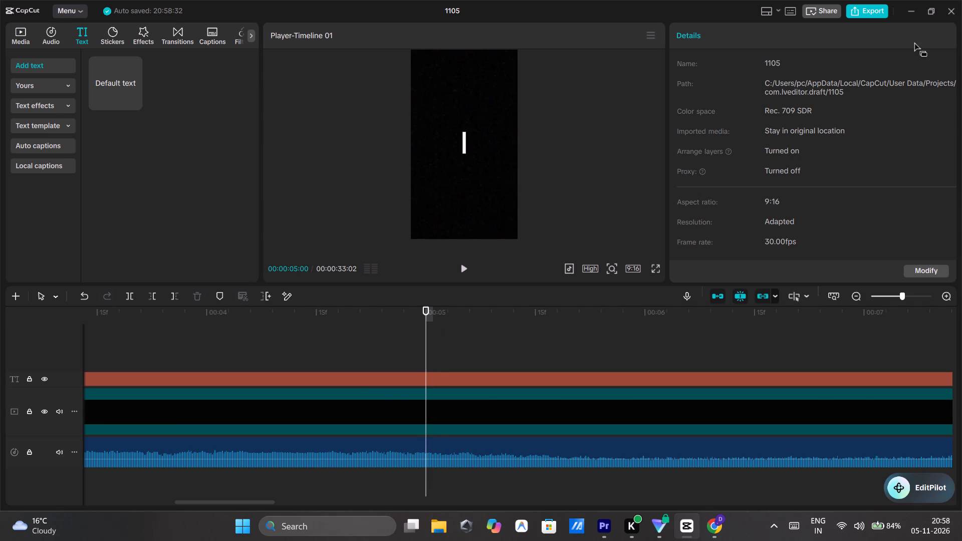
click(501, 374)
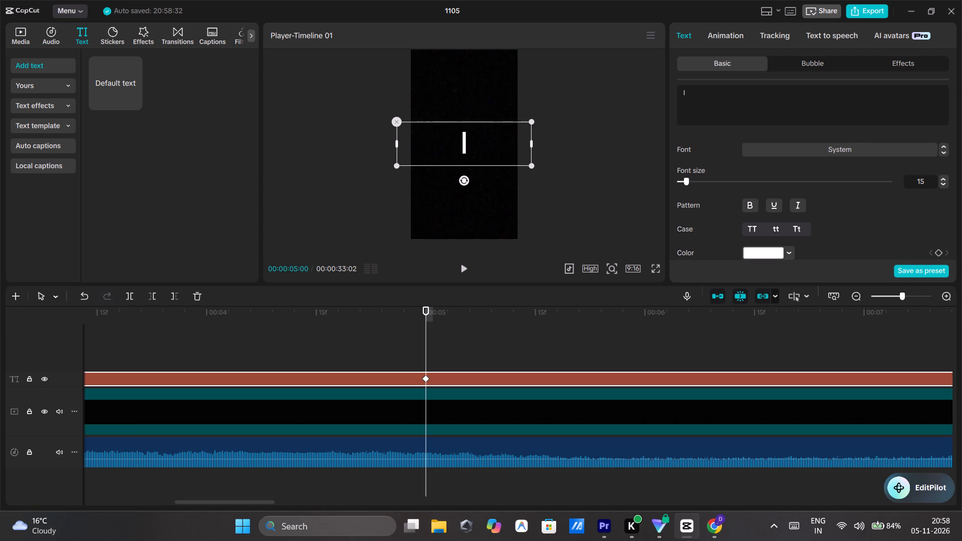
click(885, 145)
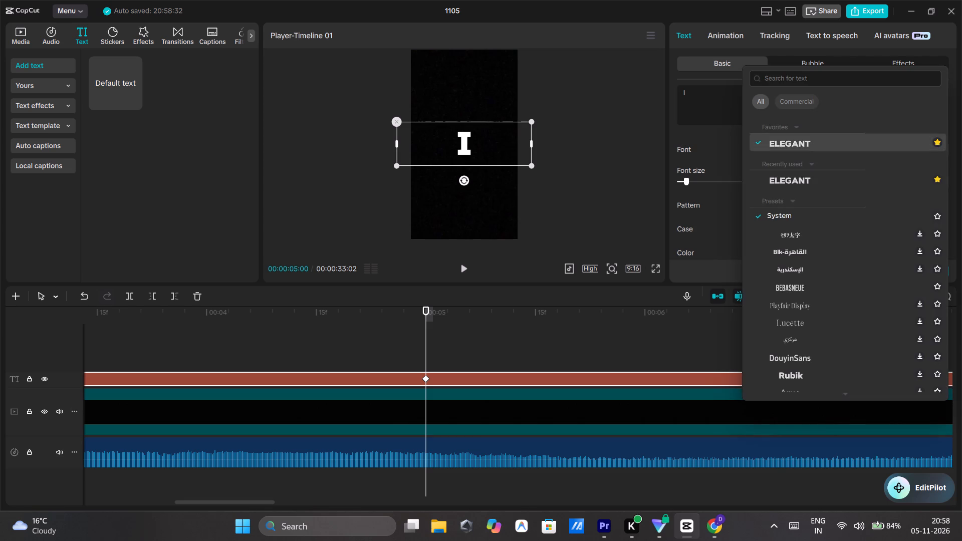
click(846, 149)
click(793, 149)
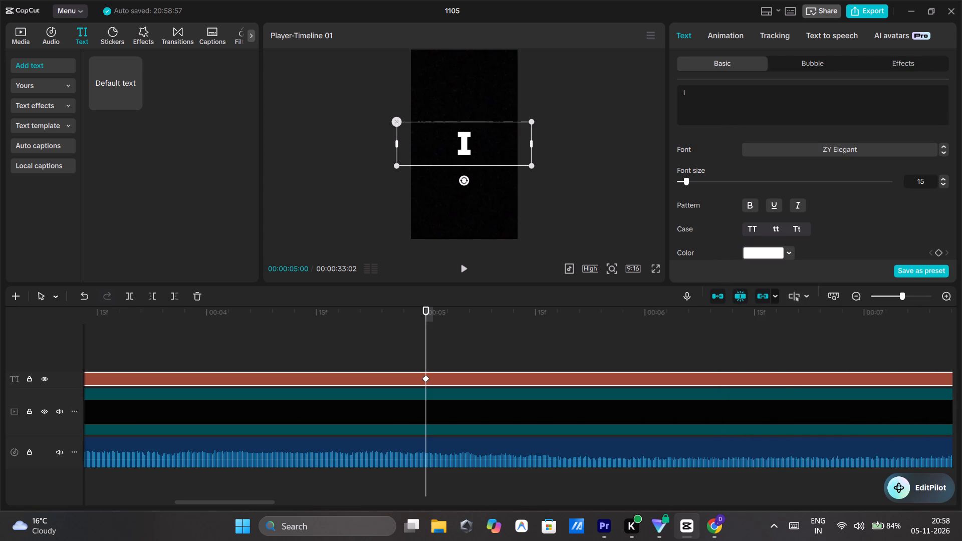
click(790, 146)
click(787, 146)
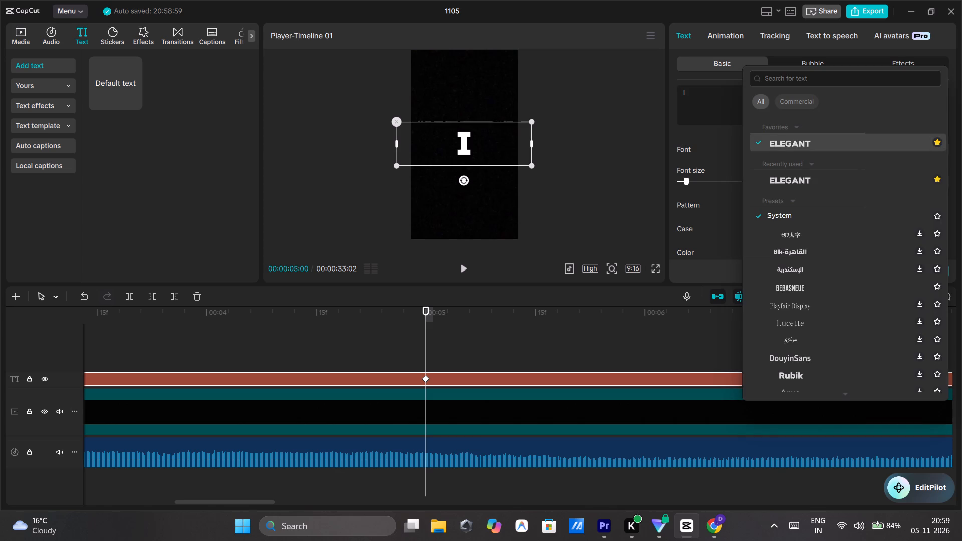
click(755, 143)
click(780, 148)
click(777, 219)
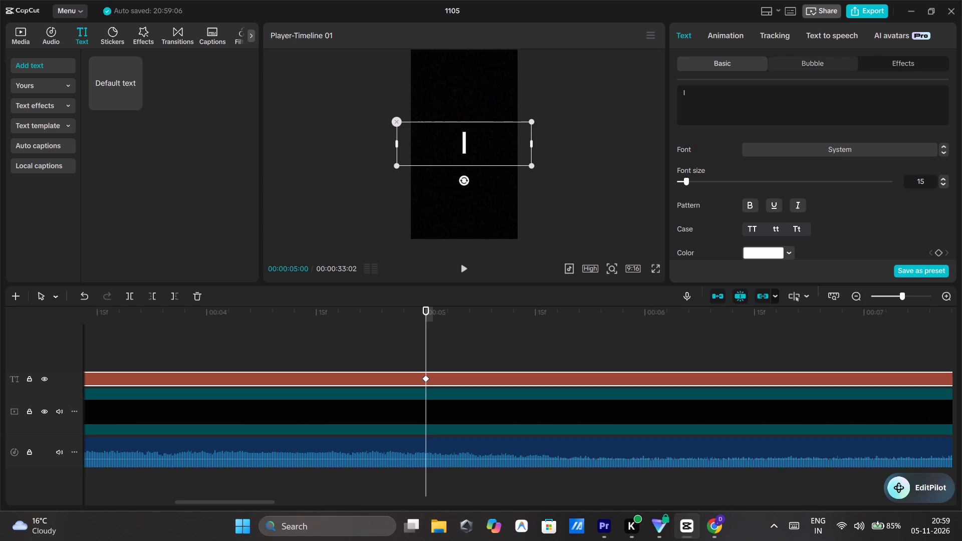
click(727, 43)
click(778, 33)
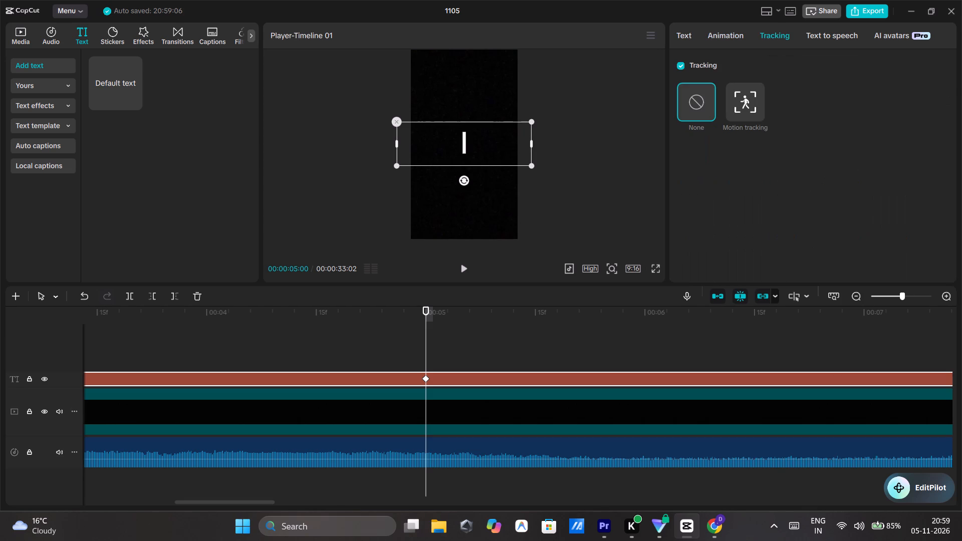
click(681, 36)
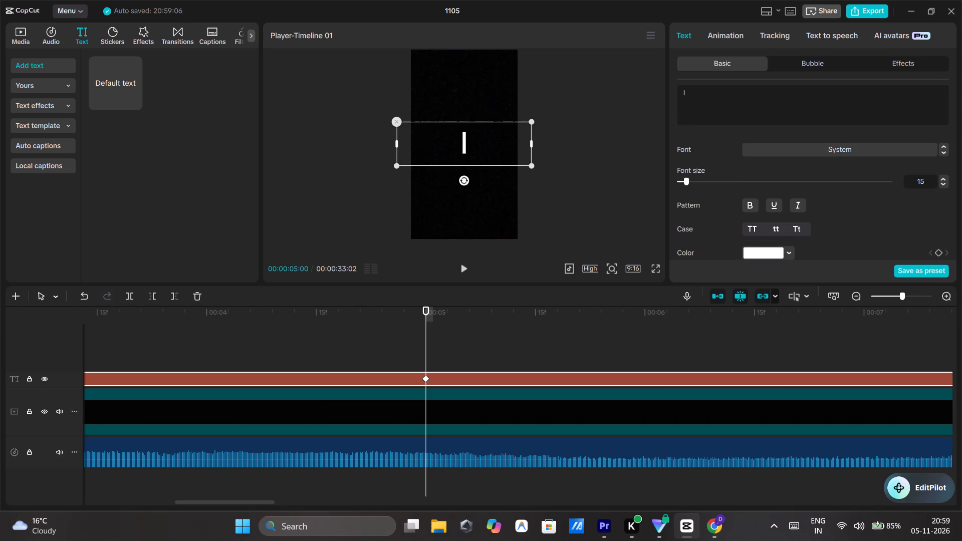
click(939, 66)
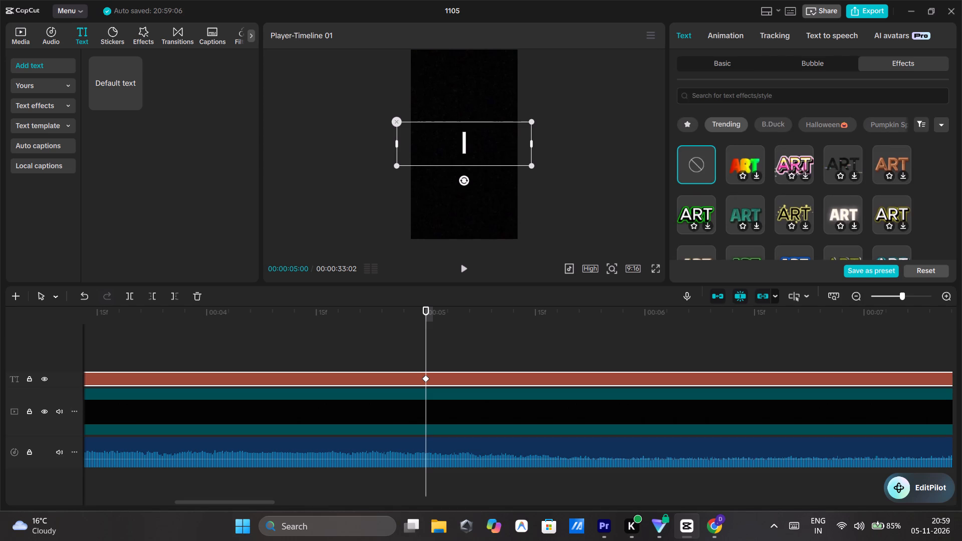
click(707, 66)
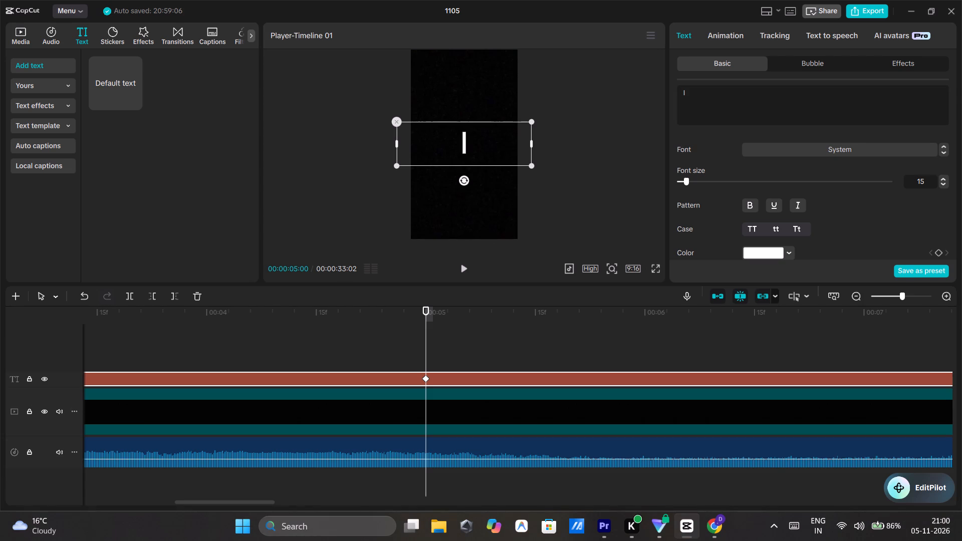
Rotate the "I" text about 90° clockwise at 00:00:06:15 so that it lies horizontally.
click(517, 331)
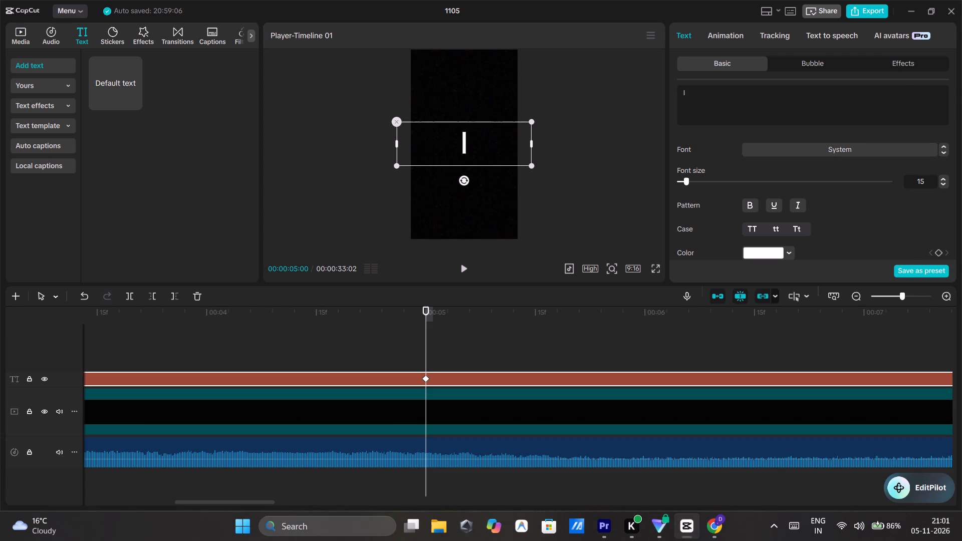
drag(514, 334, 644, 334)
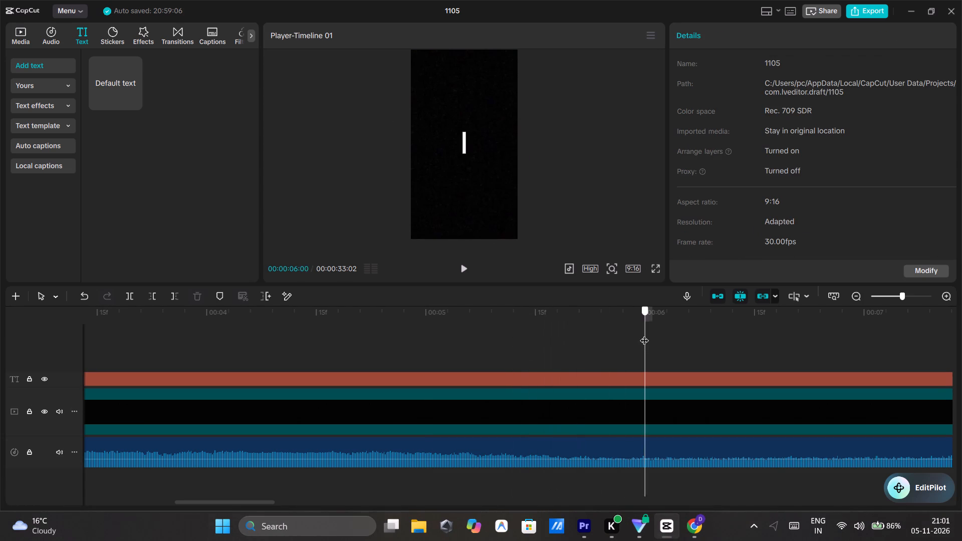
drag(644, 334, 717, 328)
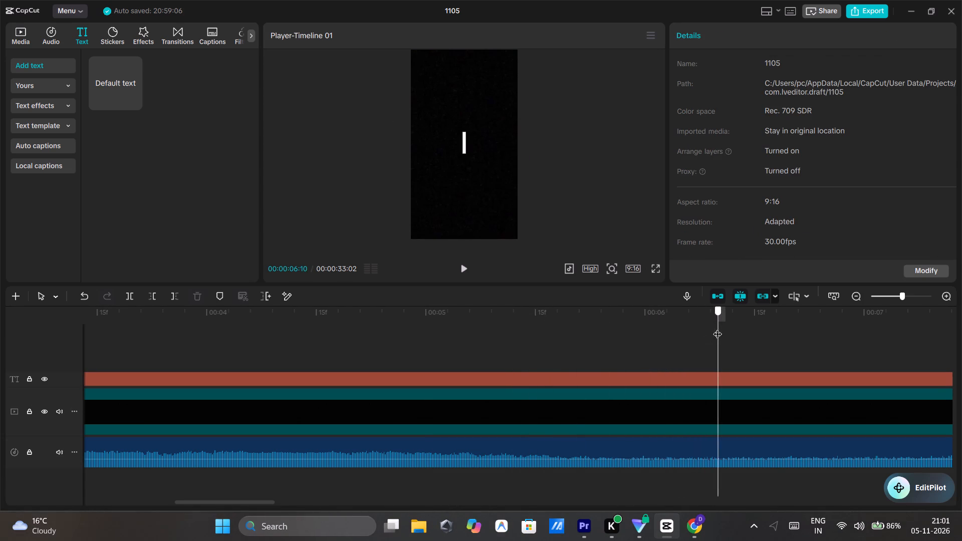
drag(717, 328, 749, 322)
click(750, 322)
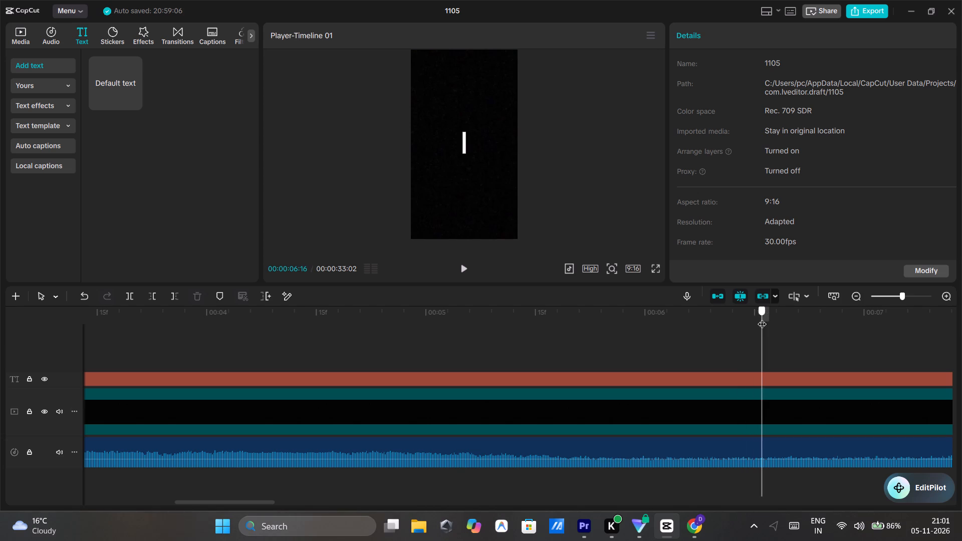
click(463, 139)
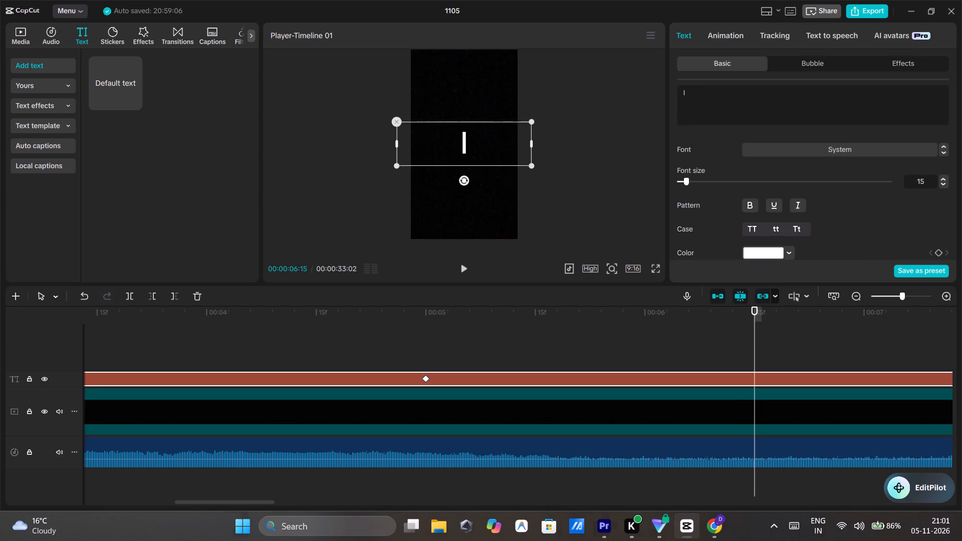
drag(462, 179, 454, 178)
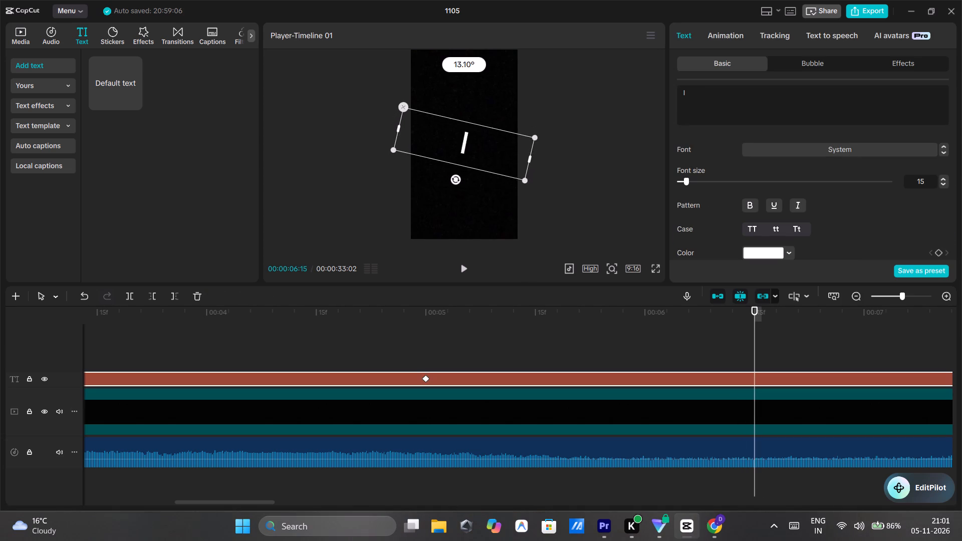
drag(454, 178, 422, 149)
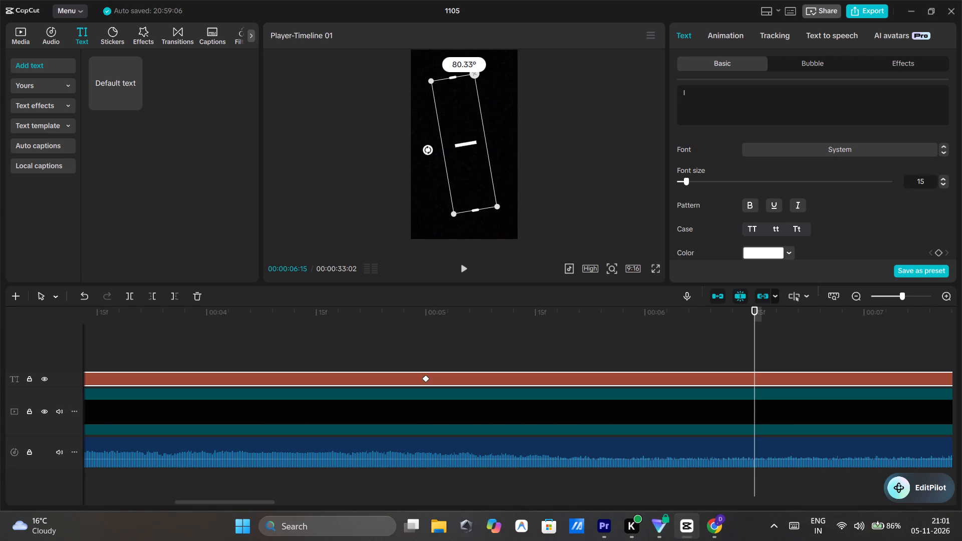
drag(422, 149, 419, 142)
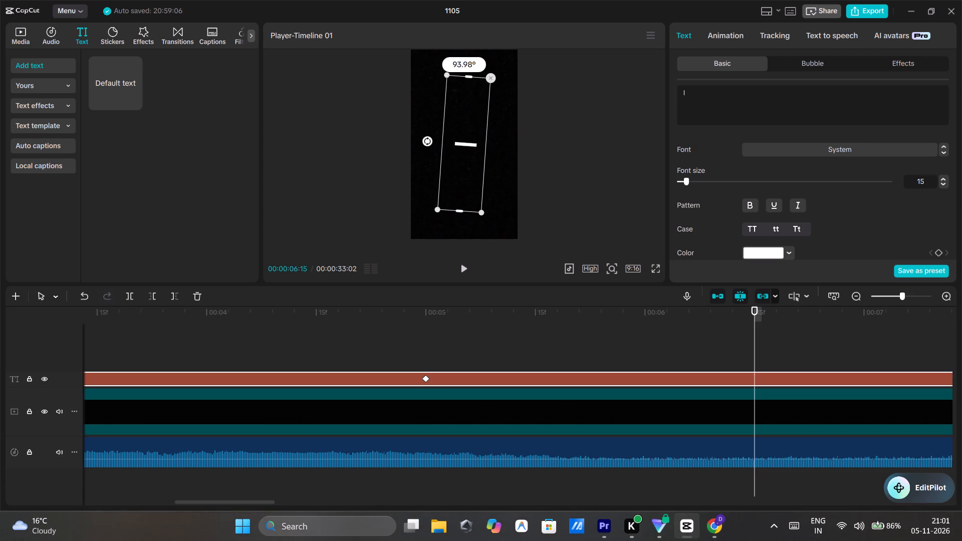
drag(419, 142, 419, 144)
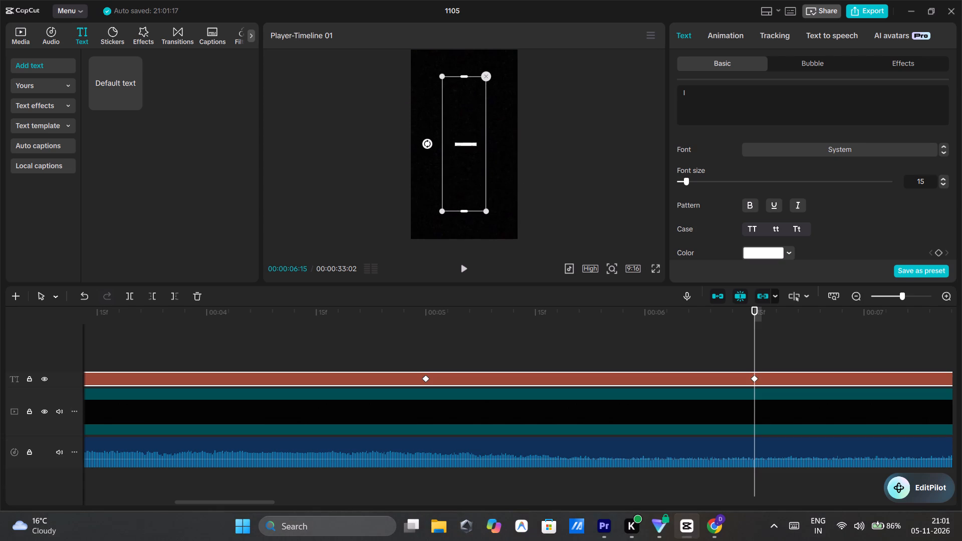
Play back the "I" text's rotation from just before its 00:00:05:00 keyframe.
click(407, 340)
click(464, 264)
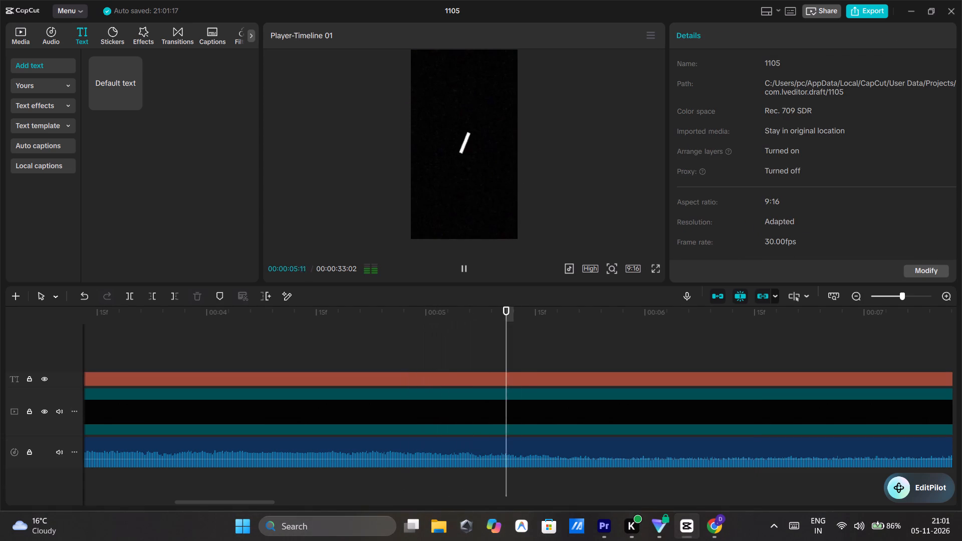
click(464, 264)
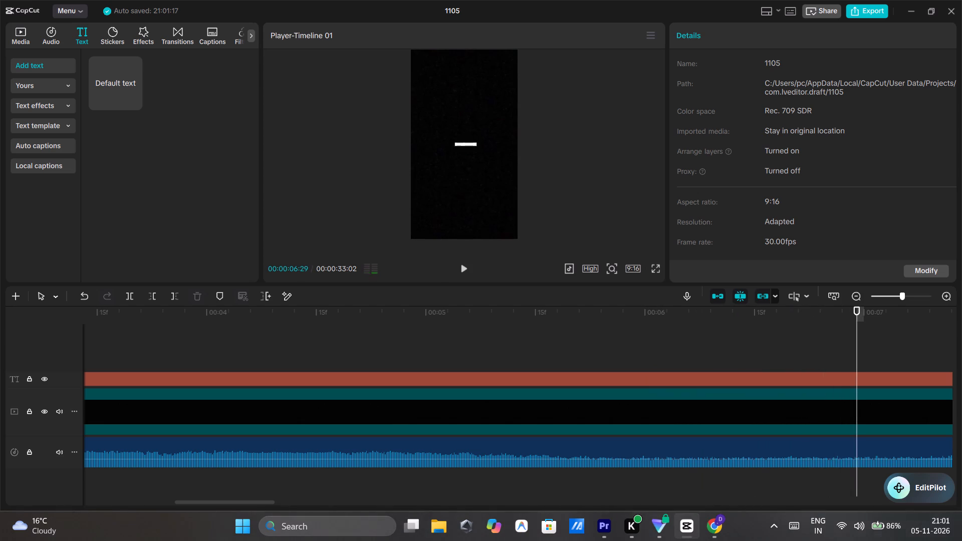
Set a keyframe for all Transform properties, including scale, on the "I" text at 00:00:06:15.
click(766, 380)
click(752, 350)
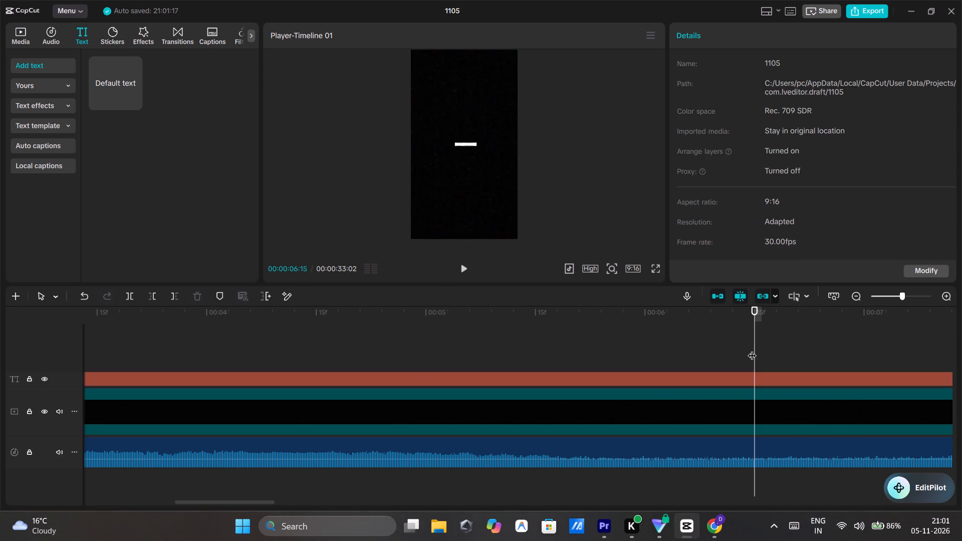
click(743, 373)
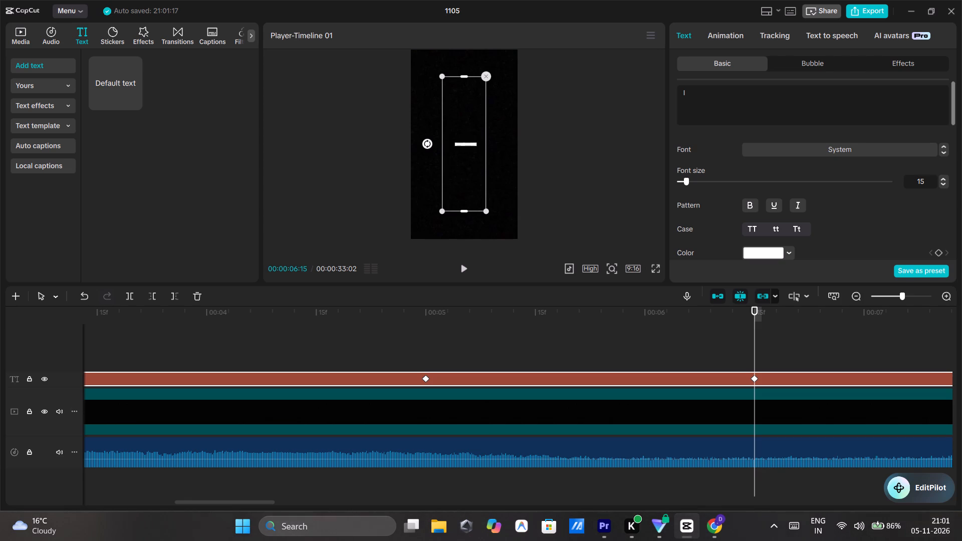
scroll(873, 208, down, 4)
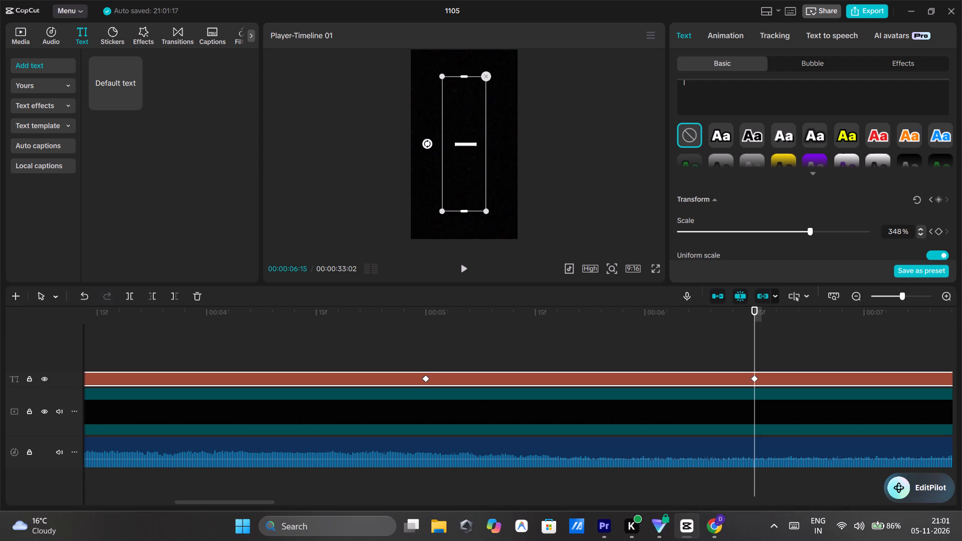
click(939, 198)
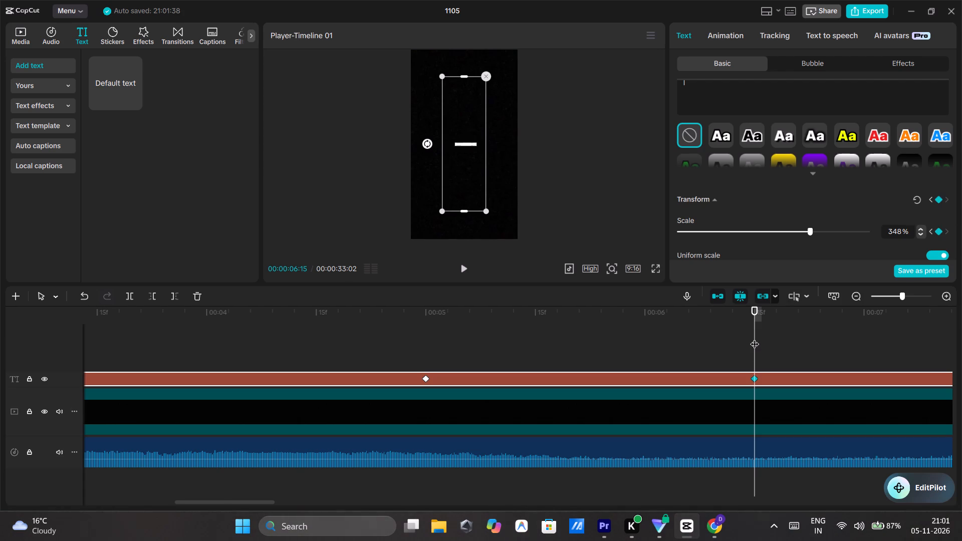
Enlarge the horizontal "I" text to about 486% scale at 00:00:07:00.
drag(755, 338, 843, 319)
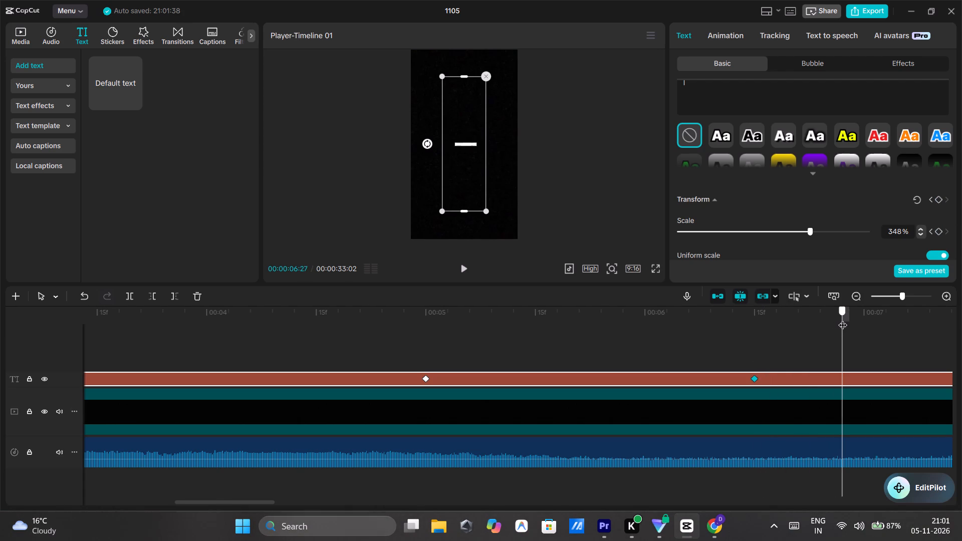
drag(843, 319, 862, 331)
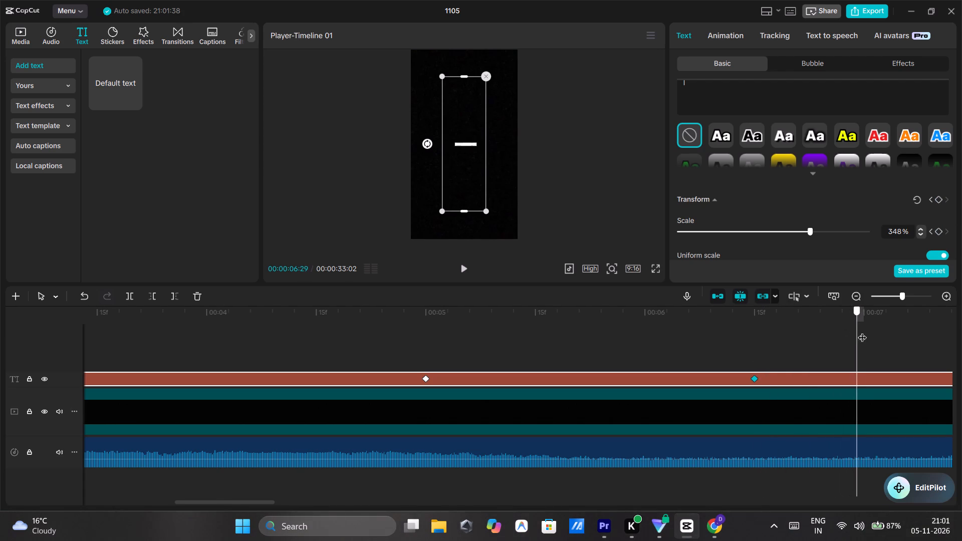
drag(862, 331, 867, 335)
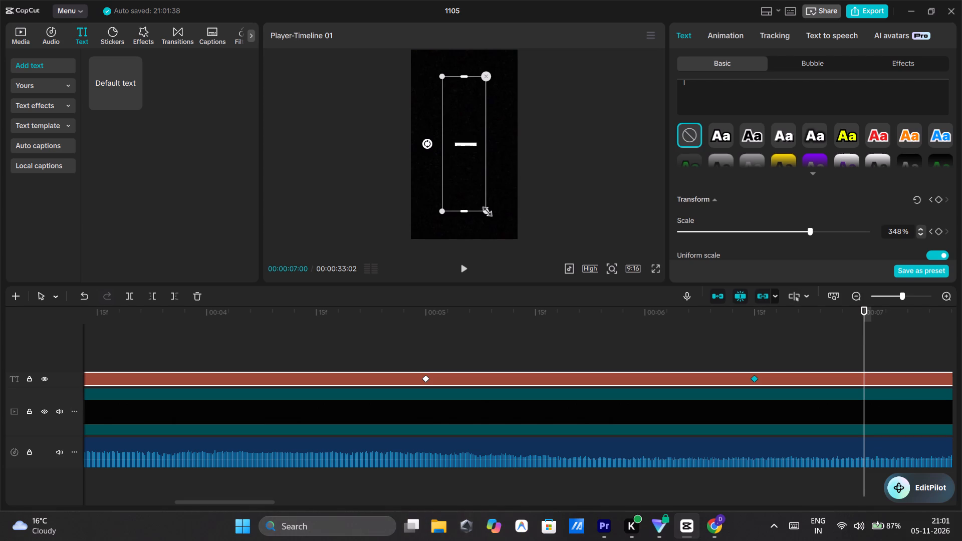
drag(489, 209, 583, 256)
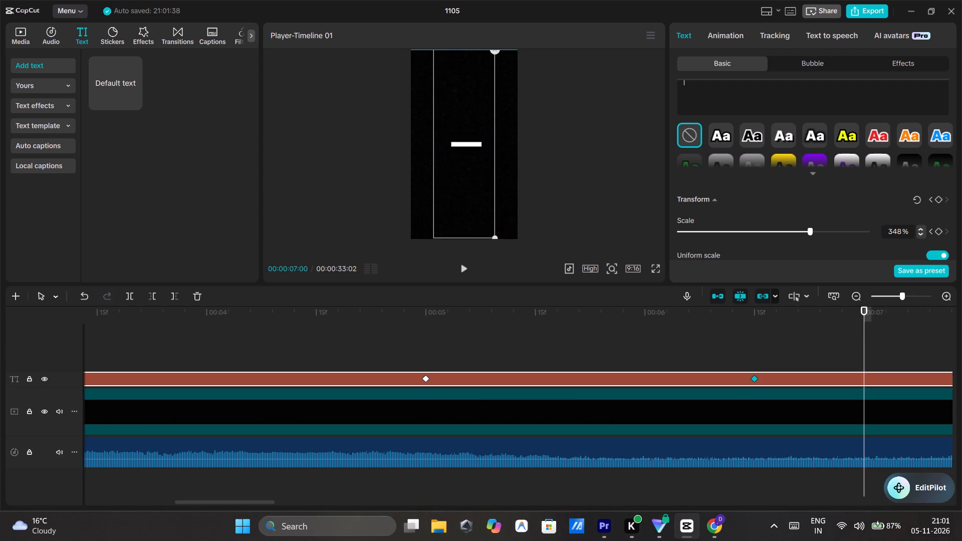
drag(583, 256, 589, 294)
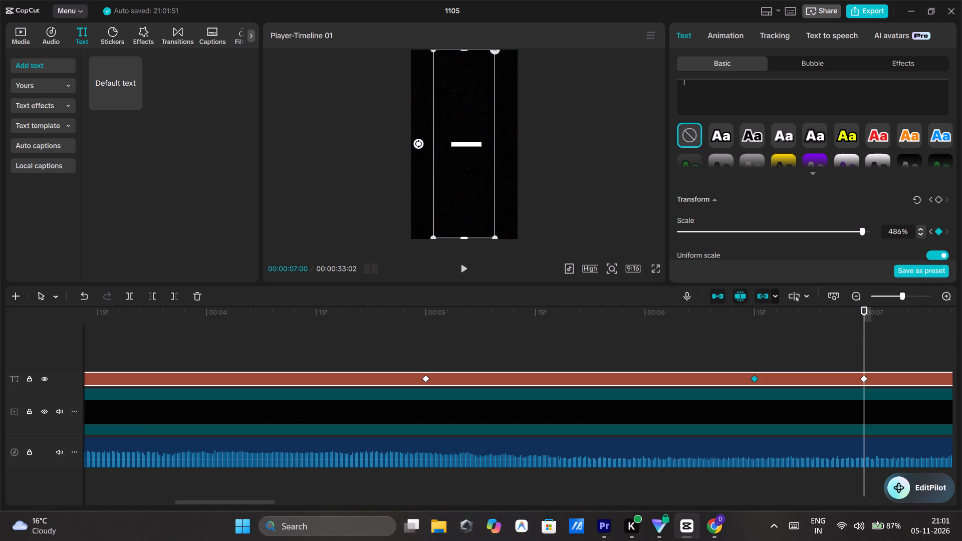
drag(496, 235, 507, 249)
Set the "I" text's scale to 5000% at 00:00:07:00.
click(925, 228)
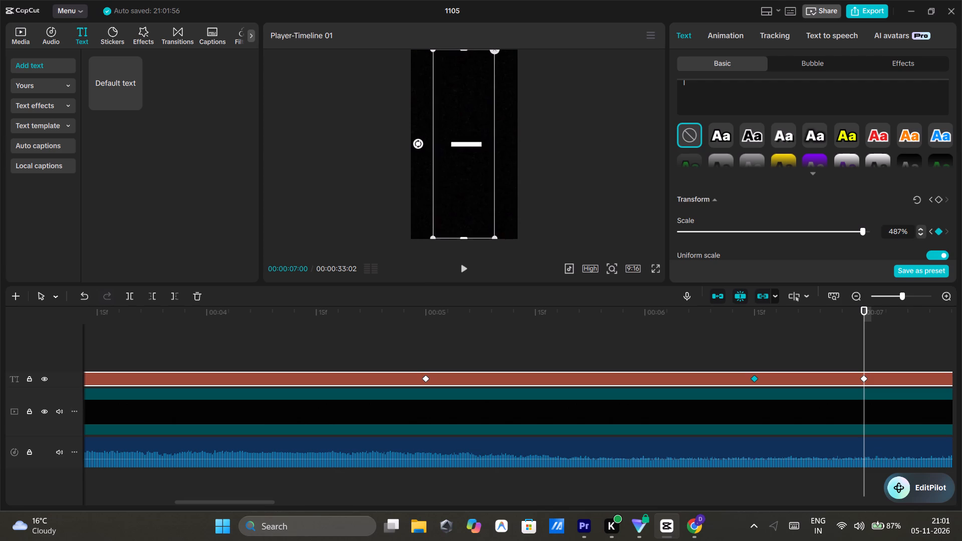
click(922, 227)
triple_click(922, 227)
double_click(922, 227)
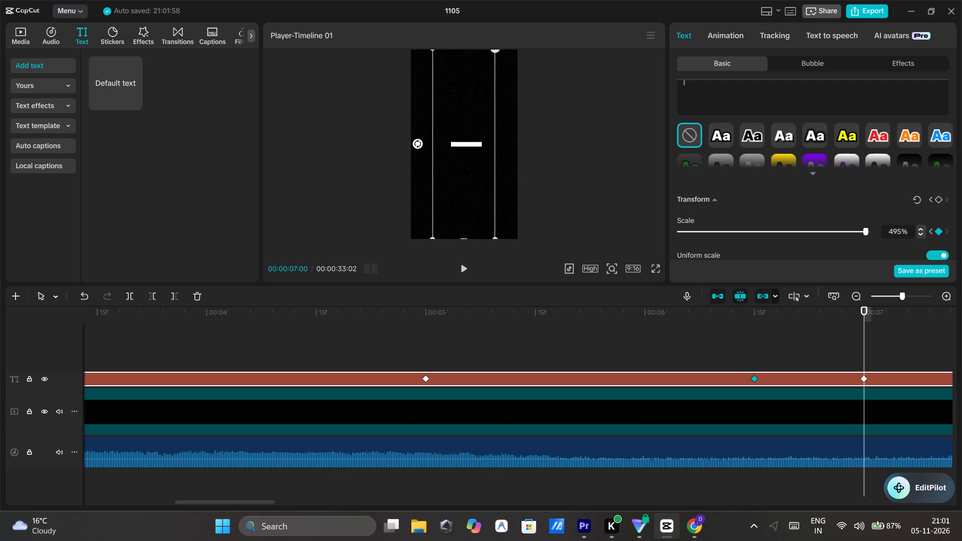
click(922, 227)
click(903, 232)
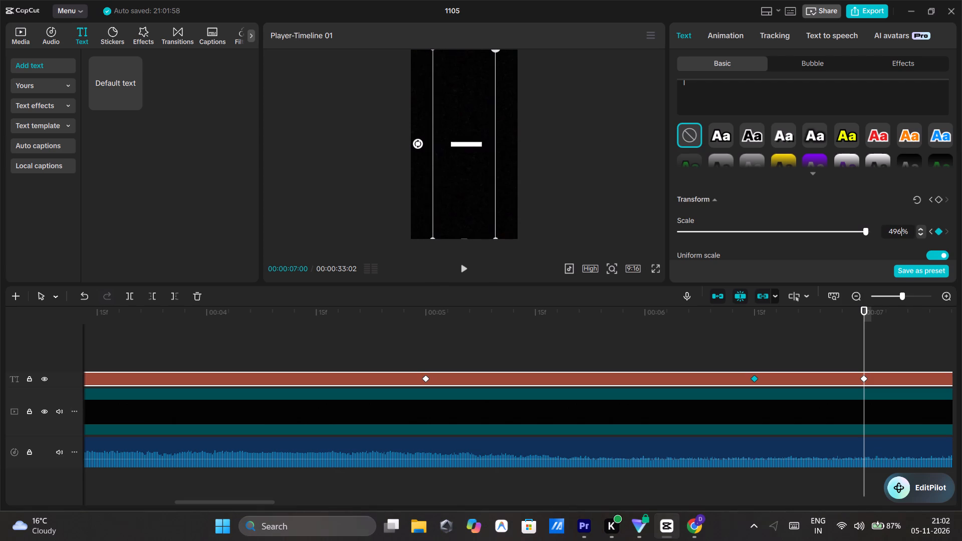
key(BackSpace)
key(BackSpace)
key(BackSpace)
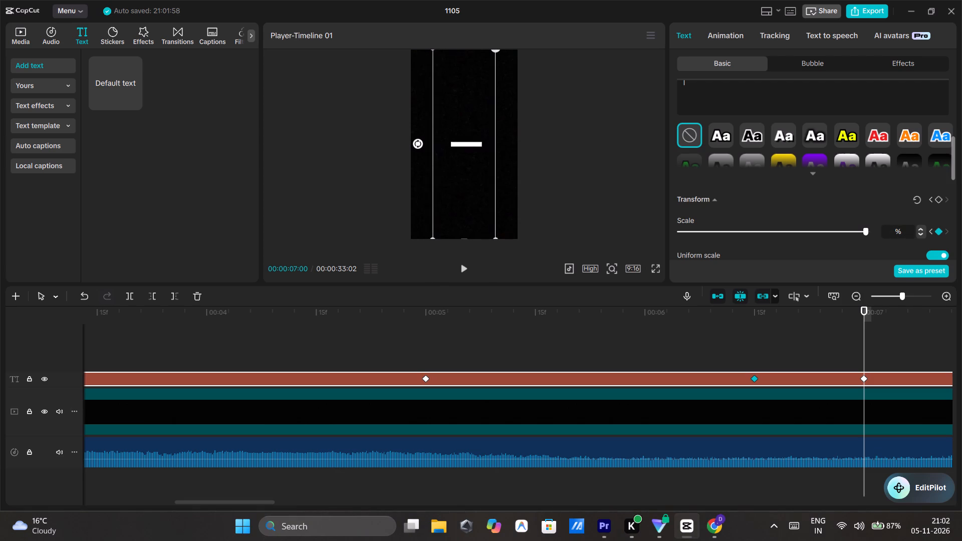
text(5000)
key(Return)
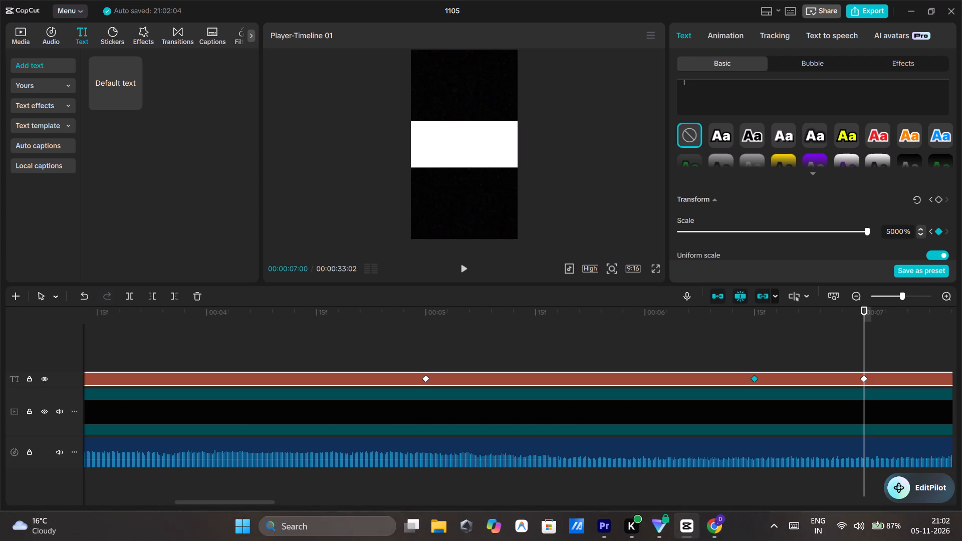
Set the "I" text's scale to 9999% at 00:00:07:00.
click(904, 235)
key(BackSpace)
key(BackSpace)
key(BackSpace)
key(BackSpace)
text(9999)
key(Return)
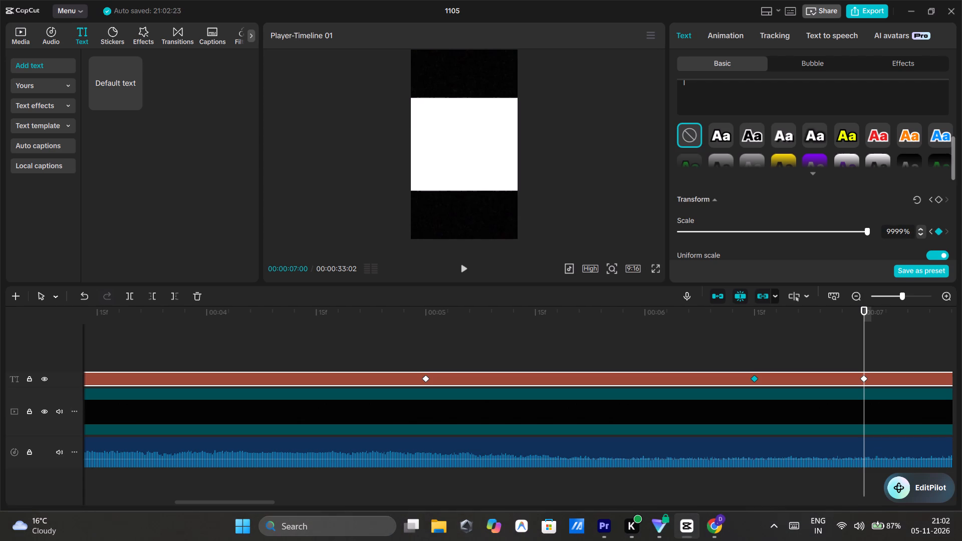
click(478, 175)
click(486, 171)
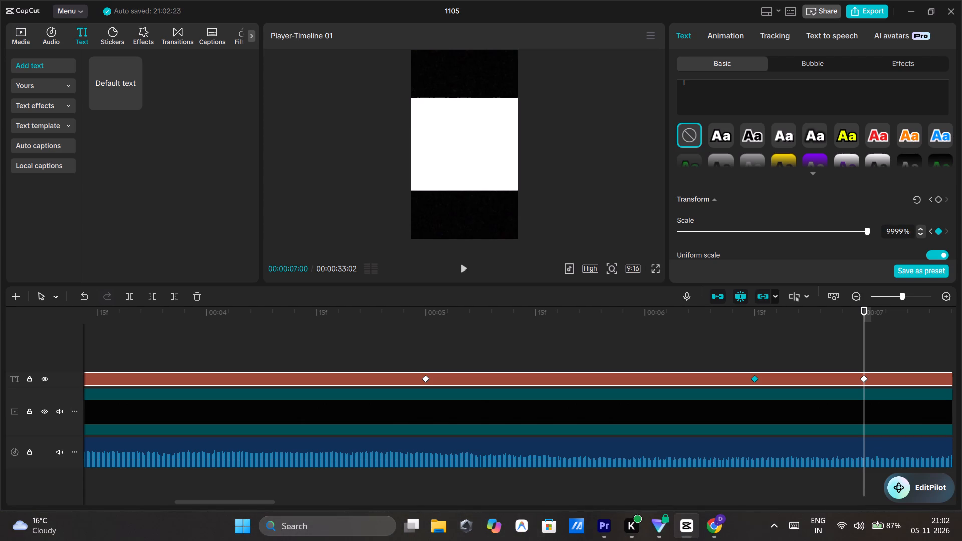
click(480, 190)
click(481, 182)
Change the project's aspect ratio to Original.
click(637, 268)
click(674, 277)
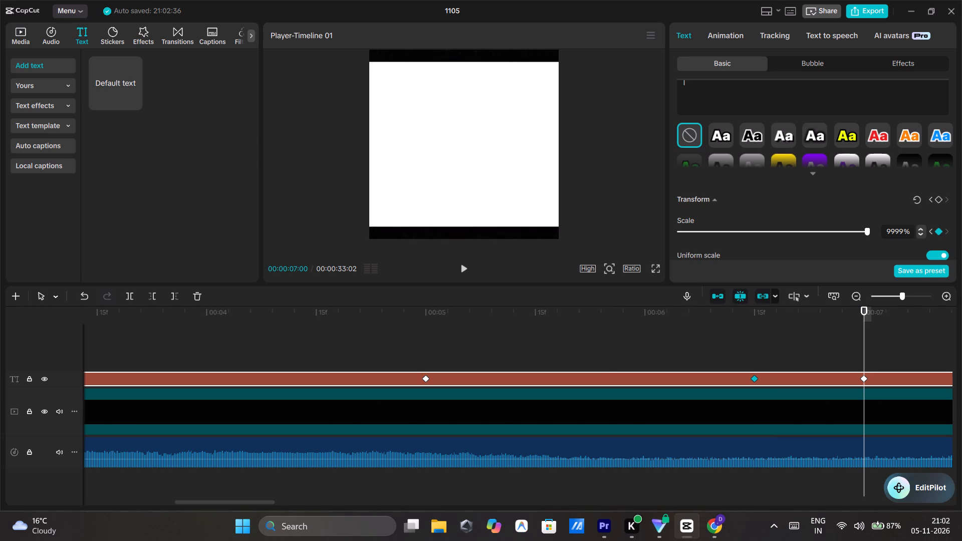
click(491, 187)
Play back the text intro from 00:00:00:00 through the "I" text's rotation and zoom.
click(427, 353)
drag(427, 345, 335, 356)
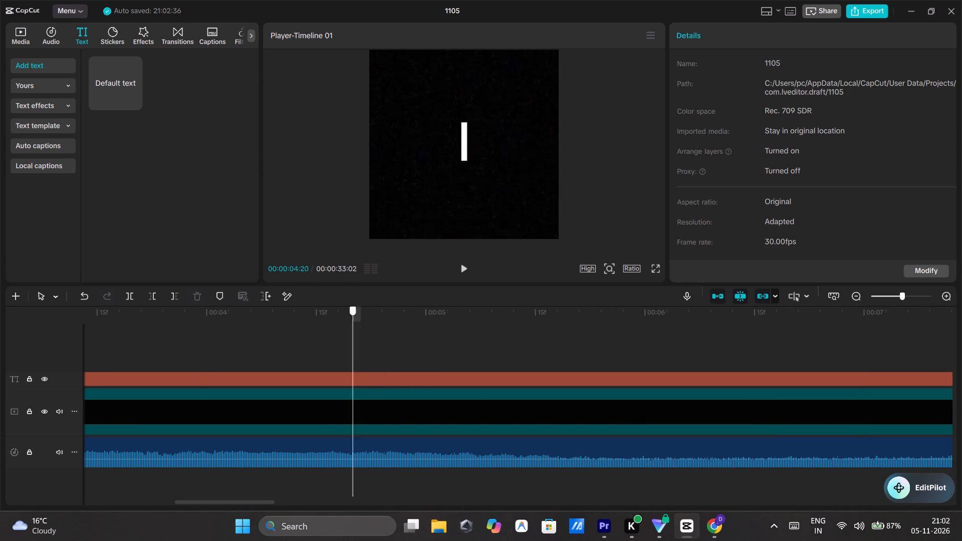
drag(335, 356, 0, 380)
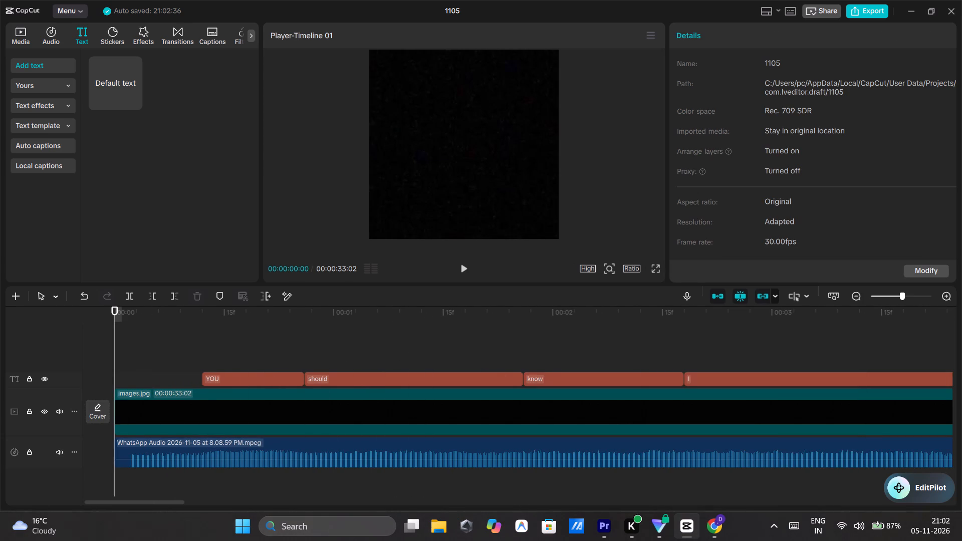
click(469, 267)
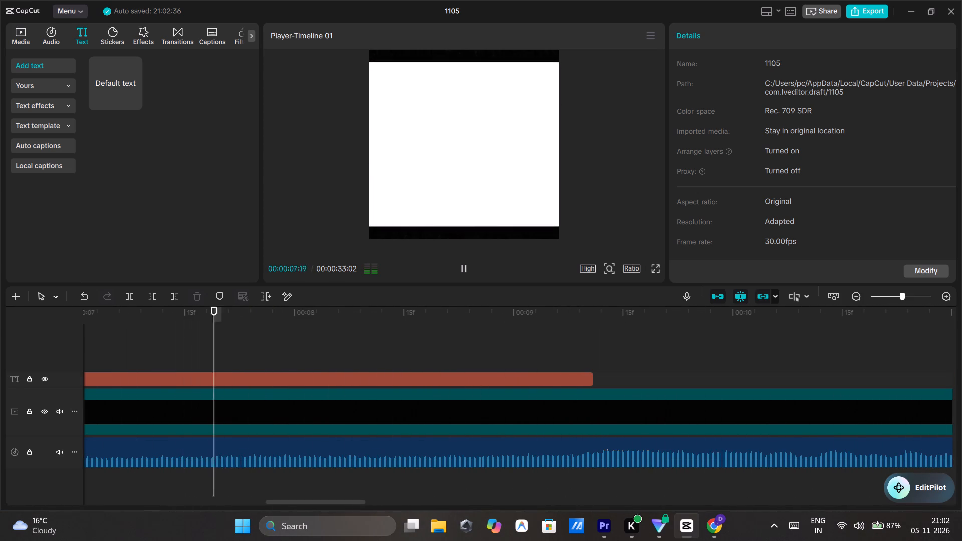
click(469, 266)
Move the "I" text's 00:00:07:00 zoom keyframe earlier, to about 00:00:06:21.
drag(396, 330, 390, 335)
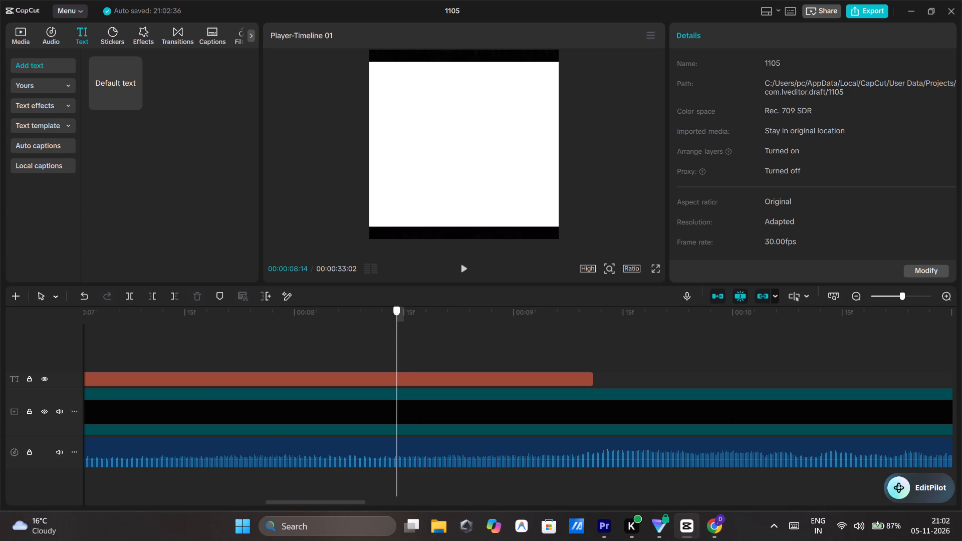
drag(390, 335, 720, 447)
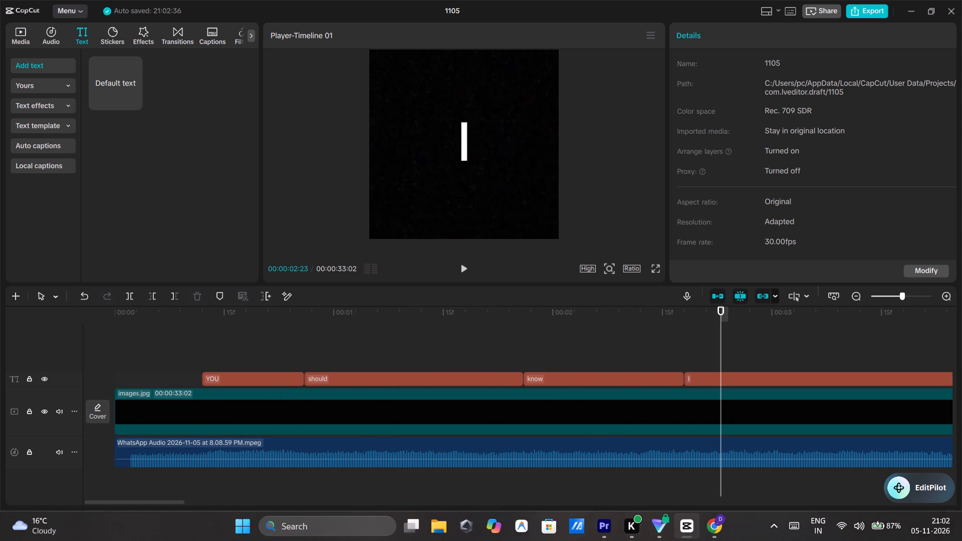
click(764, 373)
drag(722, 344, 955, 339)
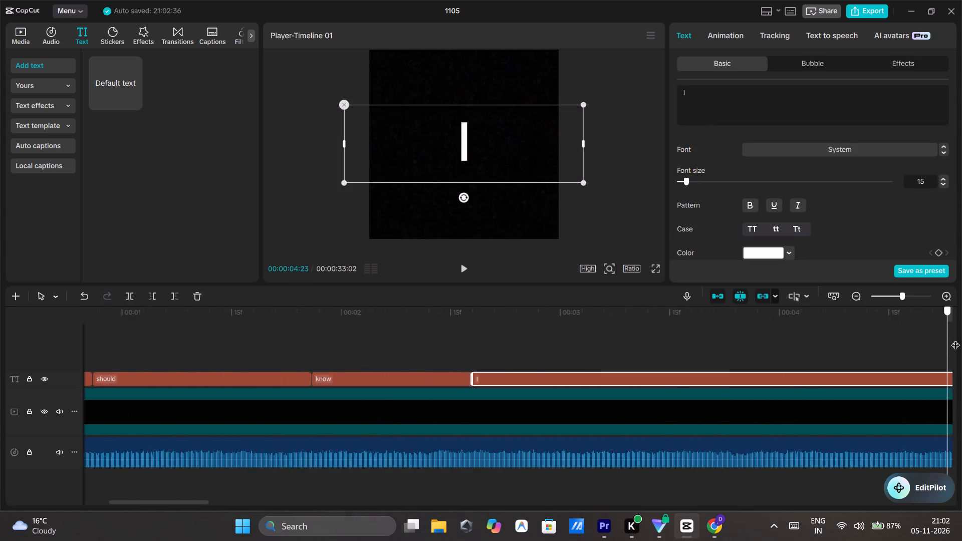
drag(955, 339, 912, 339)
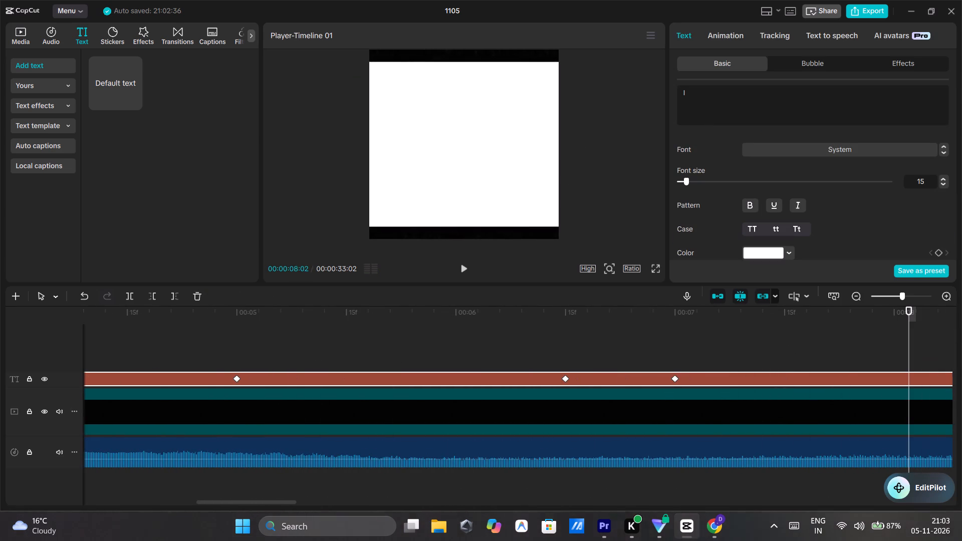
click(673, 376)
drag(673, 376, 638, 379)
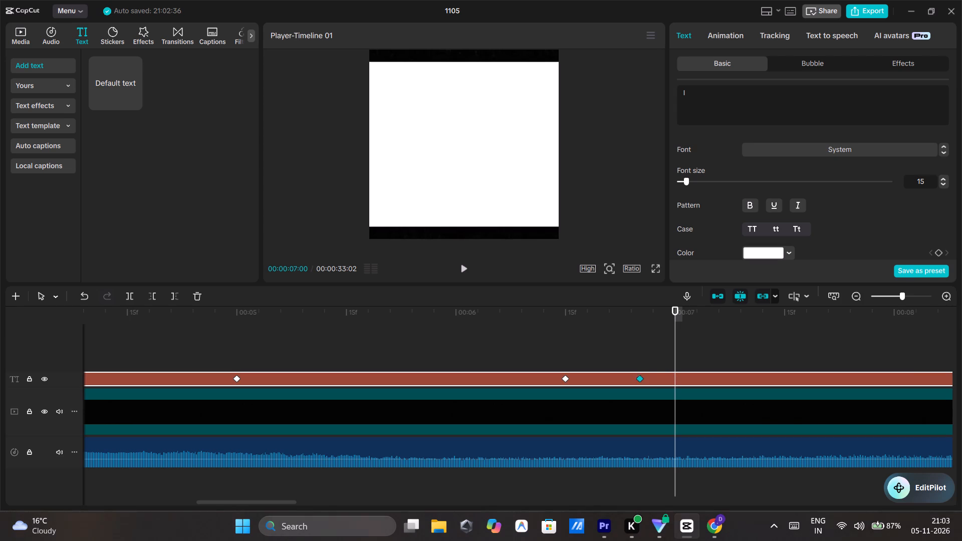
drag(638, 379, 612, 382)
Play back the "I" text's zoom from 00:00:06:10.
click(529, 330)
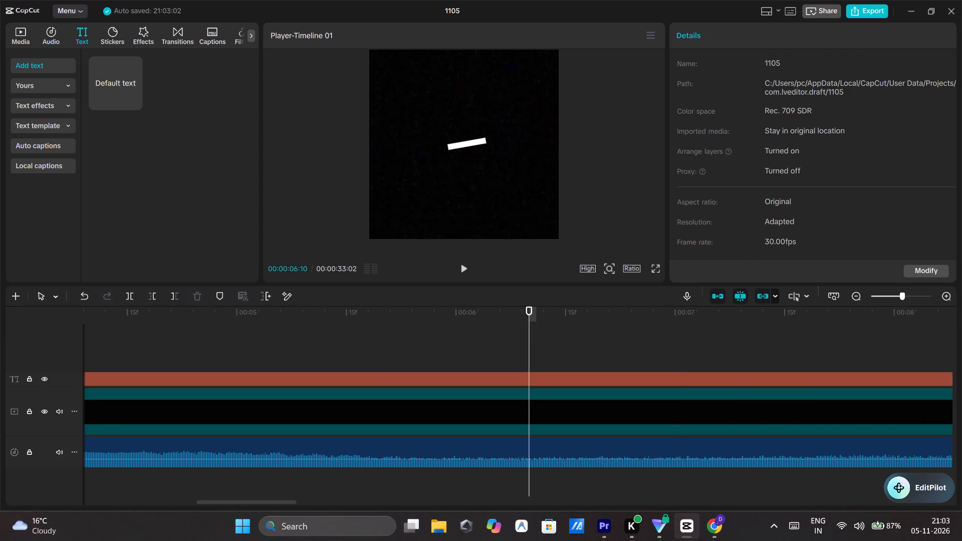
click(466, 269)
click(465, 269)
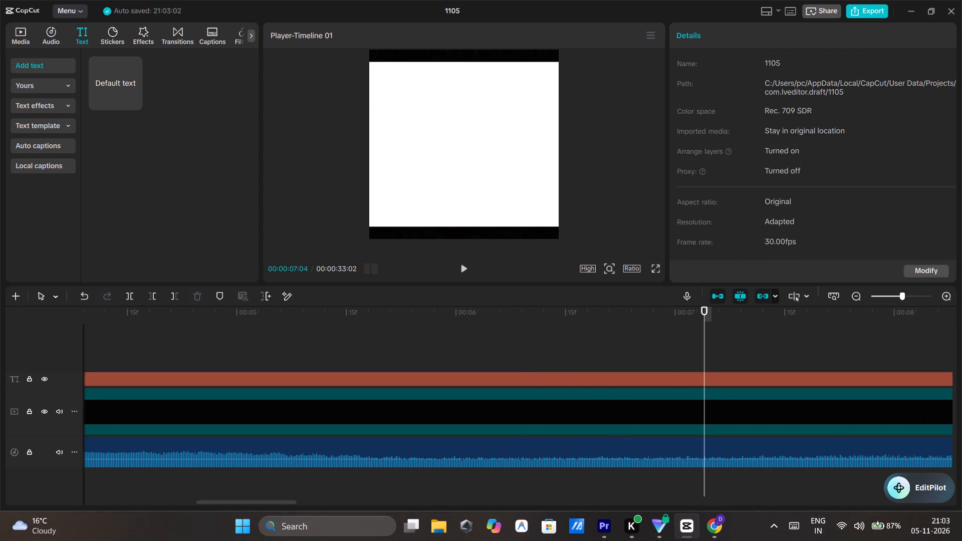
Compare preset curves such as Cubic In, Rebound Out and Quad In on the "I" text's 00:00:05:00 keyframe, settling on Ease Out.
click(610, 380)
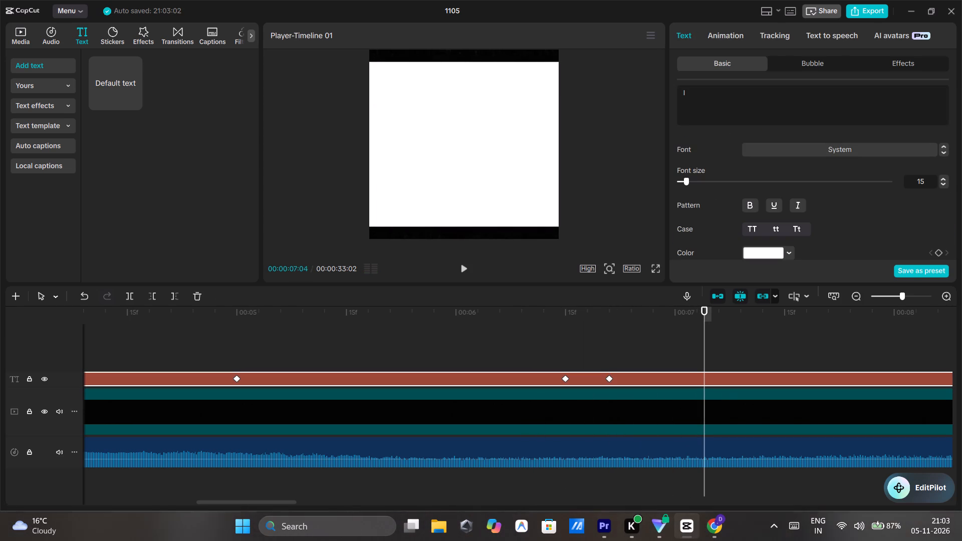
click(236, 378)
right_click(236, 379)
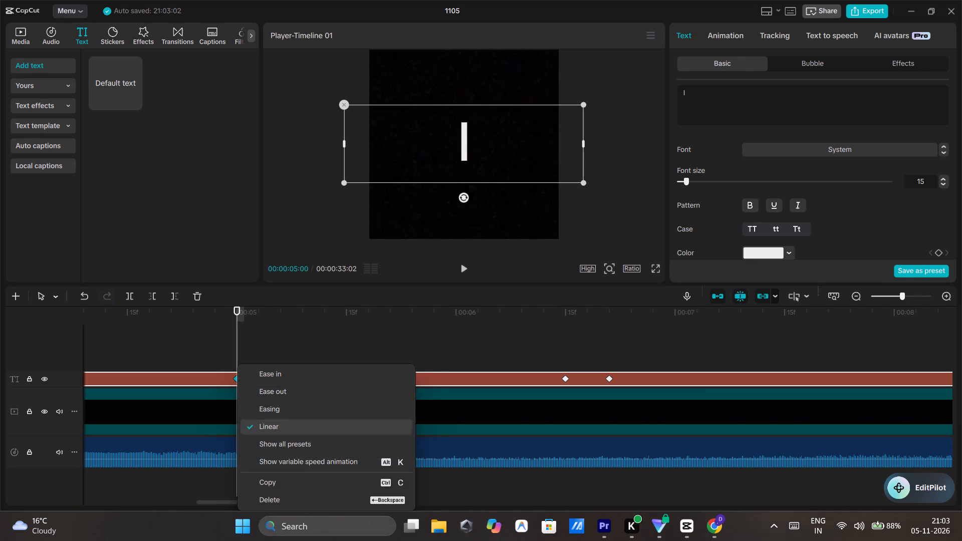
click(315, 447)
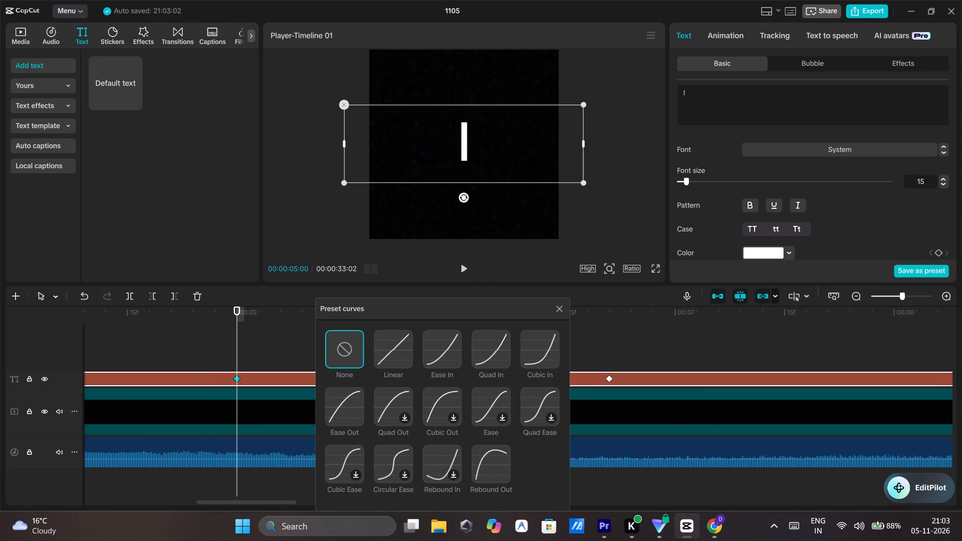
click(544, 350)
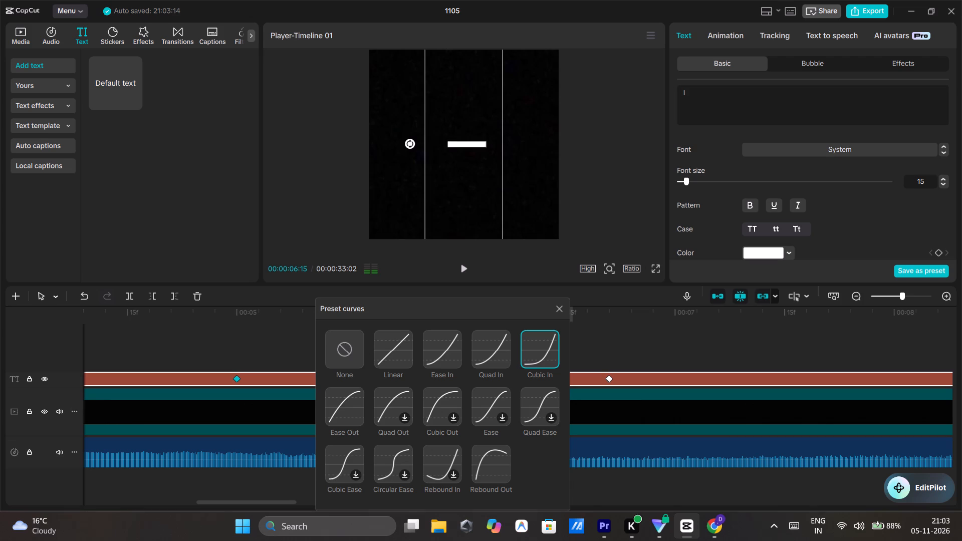
click(477, 464)
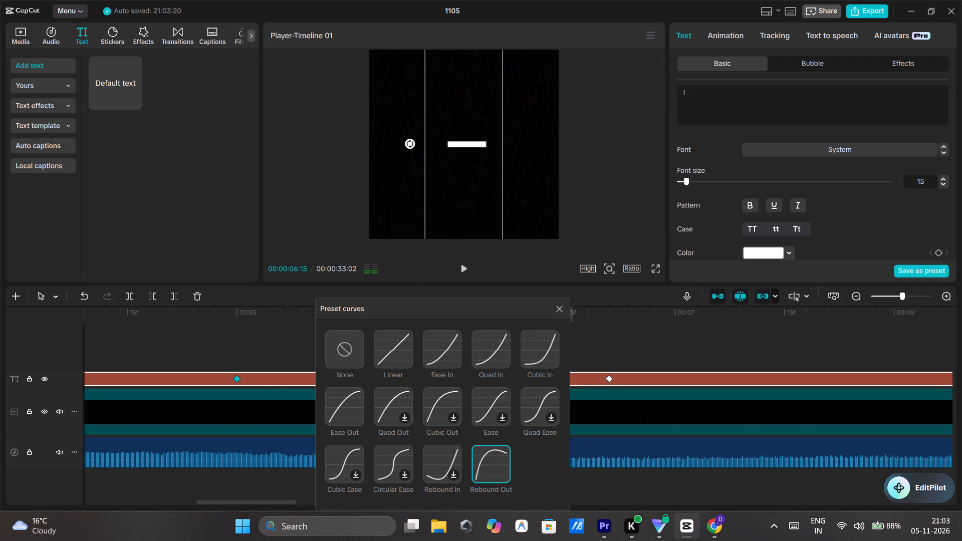
click(537, 354)
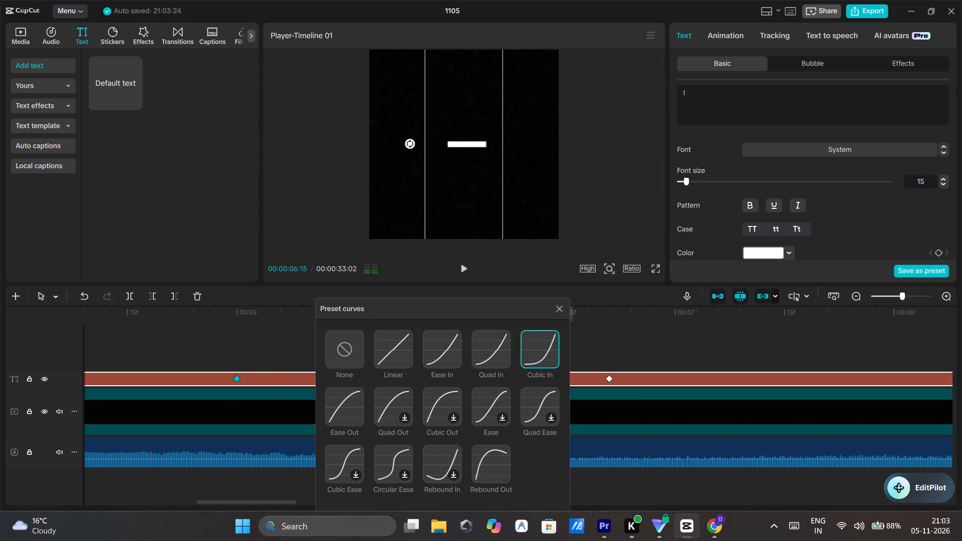
click(342, 407)
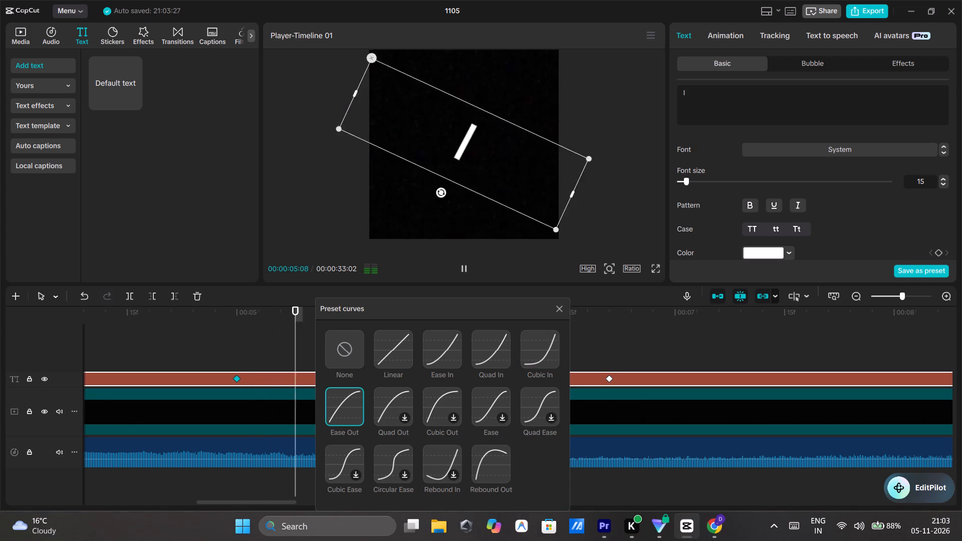
click(423, 351)
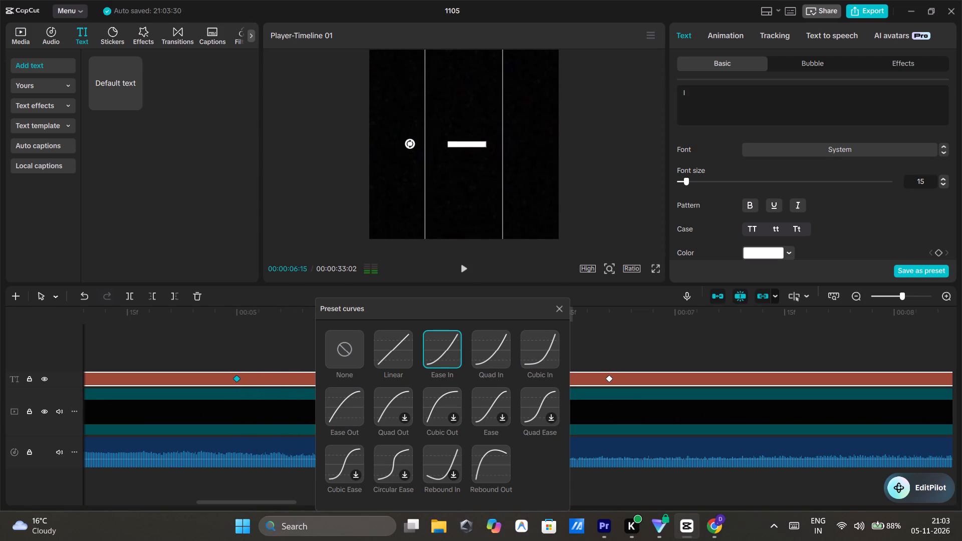
click(505, 347)
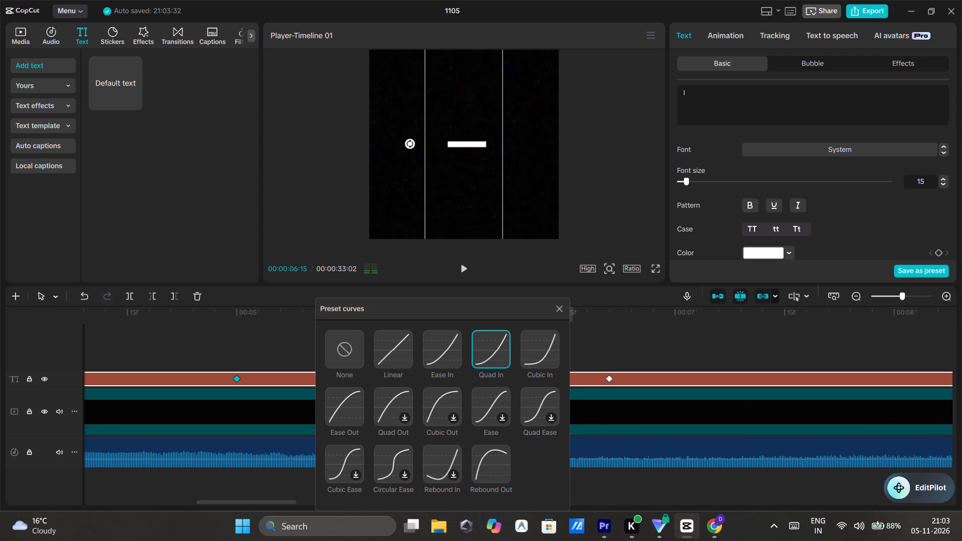
click(335, 407)
click(554, 312)
Play back the "I" text's rotation and zoom, then replay the whole text intro from 00:00:00:00.
click(188, 331)
click(460, 266)
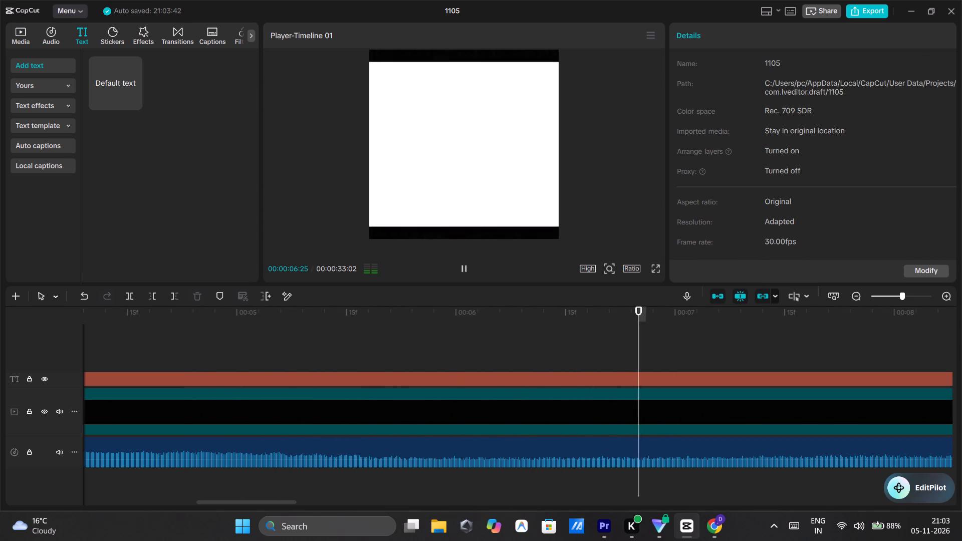
click(461, 266)
click(219, 347)
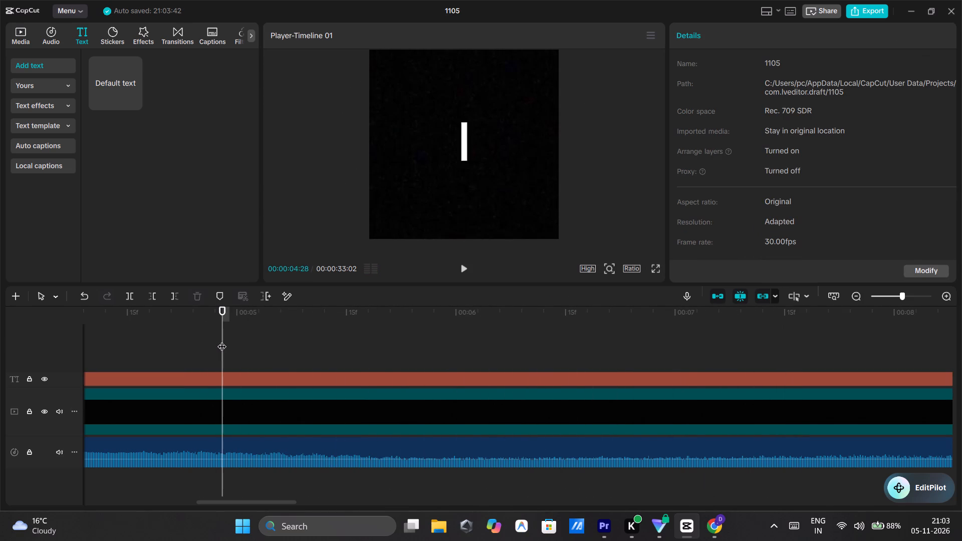
drag(222, 340, 0, 427)
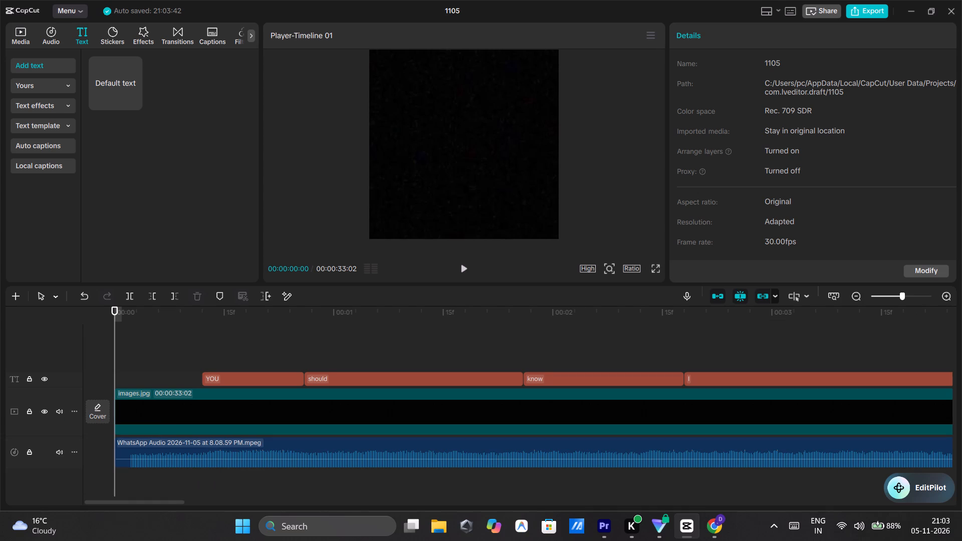
click(470, 263)
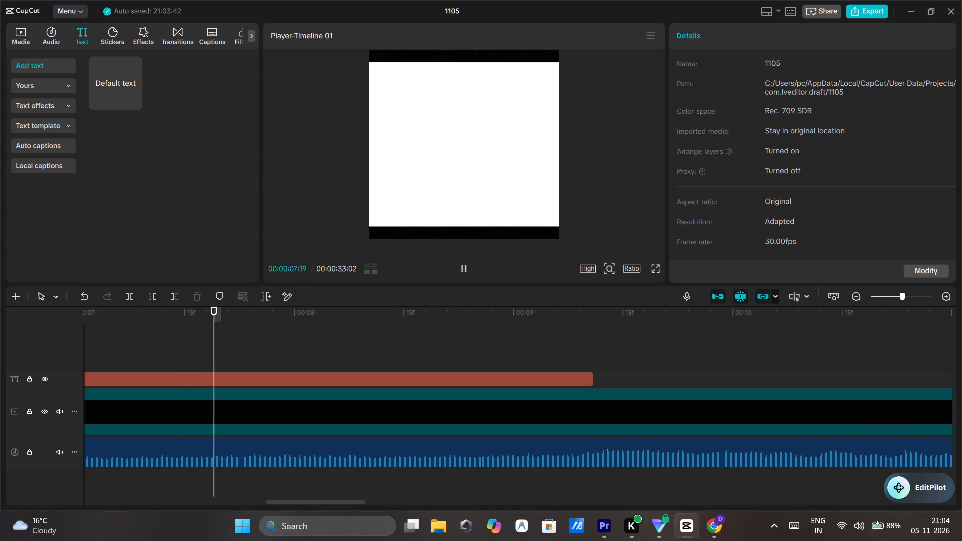
drag(464, 334, 446, 334)
click(387, 338)
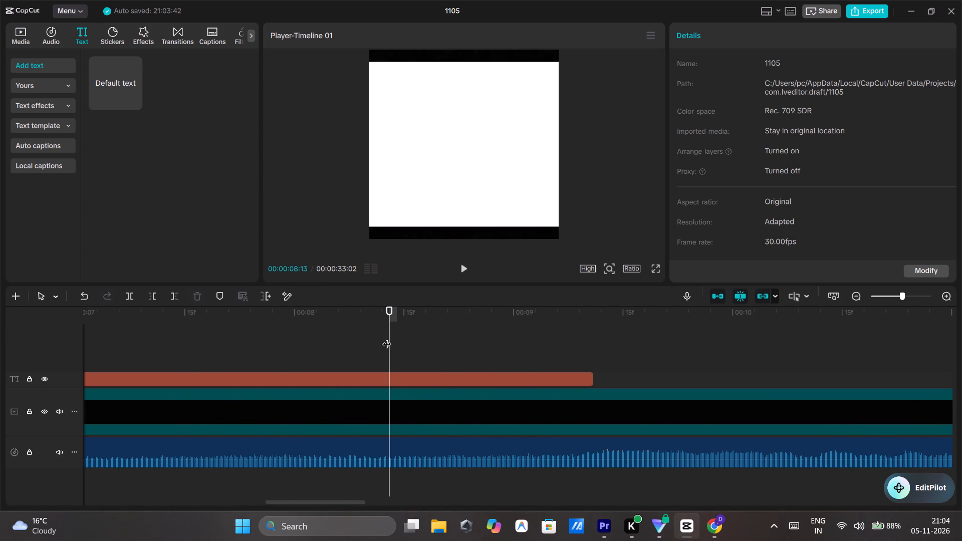
Move the "I" text's 00:00:05:00 keyframe earlier, to about 00:00:04:17, so the rotation starts sooner.
drag(390, 339, 777, 342)
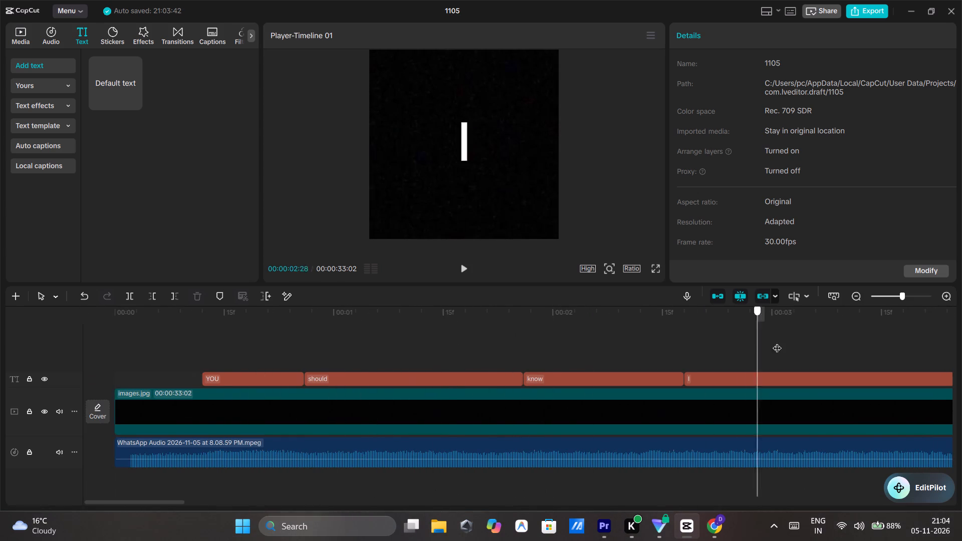
drag(777, 342, 450, 365)
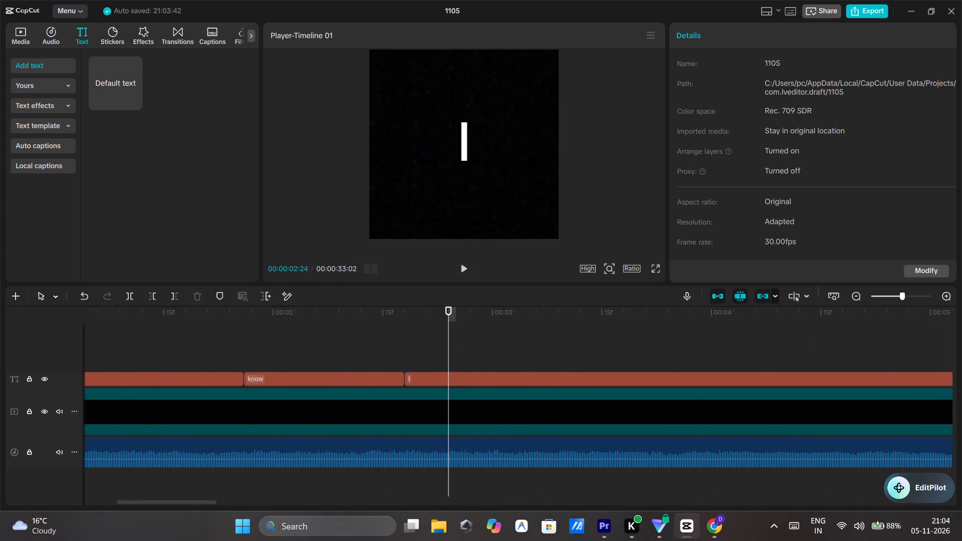
click(556, 377)
drag(929, 377, 927, 377)
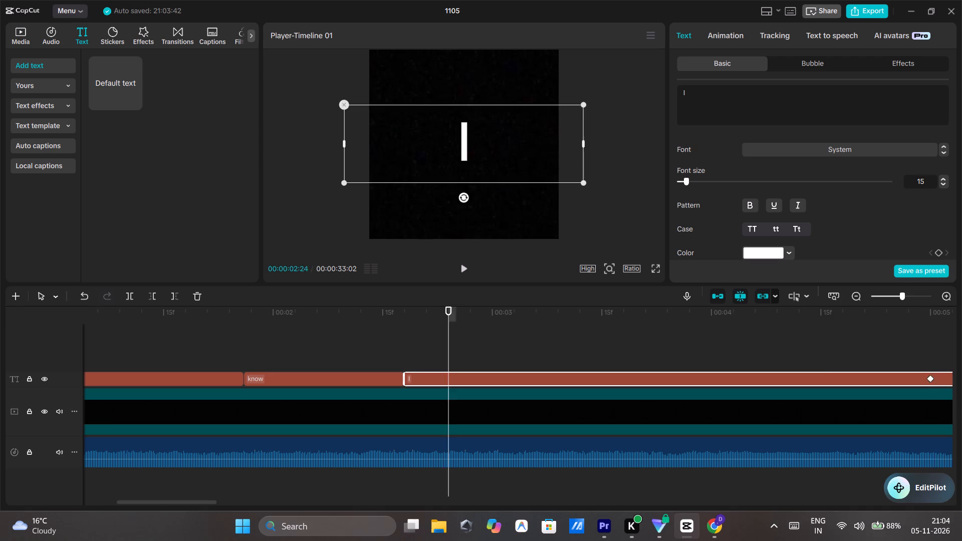
drag(927, 377, 831, 387)
Play back the "I" text's rotation and zoom from 00:00:02:20.
click(419, 347)
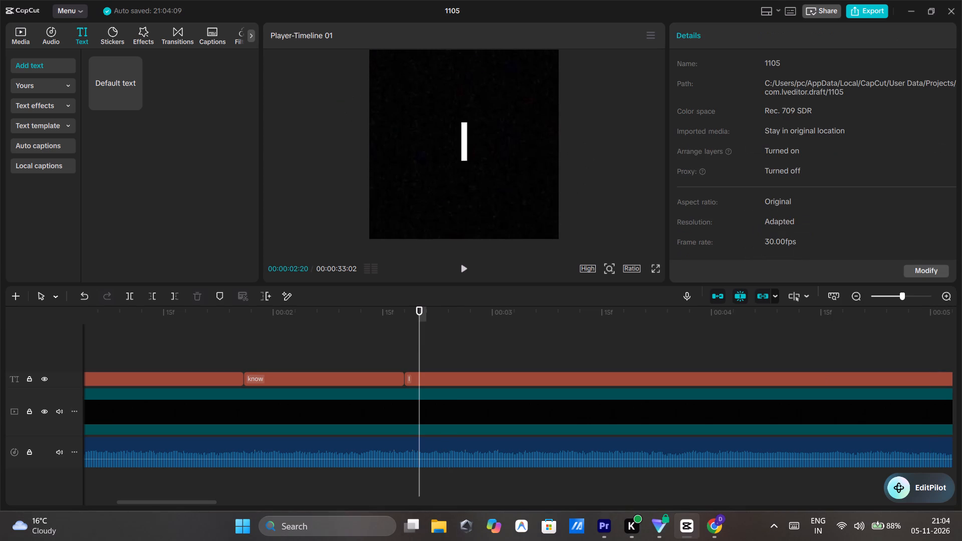
click(466, 269)
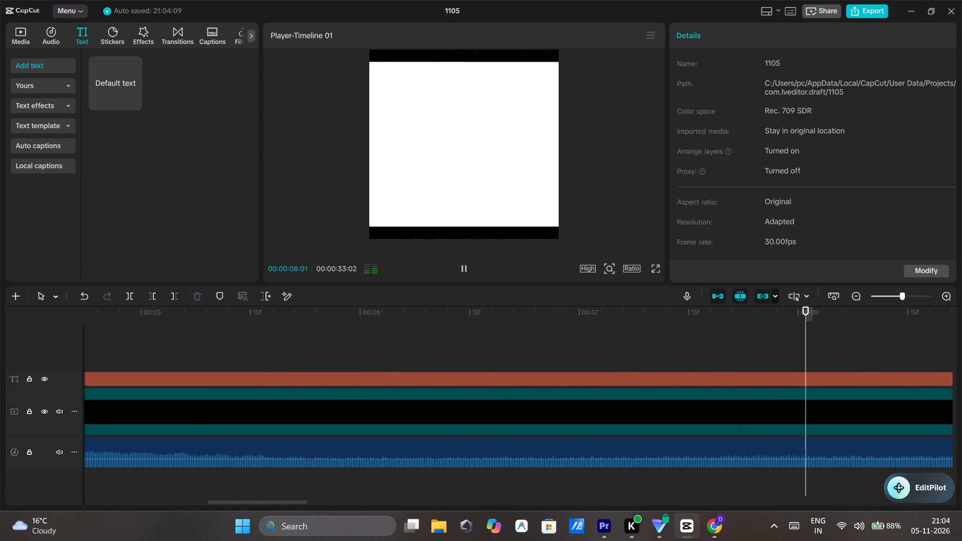
click(460, 262)
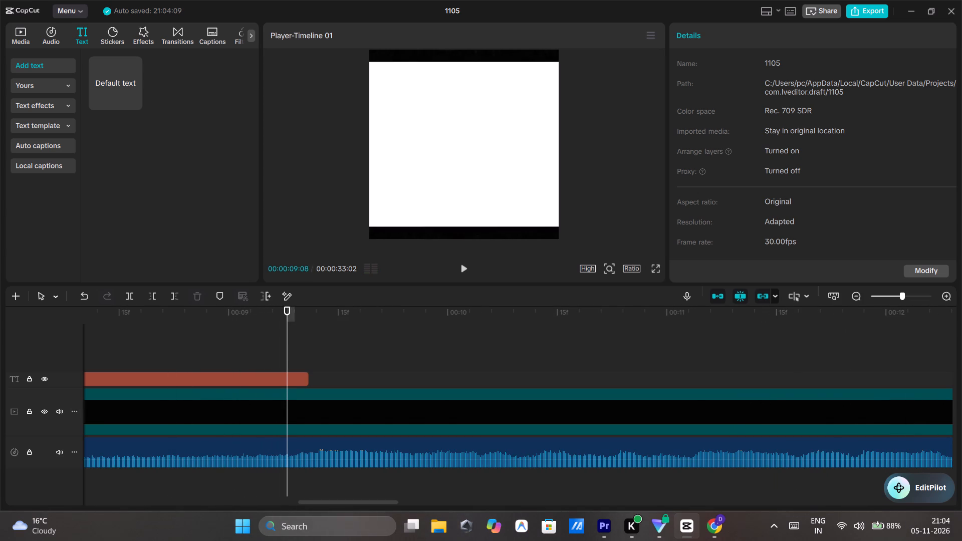
Scrub through the text intro and park the playhead at the end of the "I" text, at 00:00:09:11.
drag(287, 343, 167, 416)
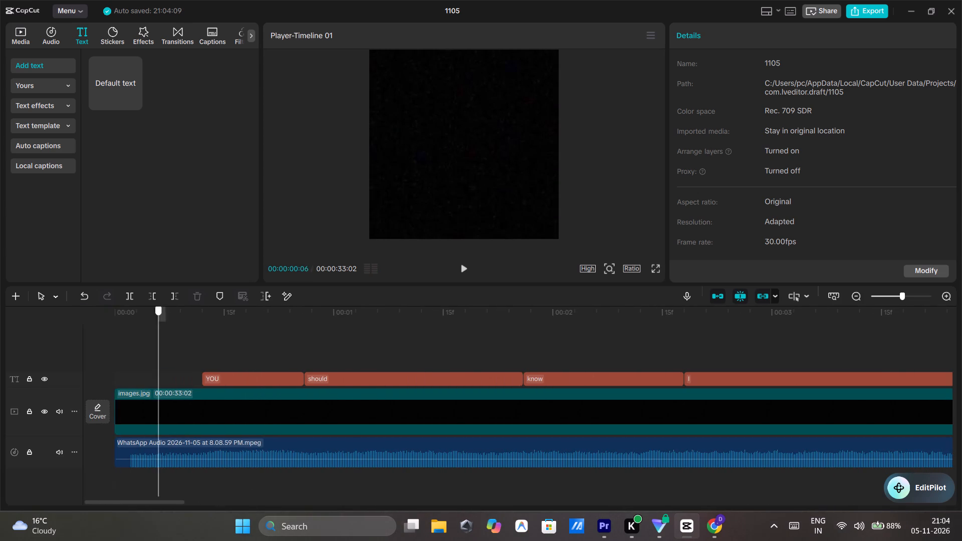
drag(167, 416, 939, 369)
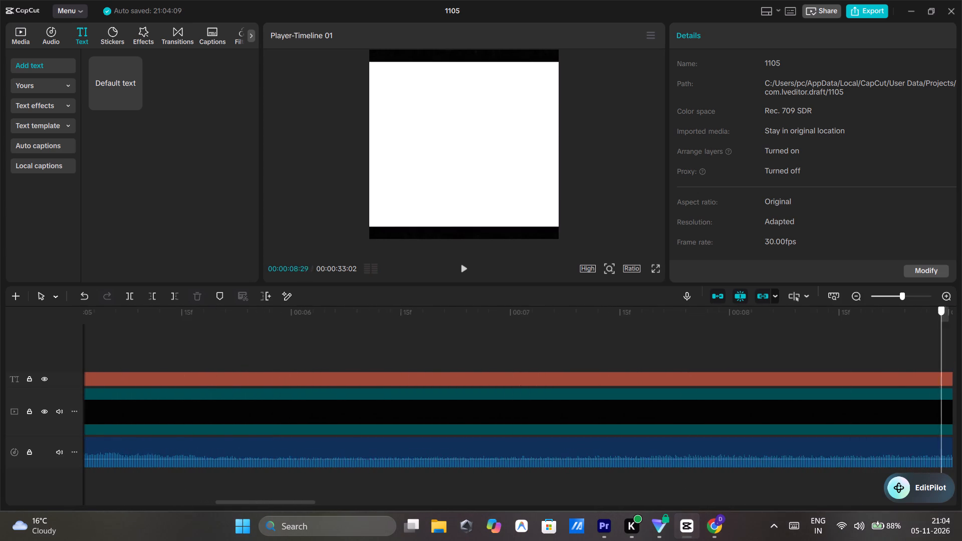
drag(939, 369, 540, 342)
drag(618, 333, 627, 332)
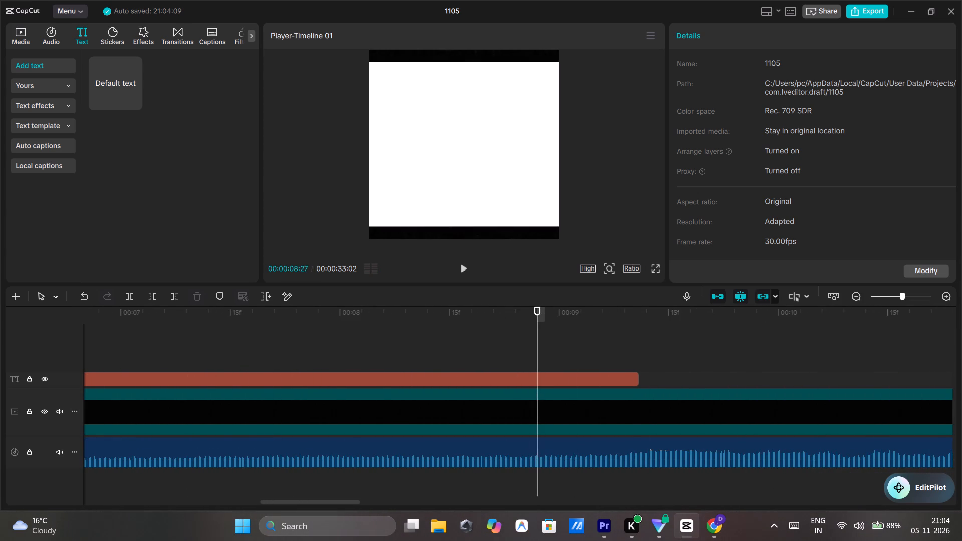
drag(627, 332, 631, 332)
click(631, 332)
click(634, 330)
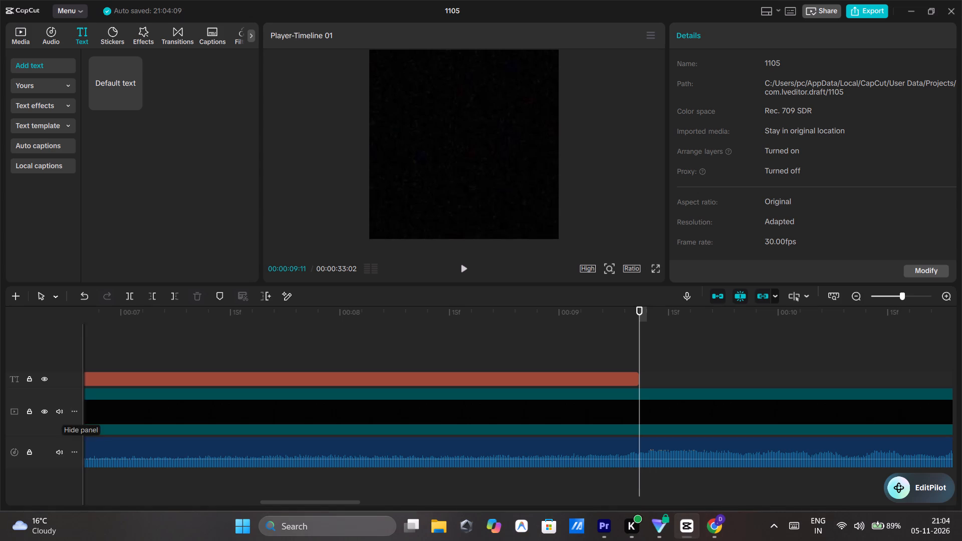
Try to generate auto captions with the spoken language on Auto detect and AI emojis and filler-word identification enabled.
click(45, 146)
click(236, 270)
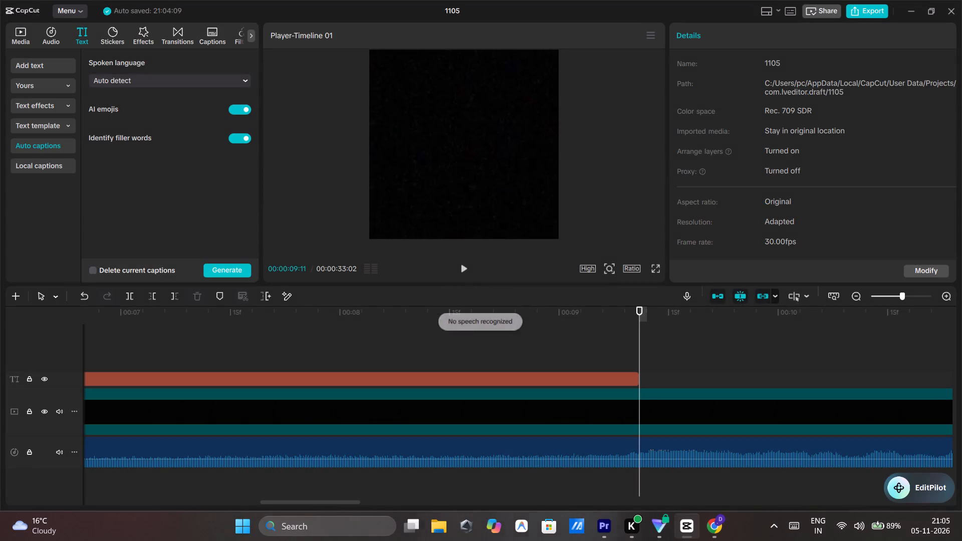
Export the 1105 project as a video and dismiss the sharing options without sharing it.
click(876, 13)
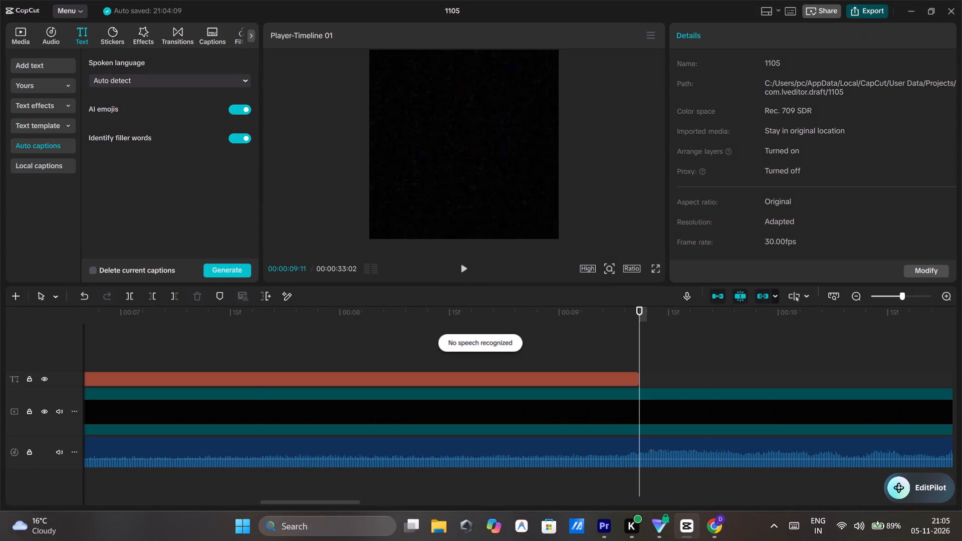
click(621, 451)
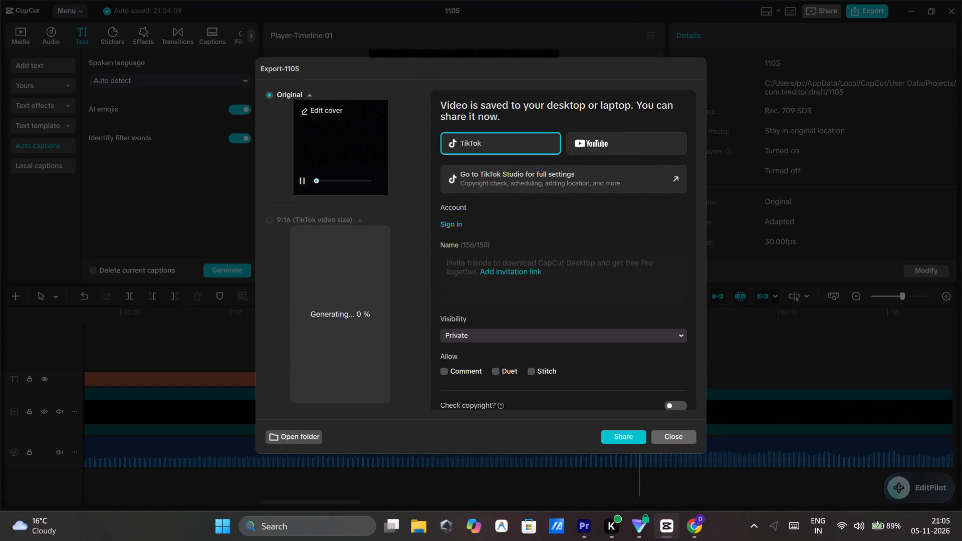
click(657, 438)
Open the application's main commands to leave the project.
click(80, 10)
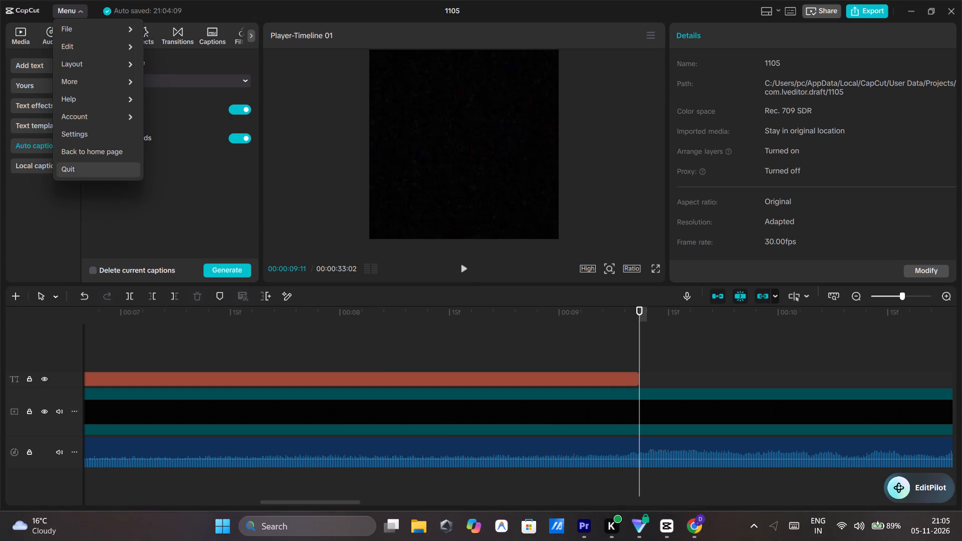
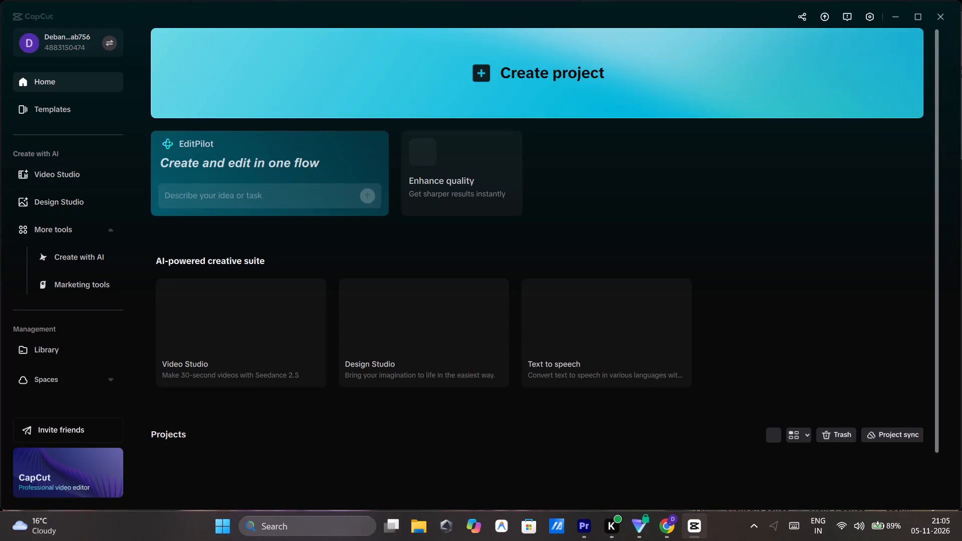
Resize the home window and create a new project.
click(924, 16)
click(917, 18)
click(441, 60)
click(467, 57)
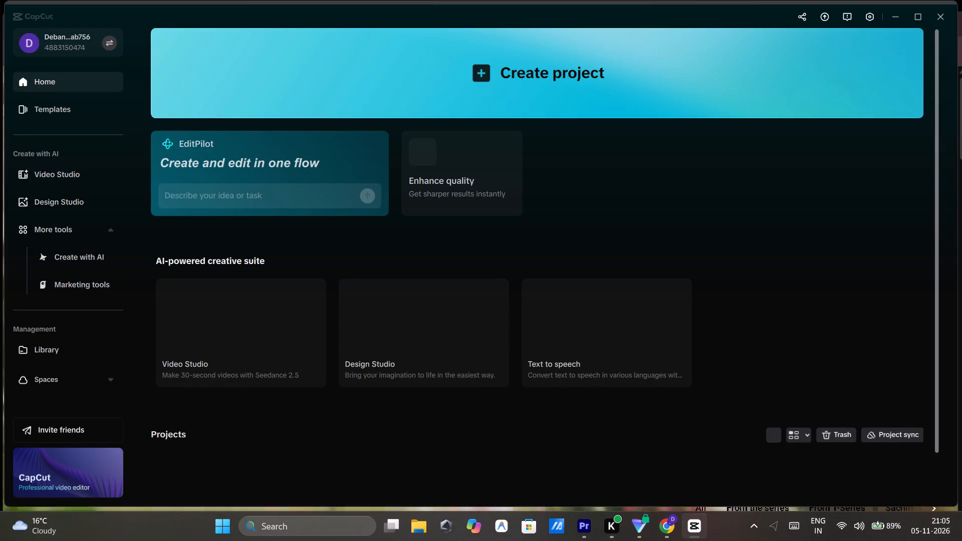
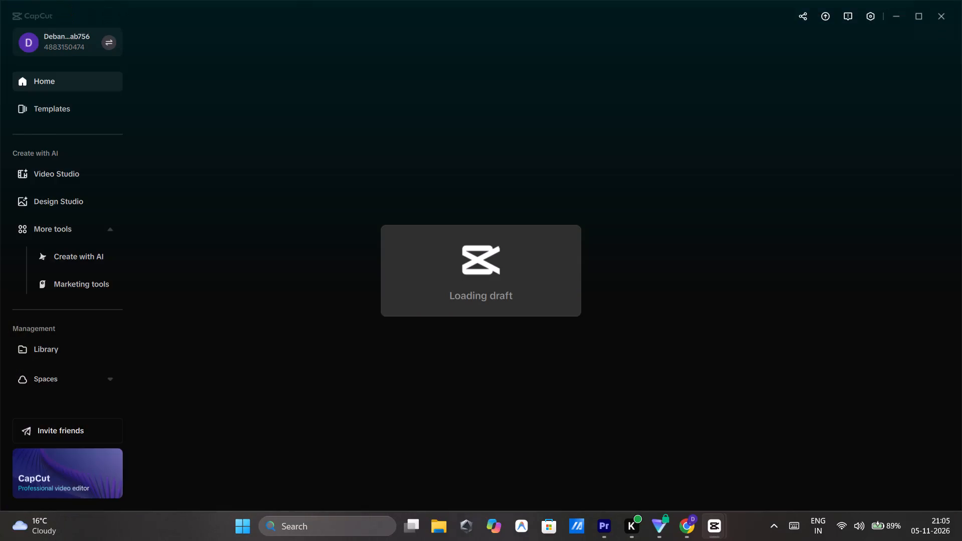
Import the 1105.mp4 video from the Videos folder and add it to the new project's timeline.
click(164, 128)
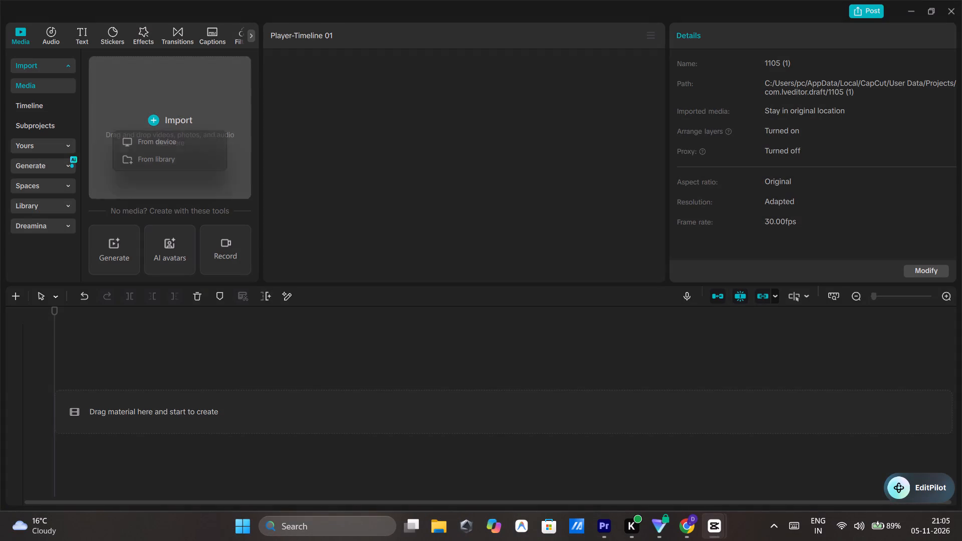
click(164, 134)
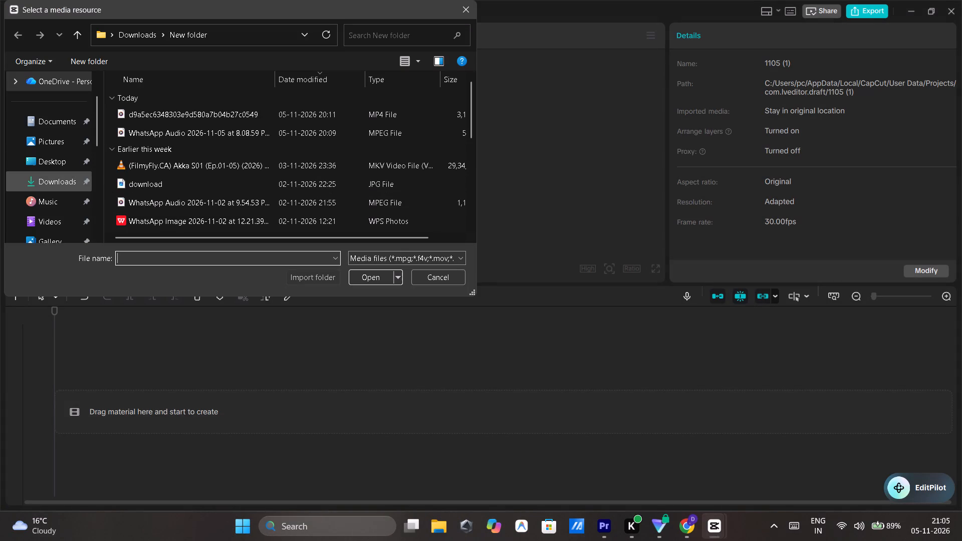
scroll(53, 212, down, 2)
scroll(60, 170, up, 1)
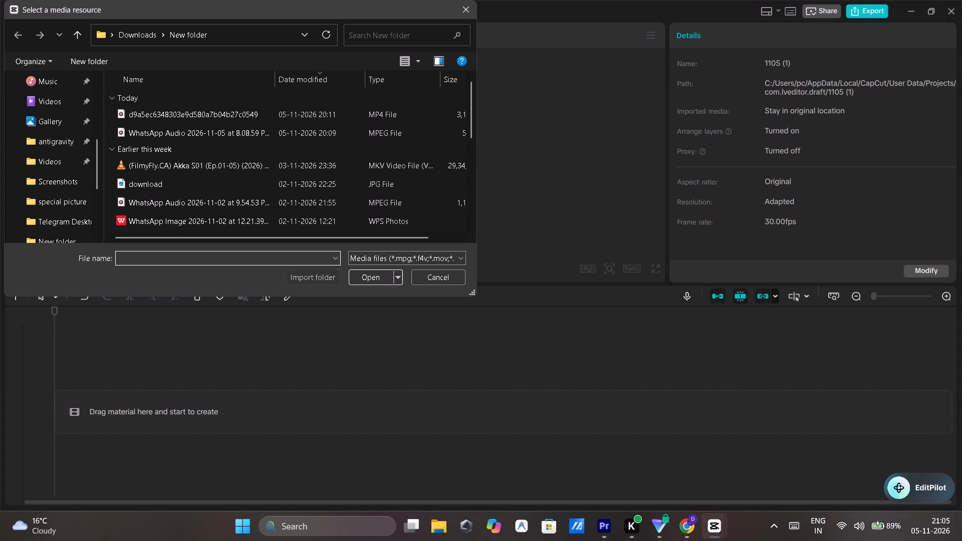
click(62, 166)
double_click(215, 184)
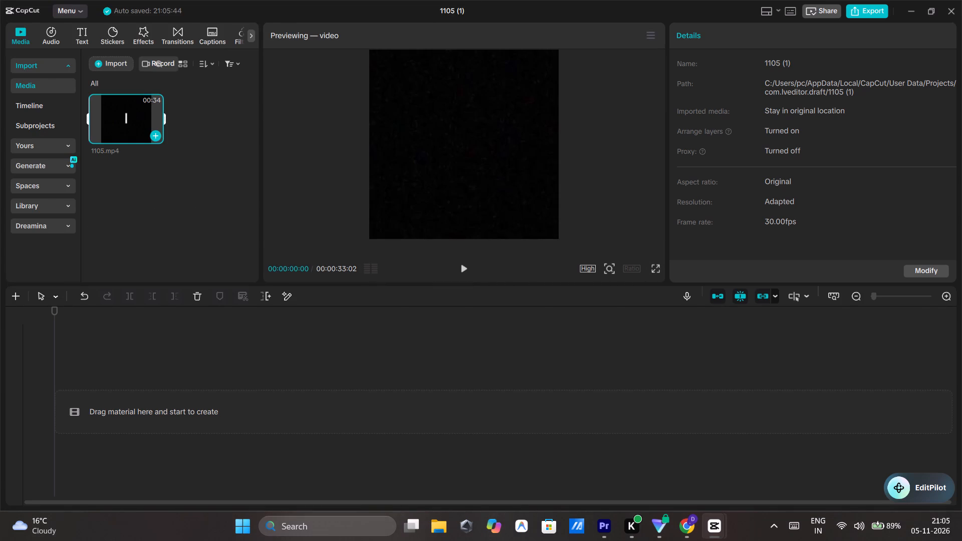
click(155, 136)
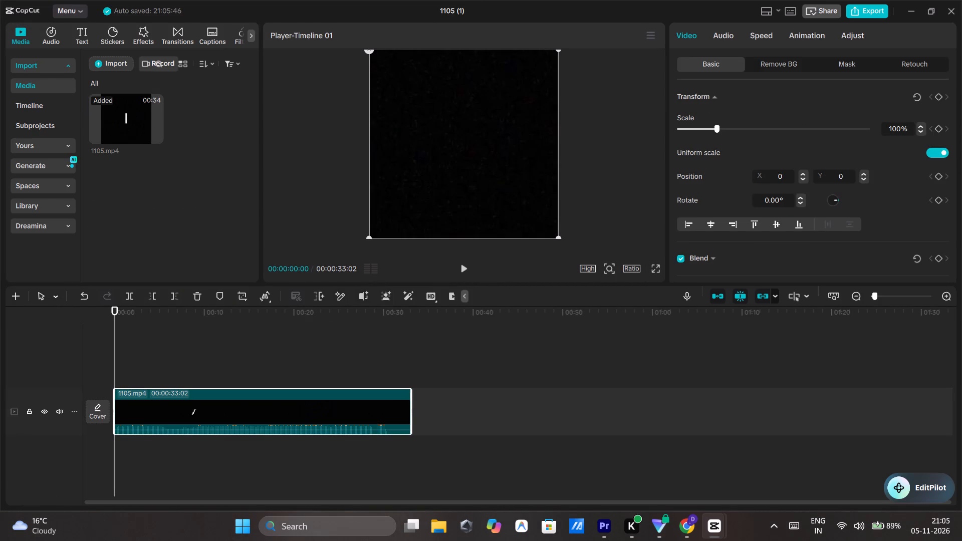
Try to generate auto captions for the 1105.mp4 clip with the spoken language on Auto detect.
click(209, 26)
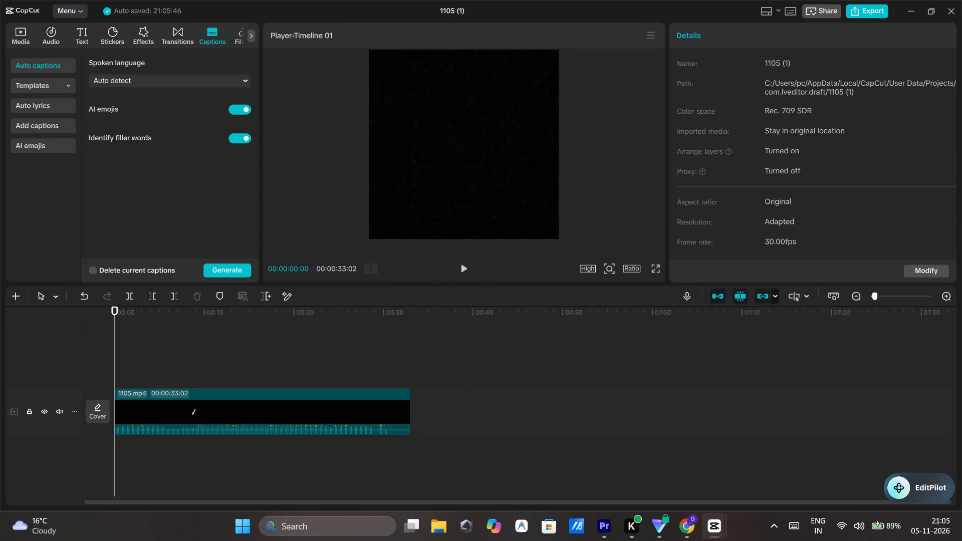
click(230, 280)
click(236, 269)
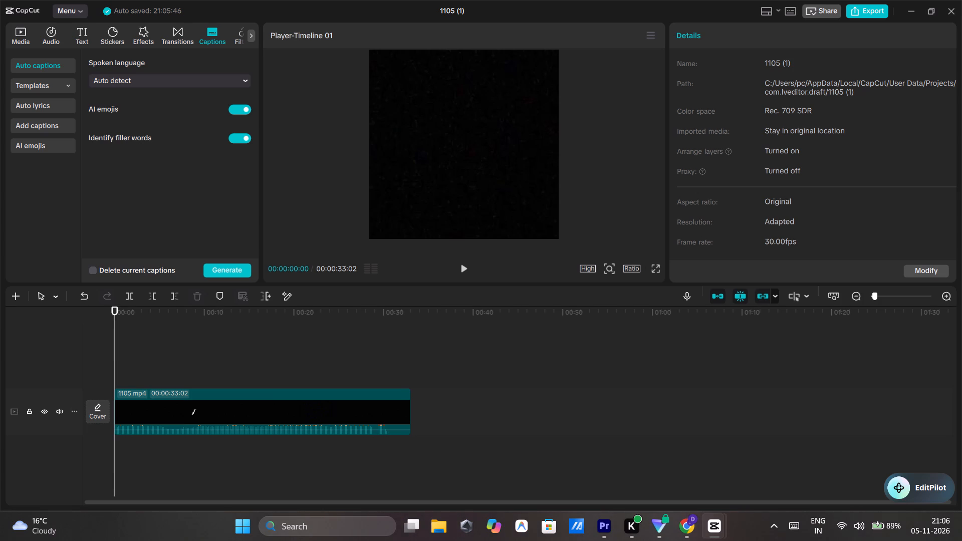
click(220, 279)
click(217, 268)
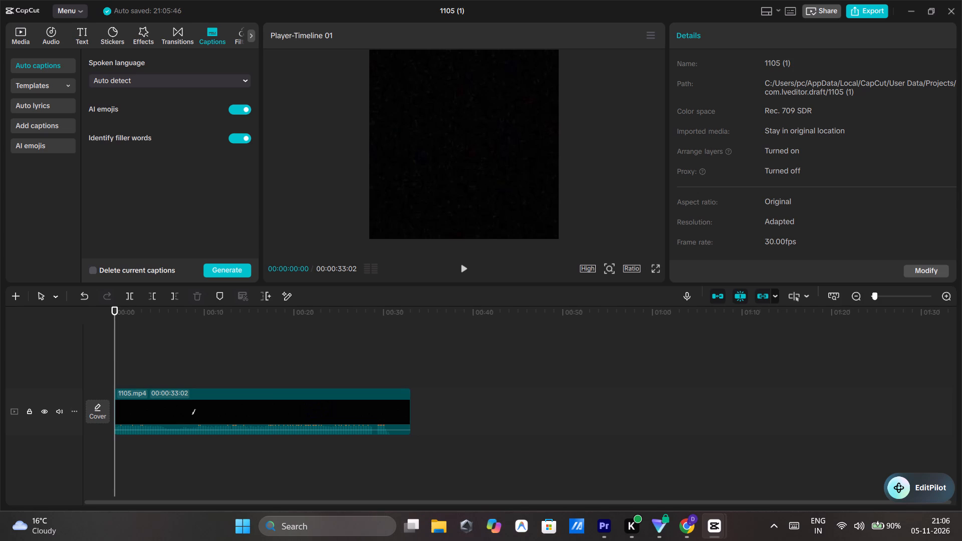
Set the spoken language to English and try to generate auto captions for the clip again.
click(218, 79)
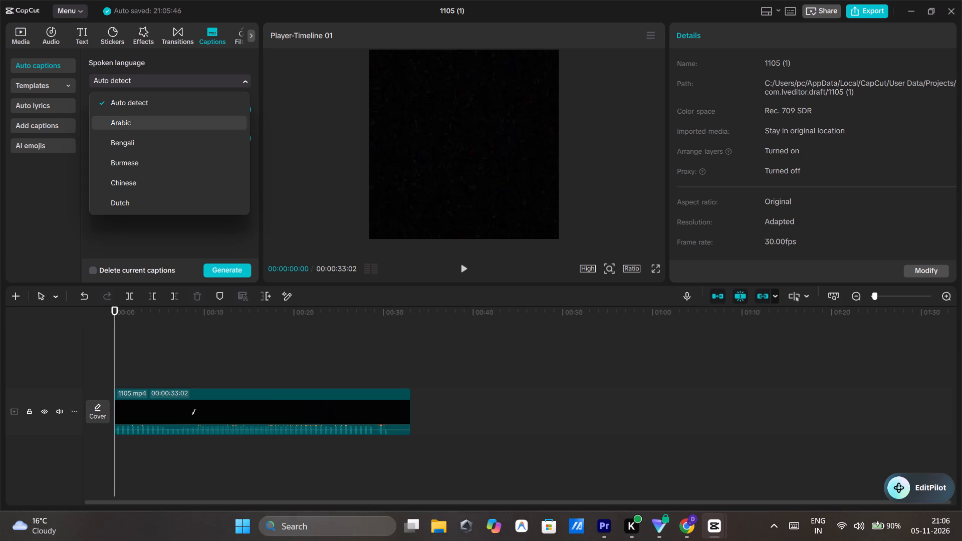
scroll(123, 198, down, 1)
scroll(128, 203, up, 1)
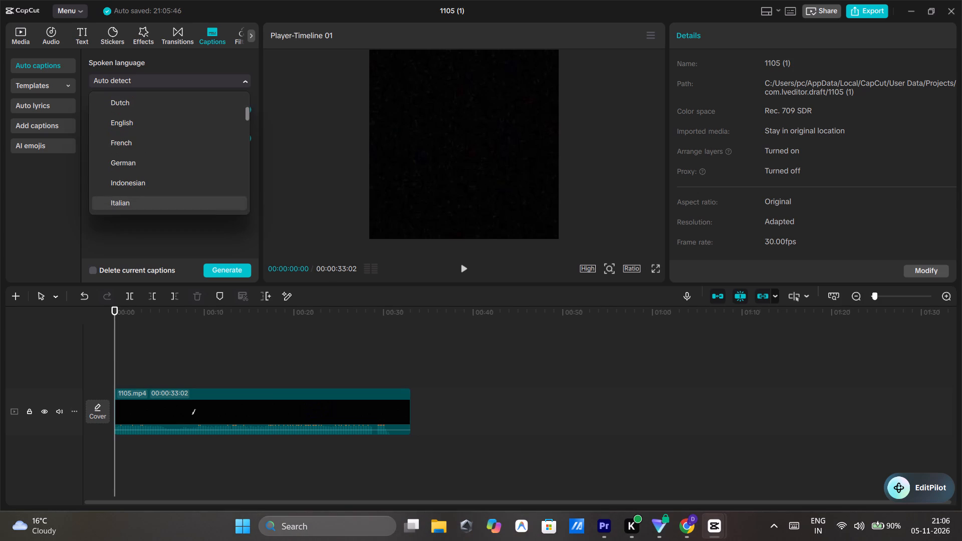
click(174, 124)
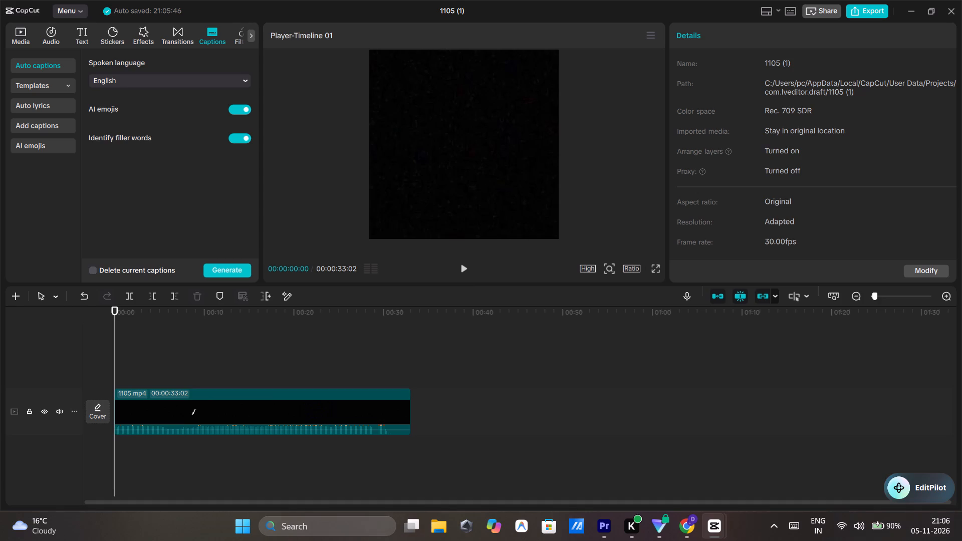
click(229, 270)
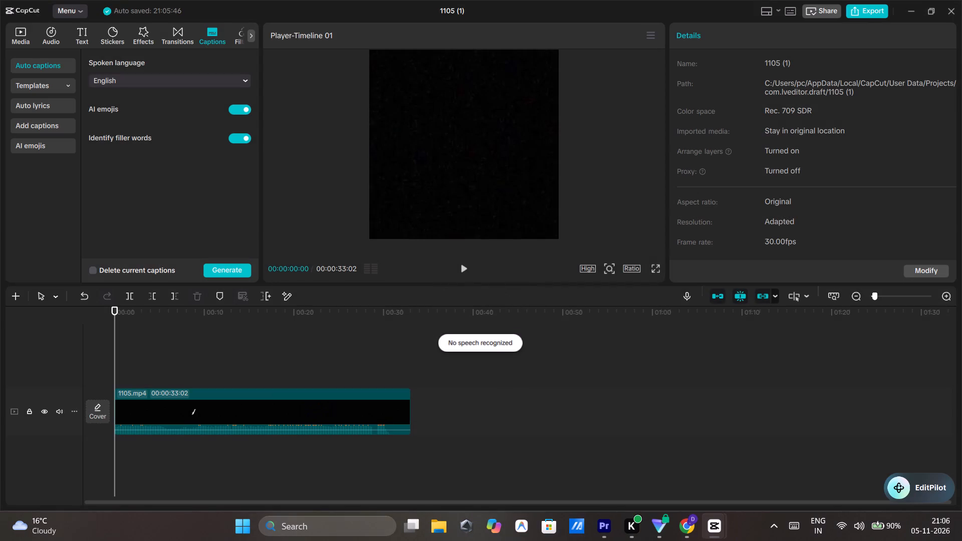
Minimize the caption project and switch to the Untitled project in Adobe Premiere.
click(908, 9)
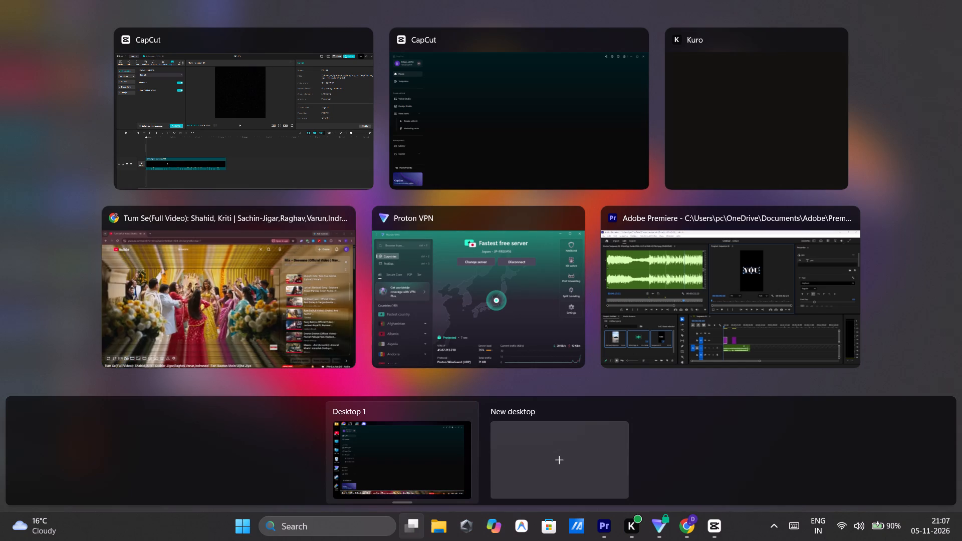
click(651, 293)
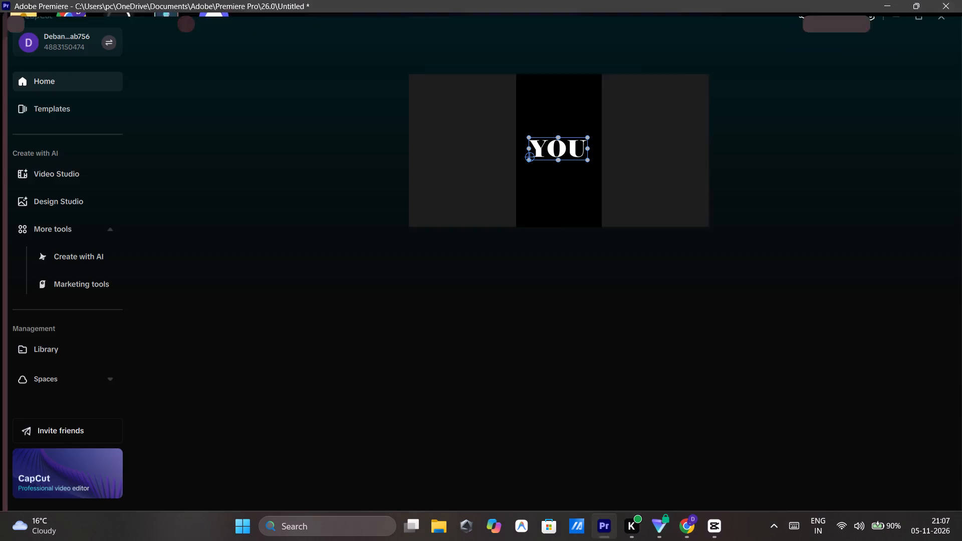
click(319, 184)
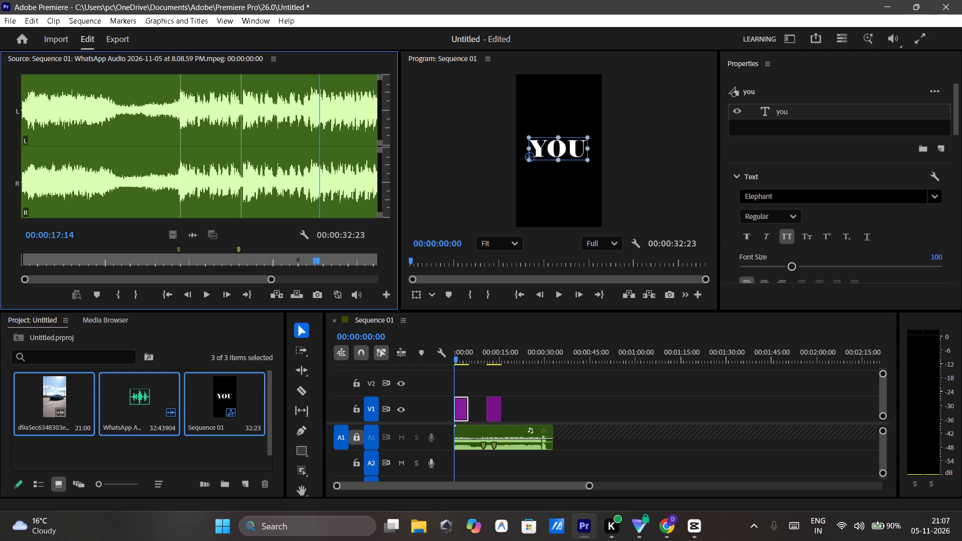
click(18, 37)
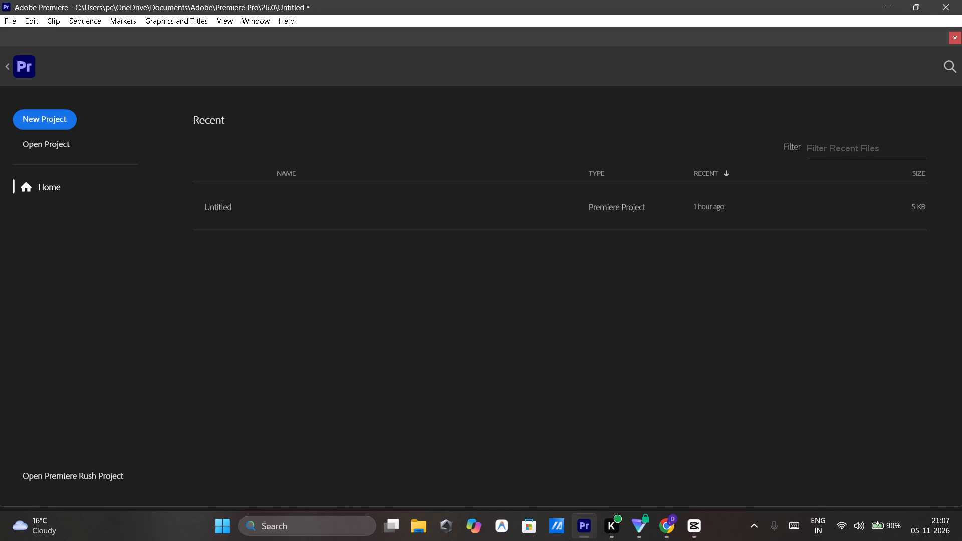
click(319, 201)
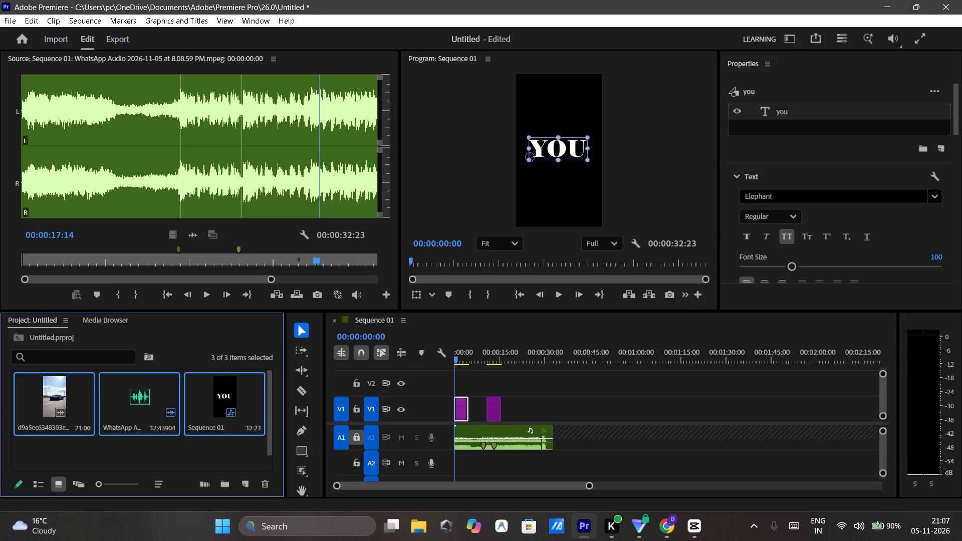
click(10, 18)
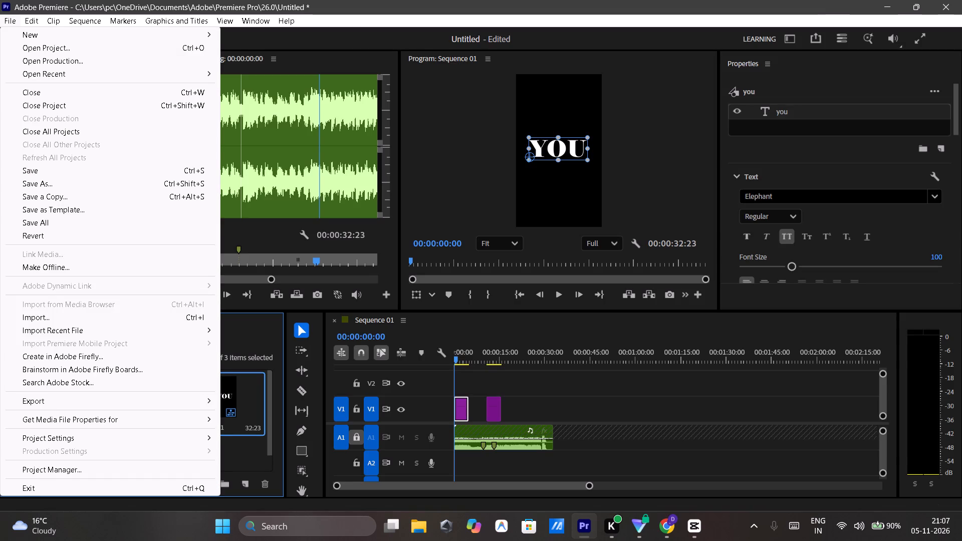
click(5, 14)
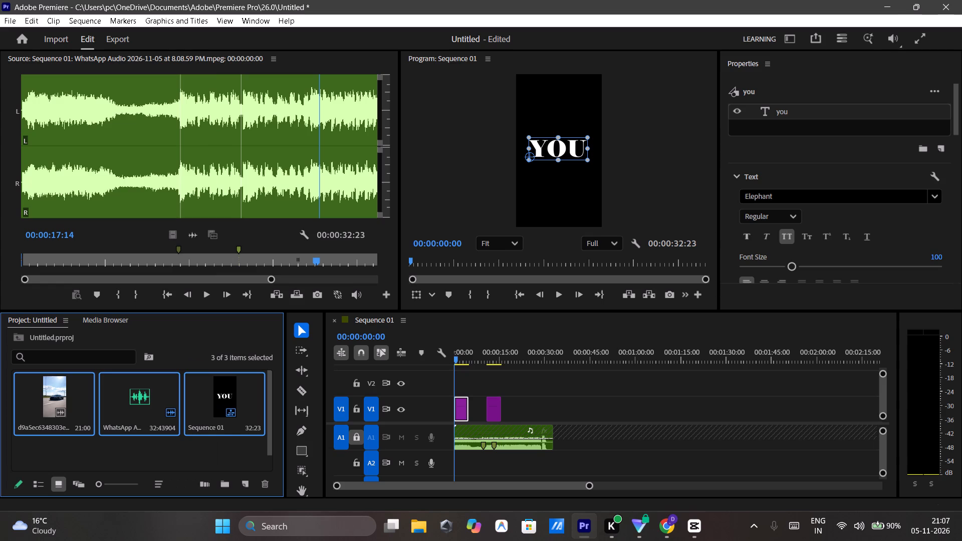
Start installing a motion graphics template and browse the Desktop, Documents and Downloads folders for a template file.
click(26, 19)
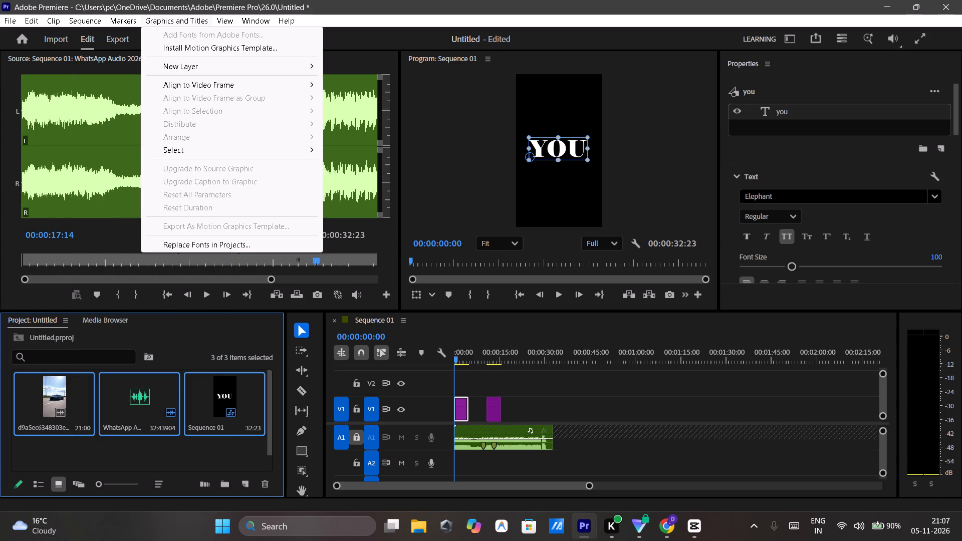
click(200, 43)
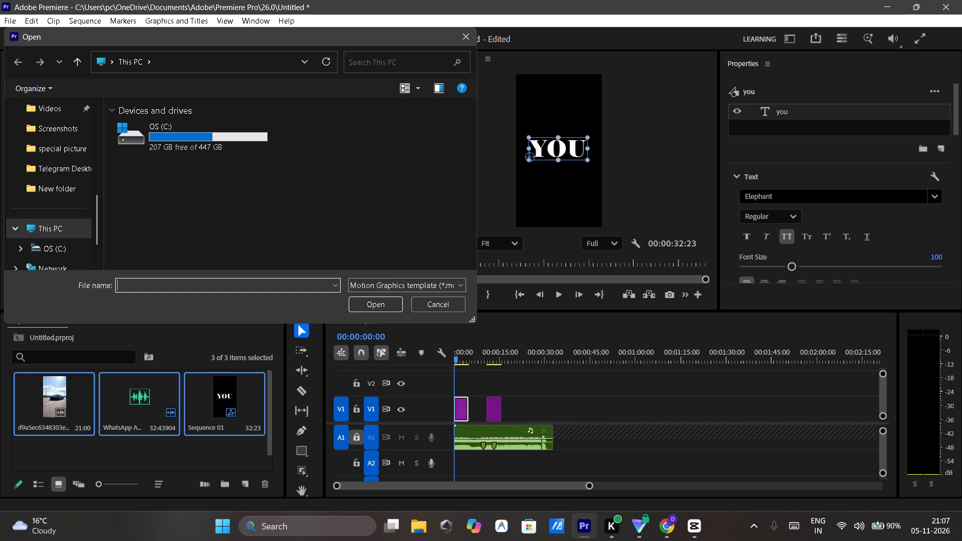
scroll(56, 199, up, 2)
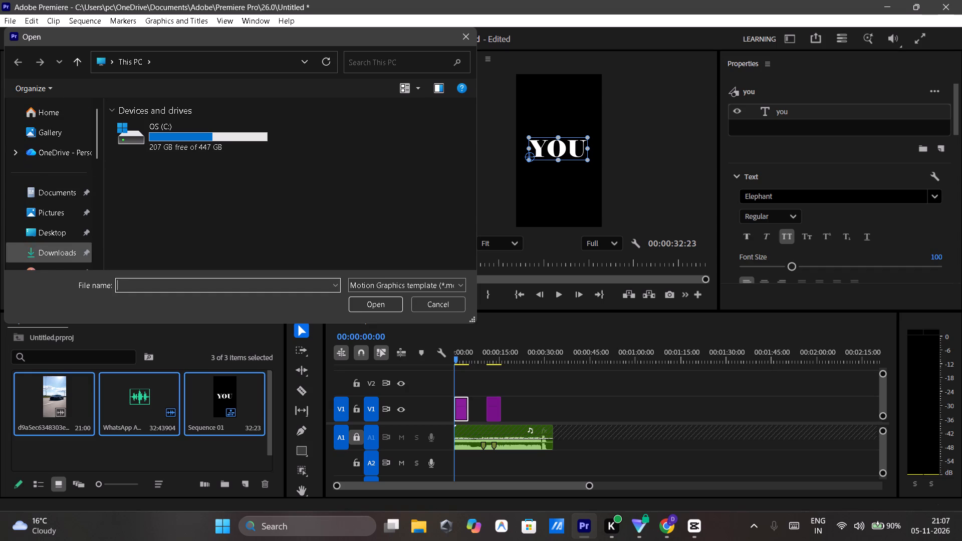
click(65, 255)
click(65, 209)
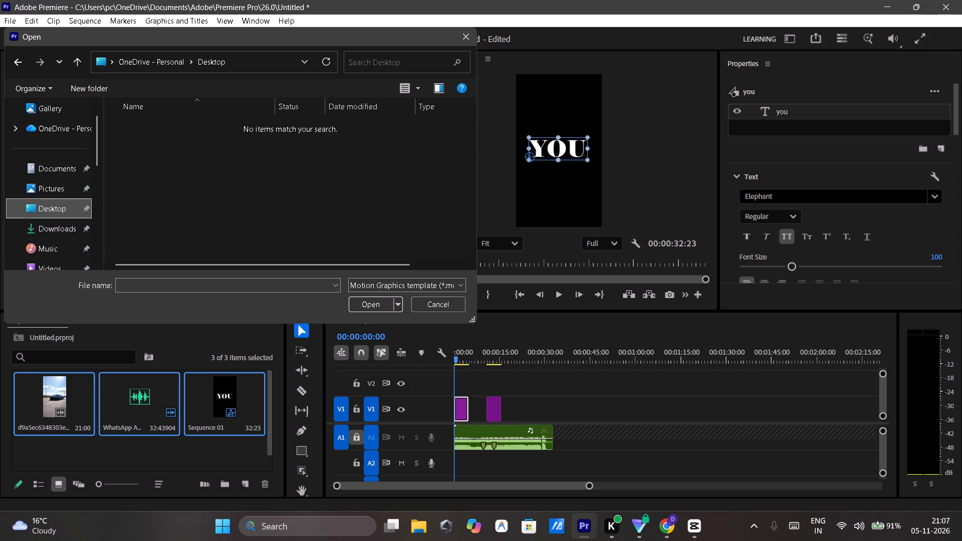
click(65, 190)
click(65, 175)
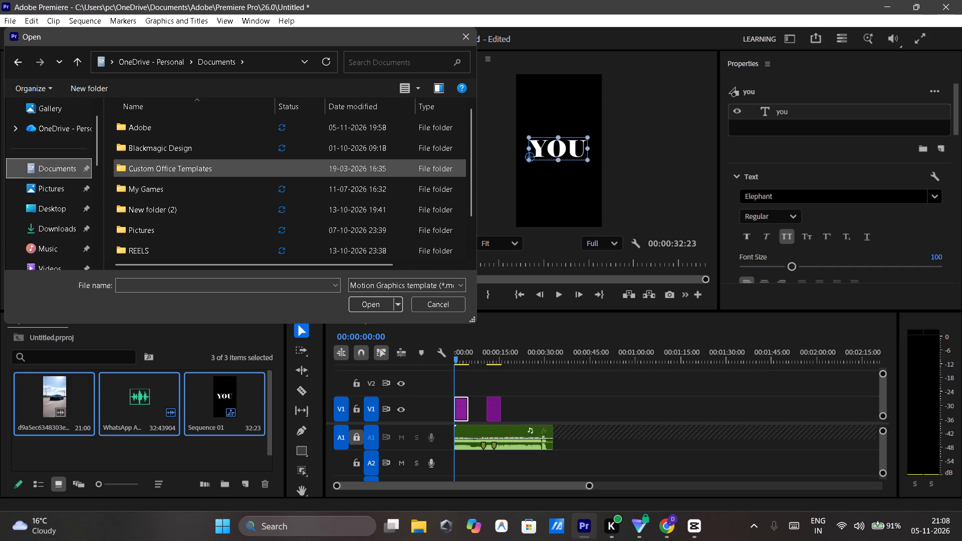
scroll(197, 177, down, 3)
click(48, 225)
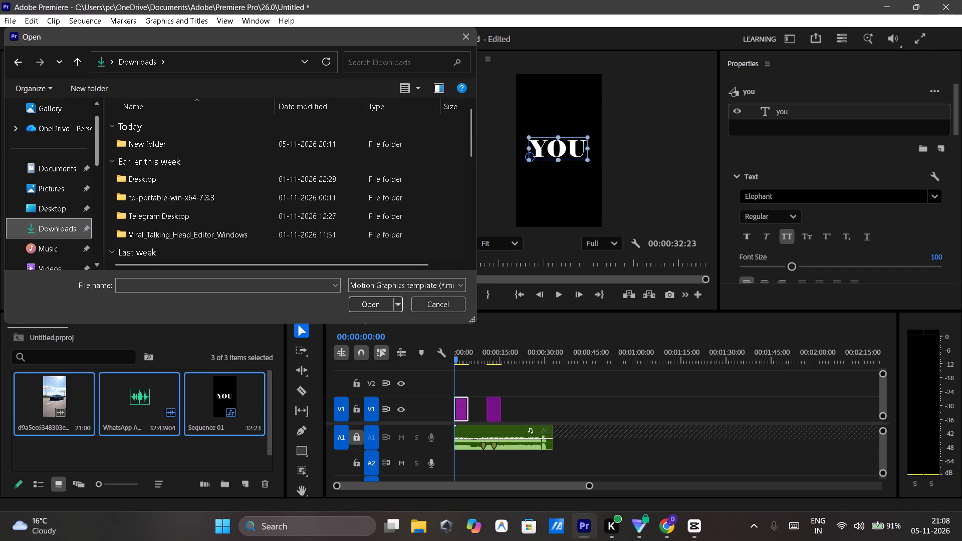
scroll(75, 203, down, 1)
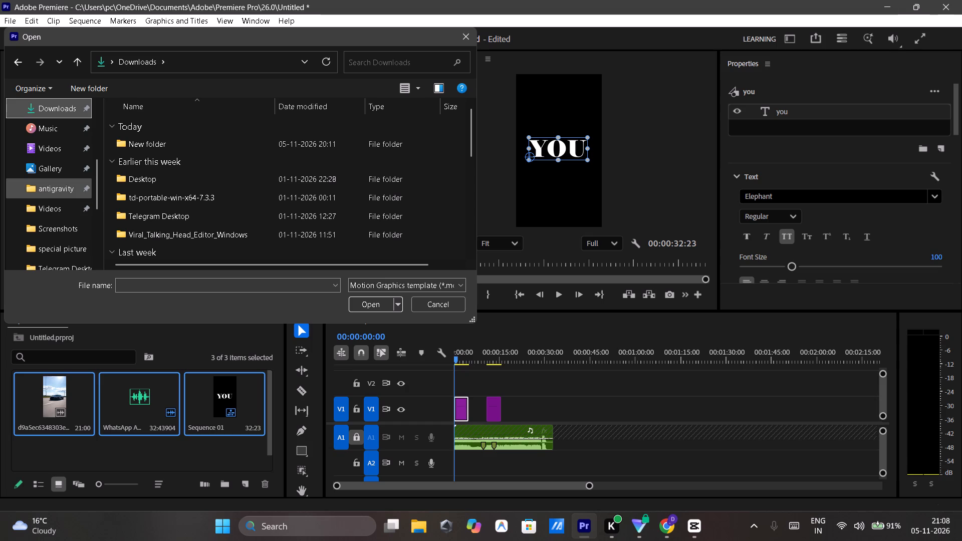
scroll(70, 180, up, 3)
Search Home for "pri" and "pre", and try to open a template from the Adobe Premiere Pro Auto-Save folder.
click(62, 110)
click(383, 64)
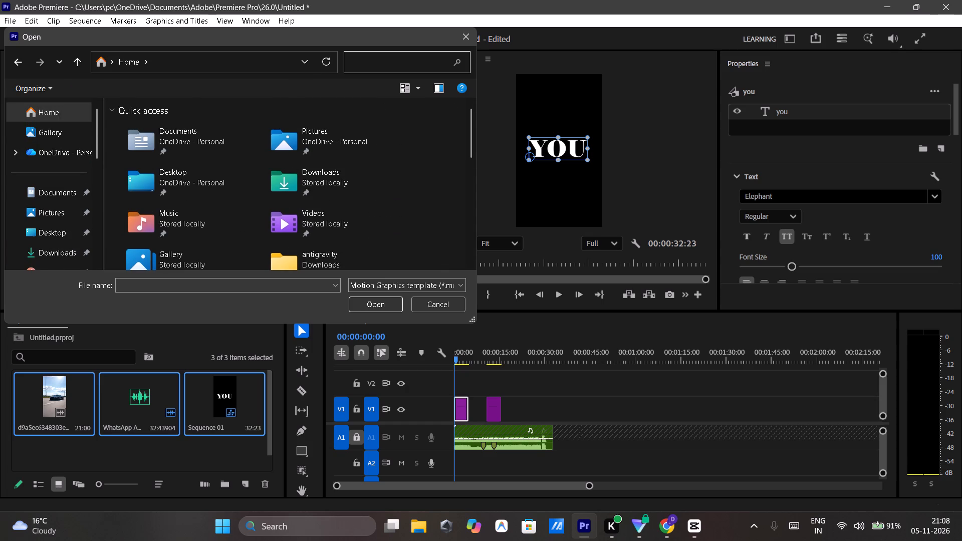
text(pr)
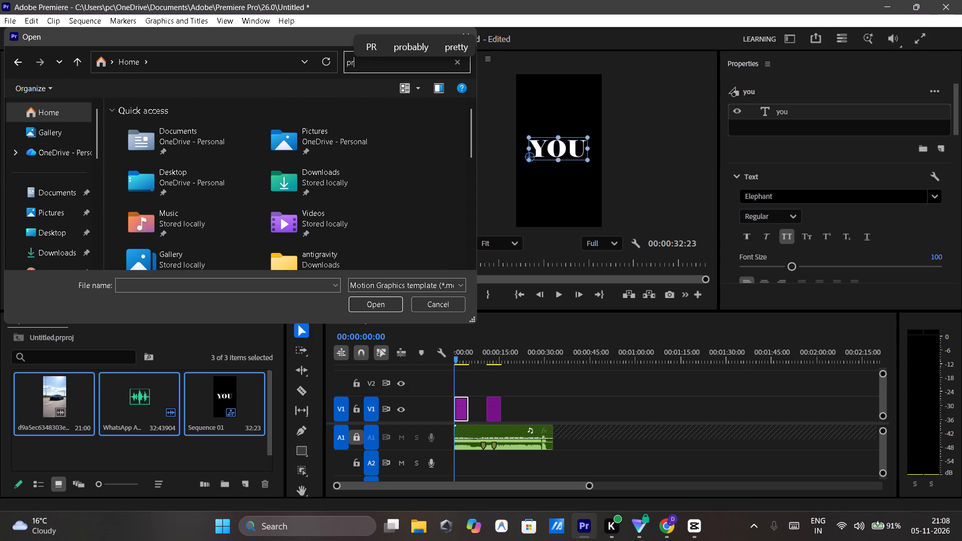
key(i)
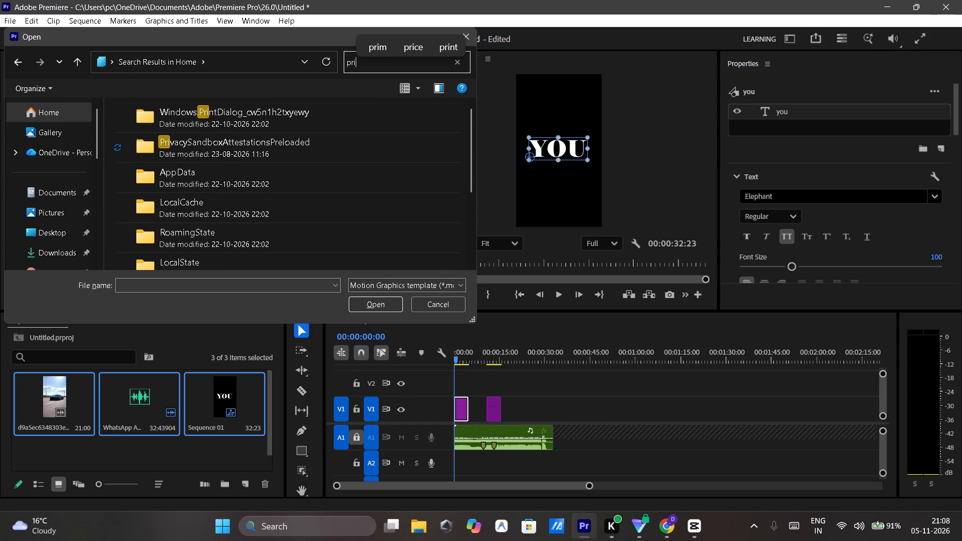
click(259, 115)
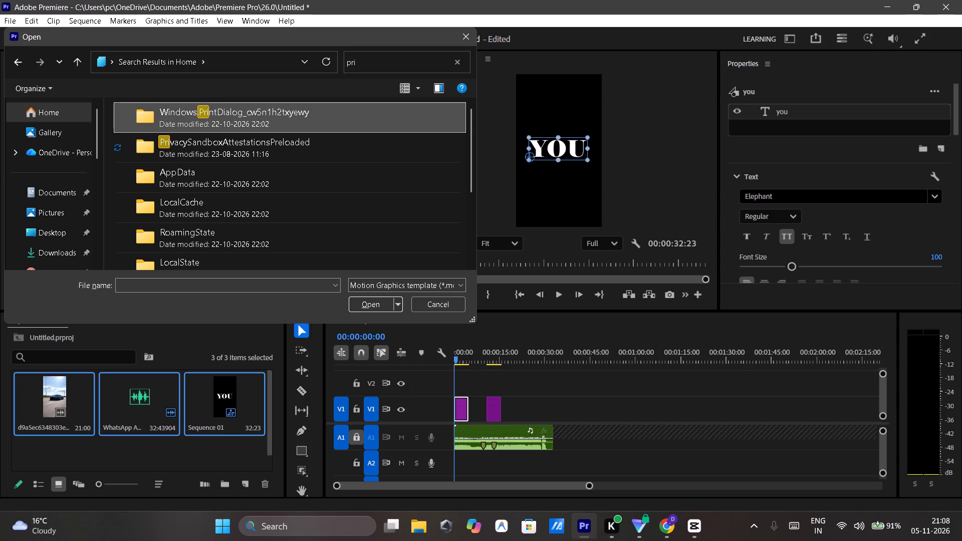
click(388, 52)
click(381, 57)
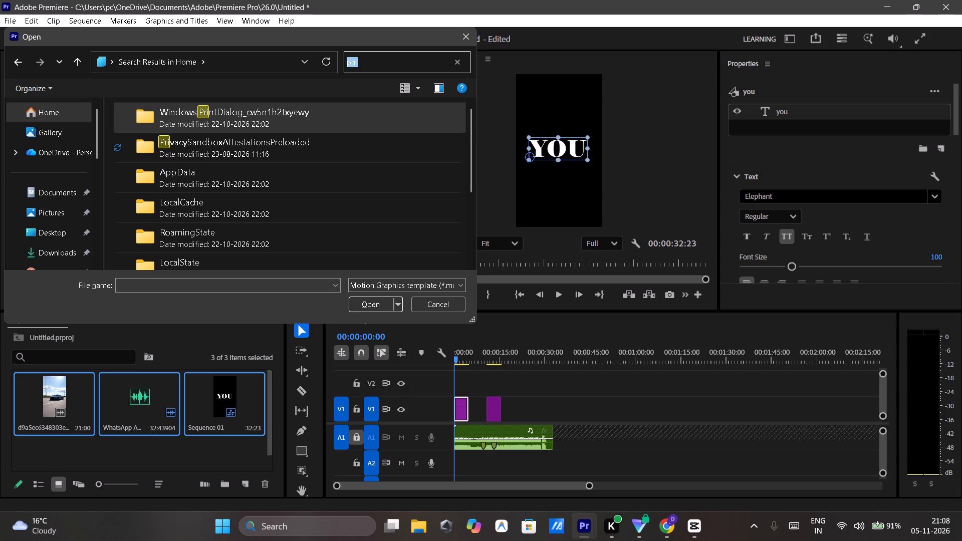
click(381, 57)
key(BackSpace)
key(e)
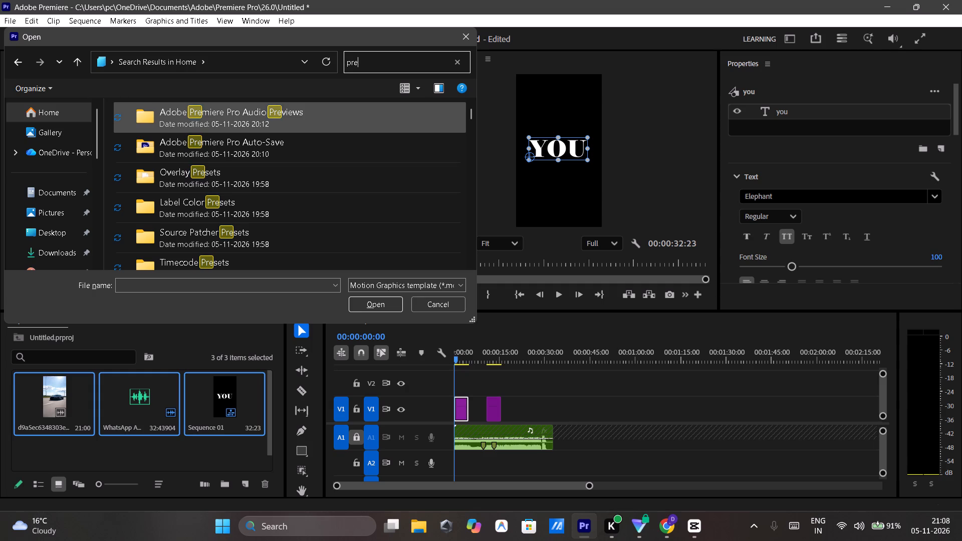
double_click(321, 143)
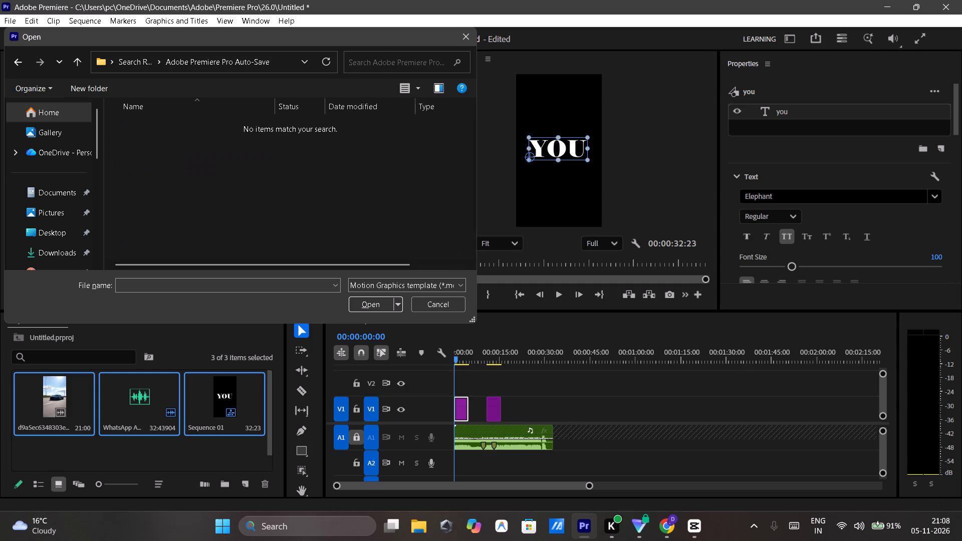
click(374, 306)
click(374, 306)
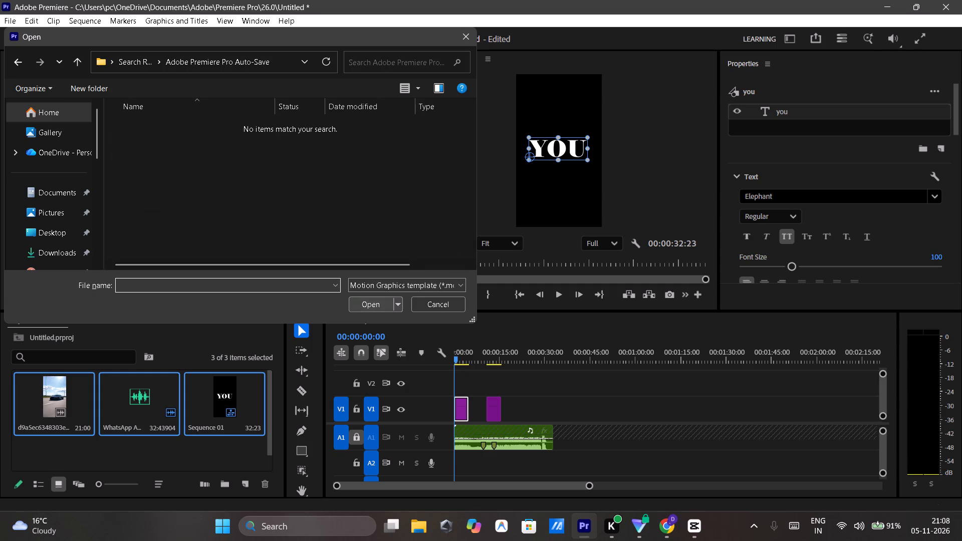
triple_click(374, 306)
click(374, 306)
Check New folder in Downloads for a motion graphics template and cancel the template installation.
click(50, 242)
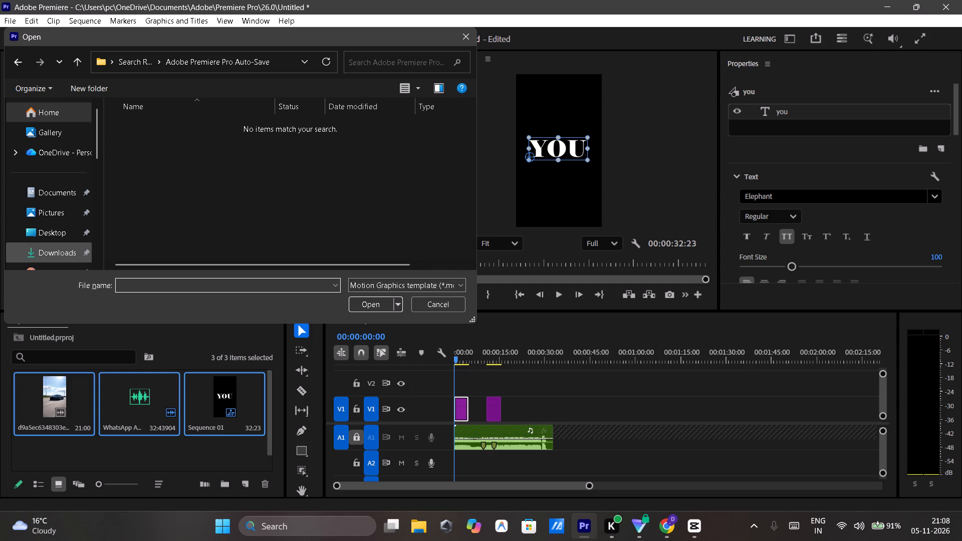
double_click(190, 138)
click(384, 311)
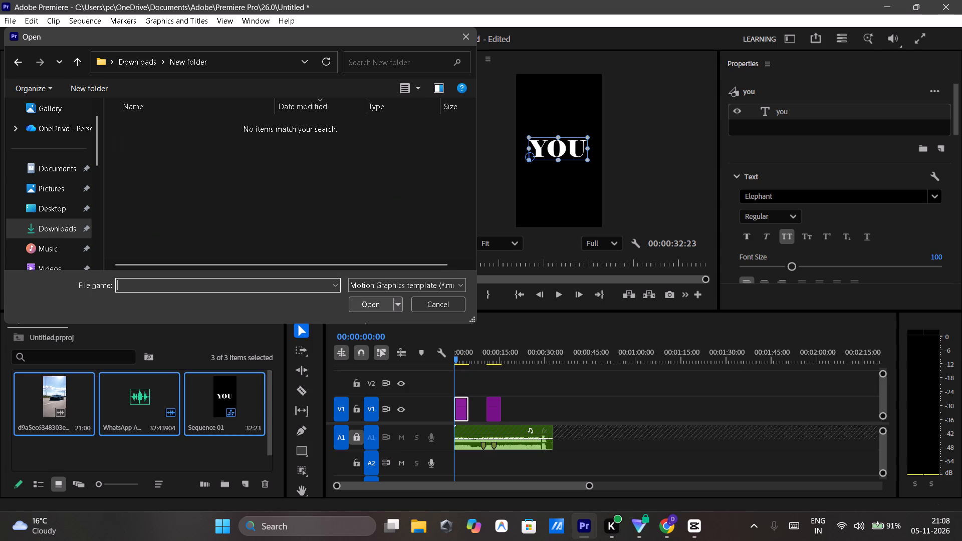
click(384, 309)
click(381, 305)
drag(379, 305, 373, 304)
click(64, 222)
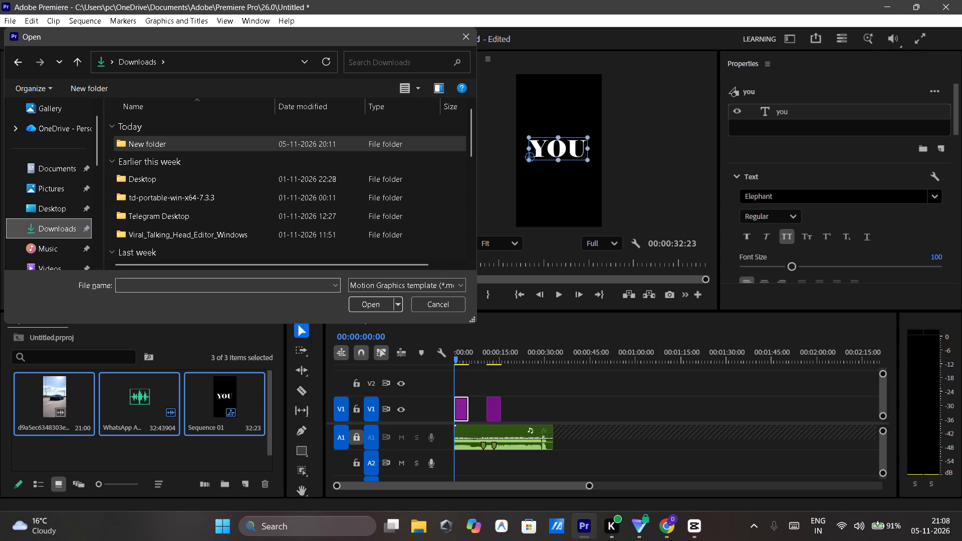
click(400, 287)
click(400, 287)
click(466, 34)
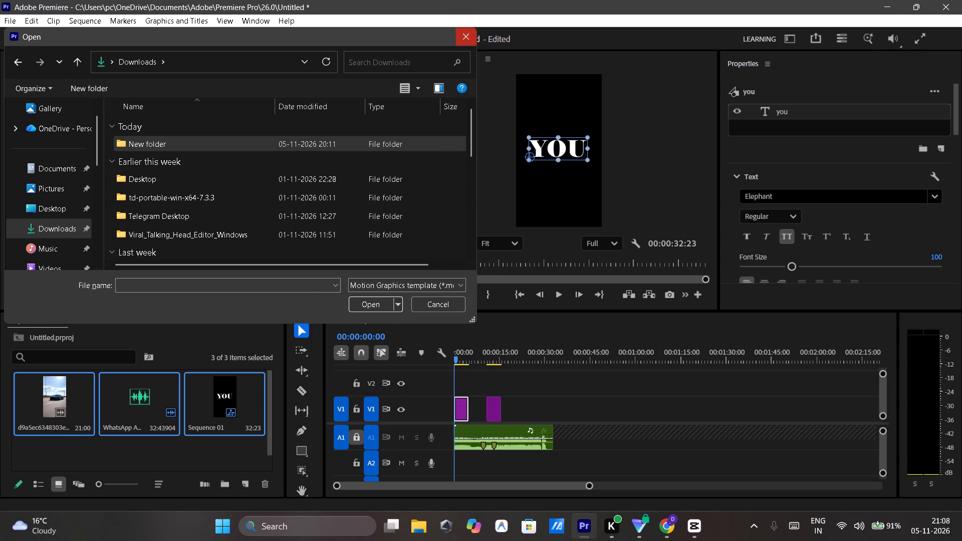
Look through the available graphics and titles commands.
click(185, 25)
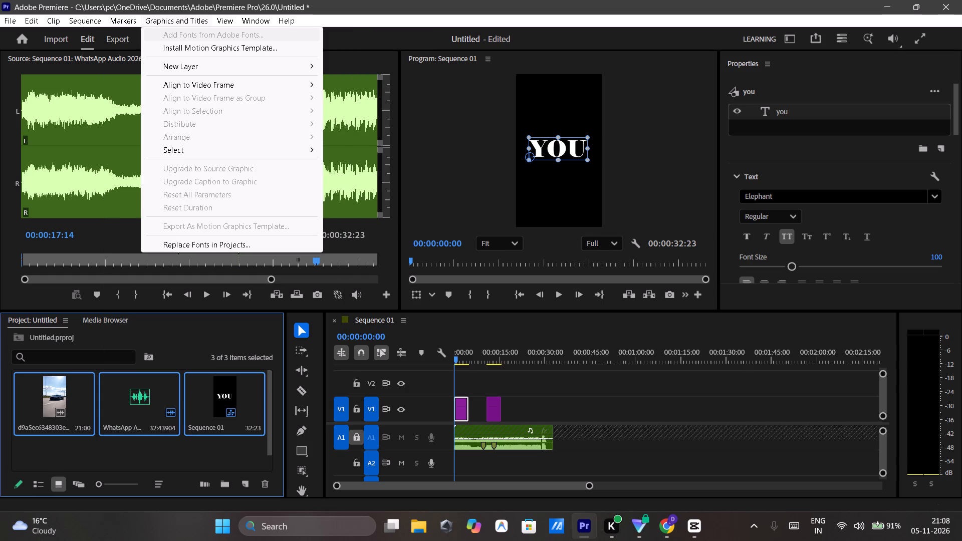
Transcribe the WhatsApp audio source clip in English, with speaker labeling set to separate speakers.
click(182, 179)
click(264, 27)
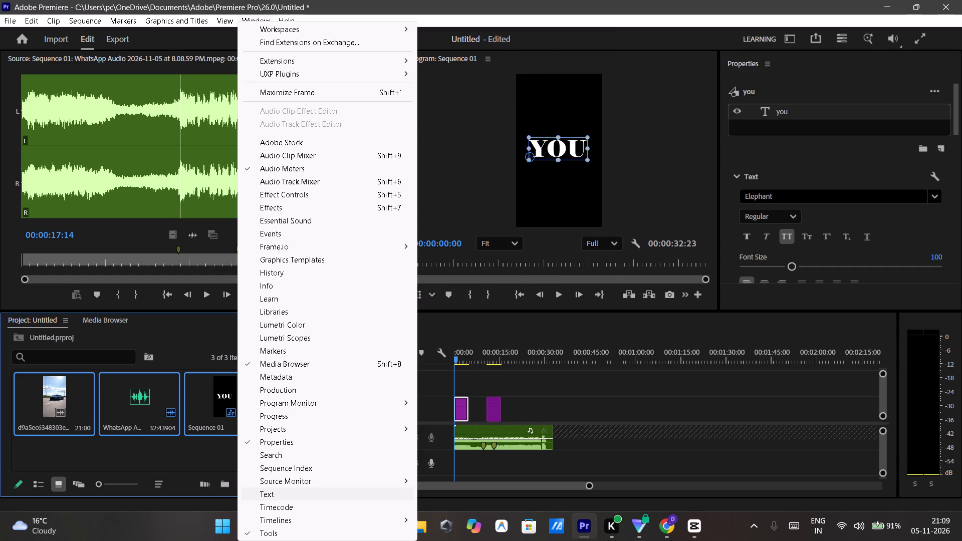
click(354, 495)
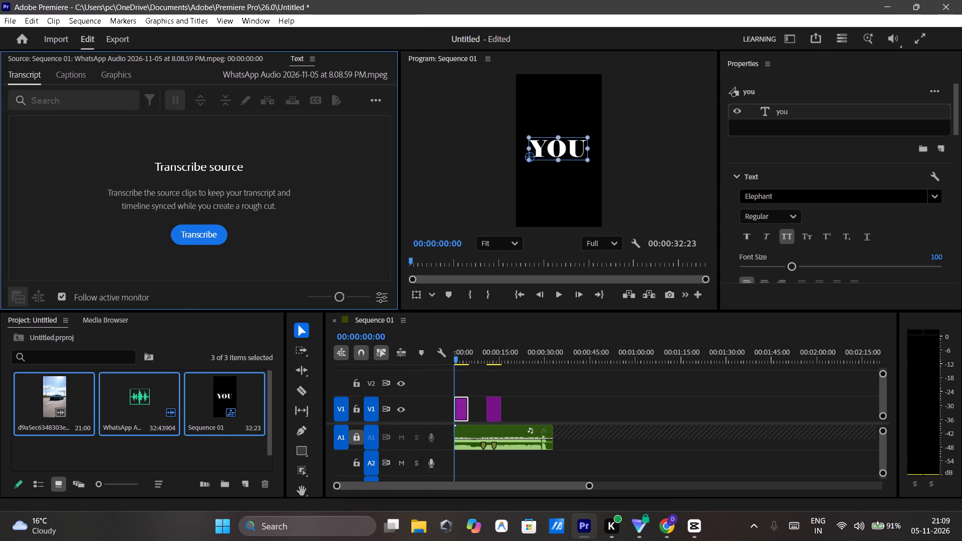
click(75, 80)
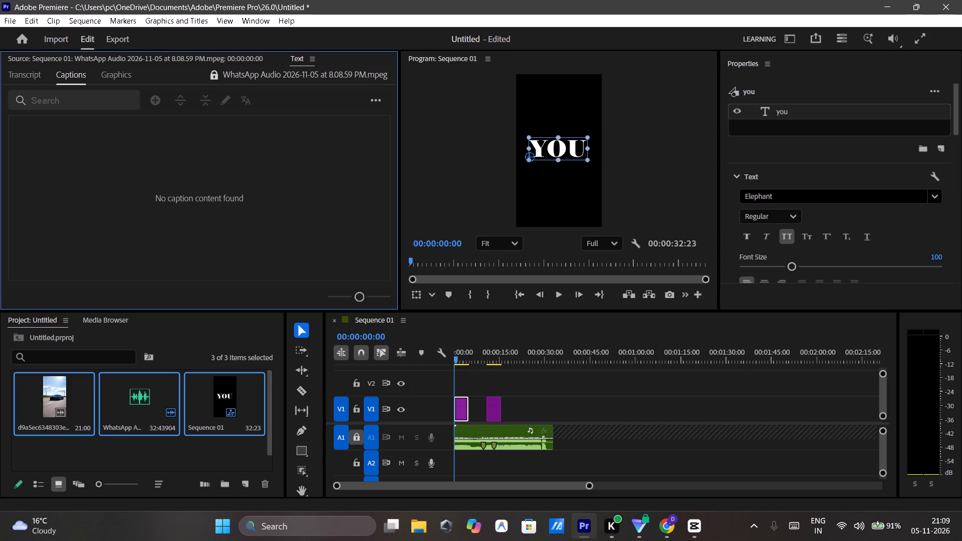
click(14, 75)
click(191, 233)
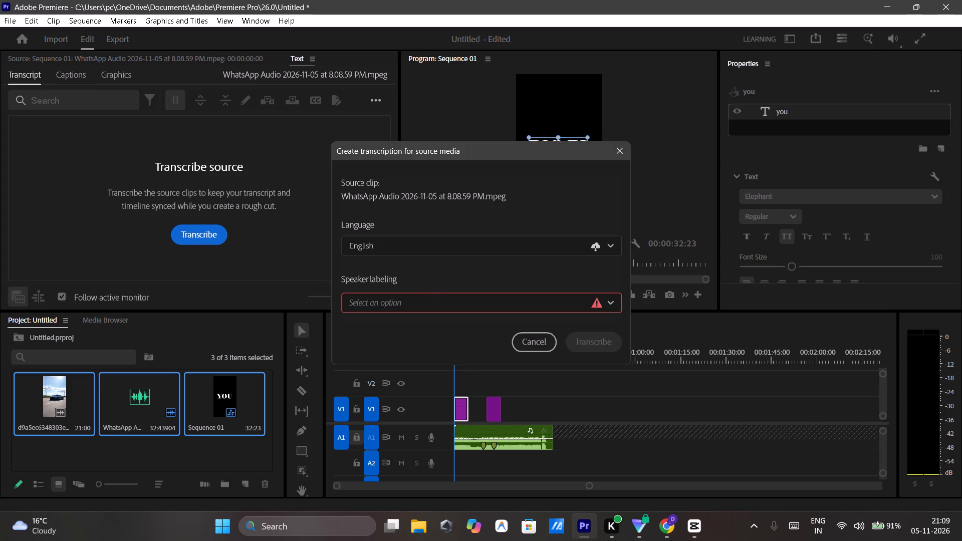
click(444, 299)
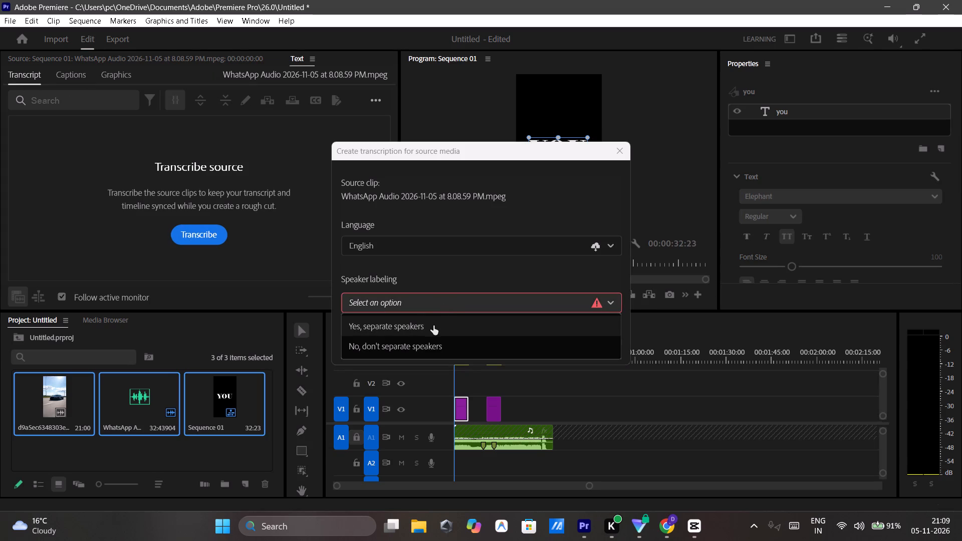
click(392, 330)
click(595, 339)
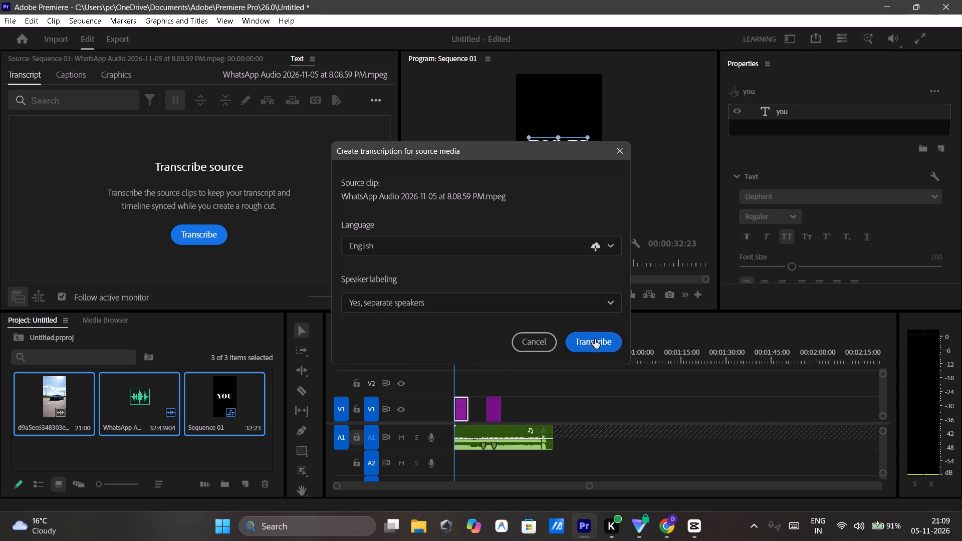
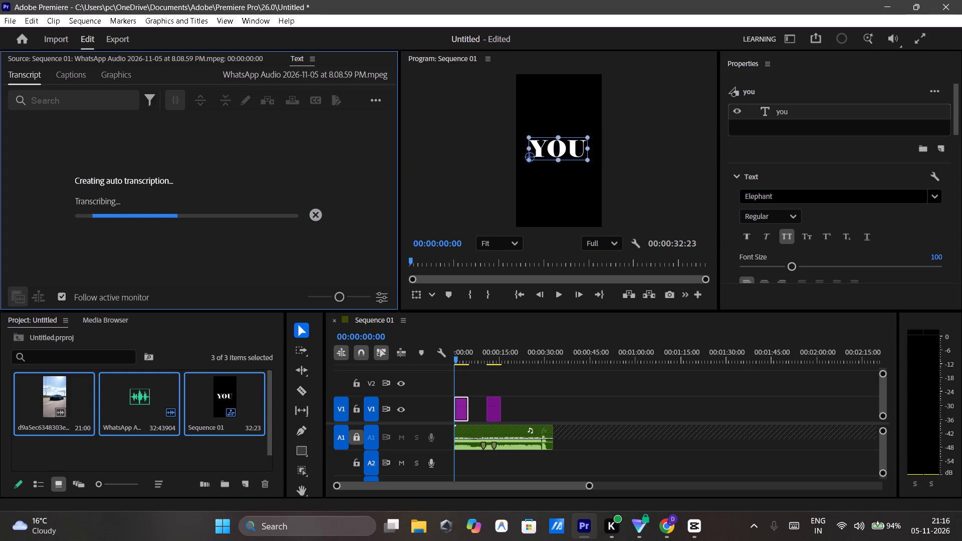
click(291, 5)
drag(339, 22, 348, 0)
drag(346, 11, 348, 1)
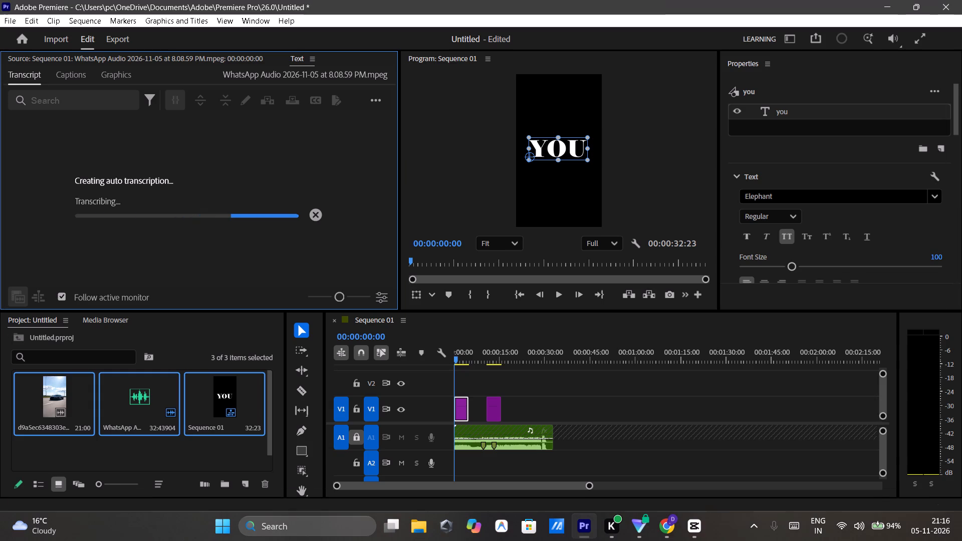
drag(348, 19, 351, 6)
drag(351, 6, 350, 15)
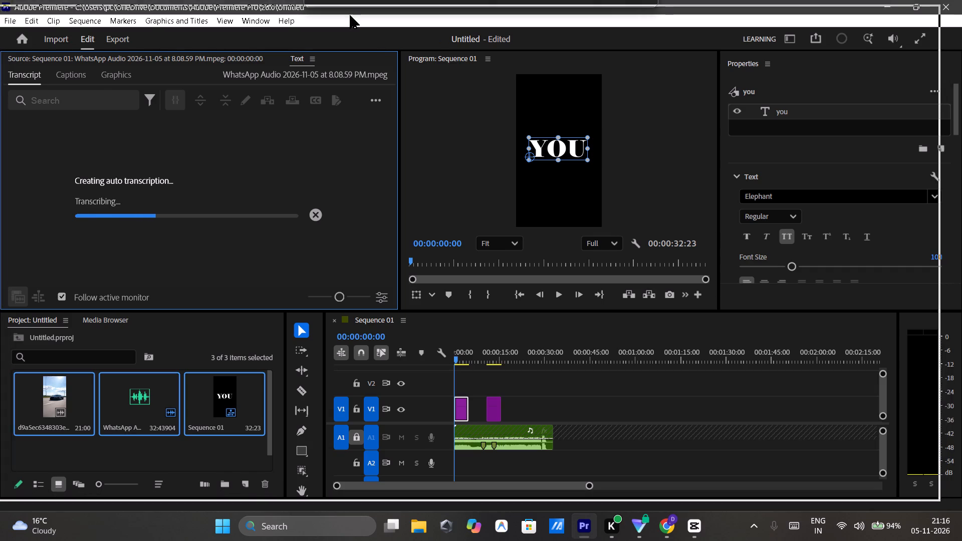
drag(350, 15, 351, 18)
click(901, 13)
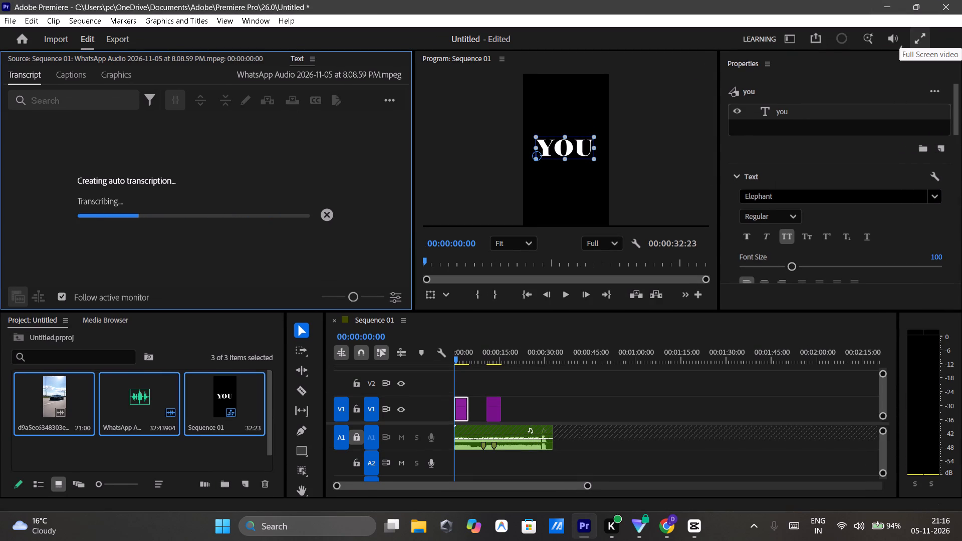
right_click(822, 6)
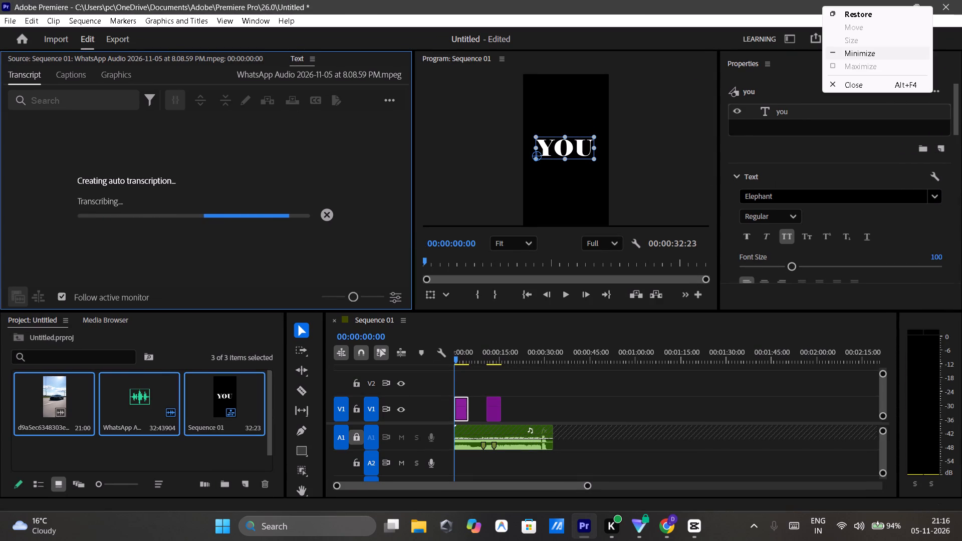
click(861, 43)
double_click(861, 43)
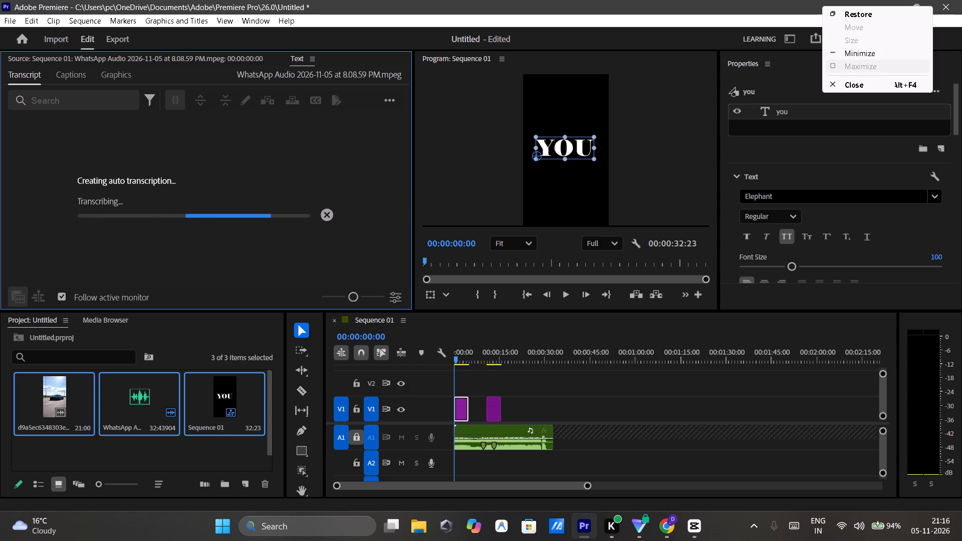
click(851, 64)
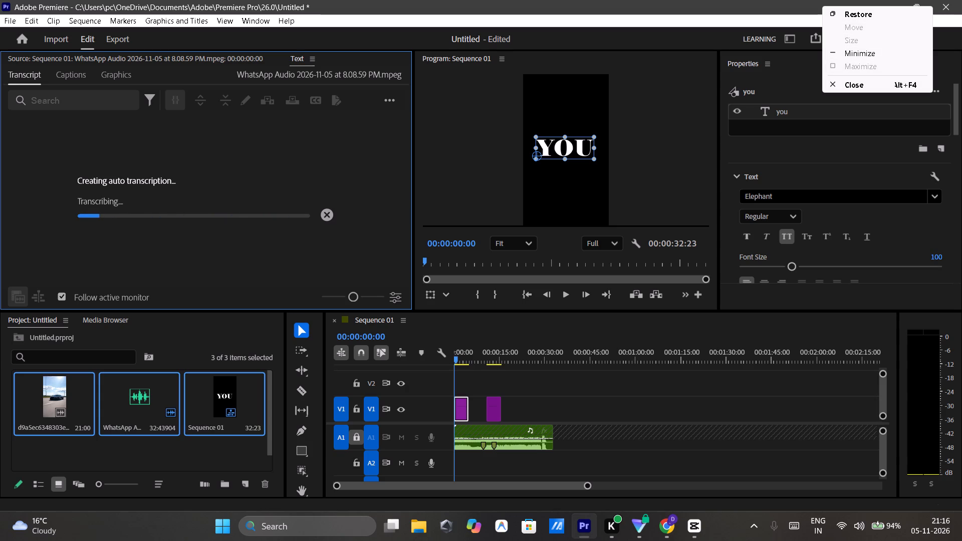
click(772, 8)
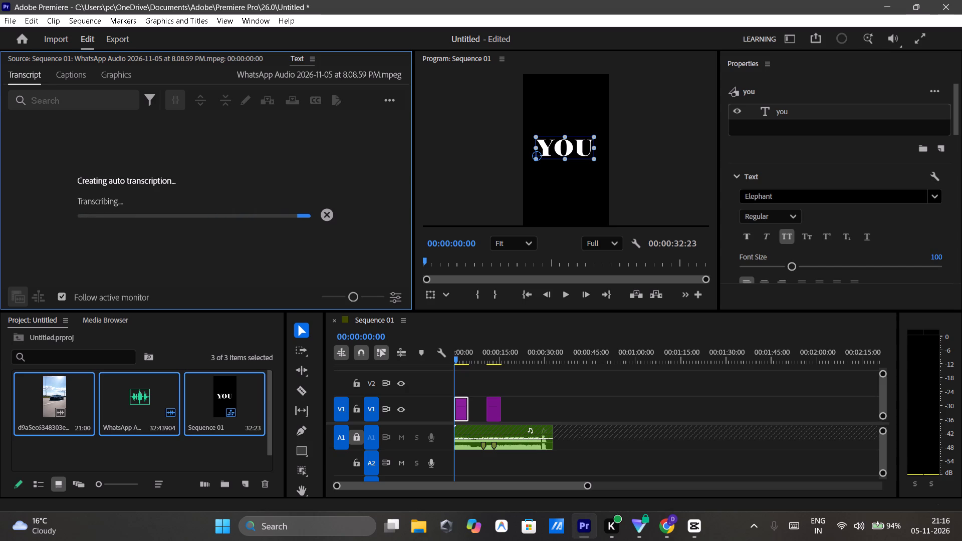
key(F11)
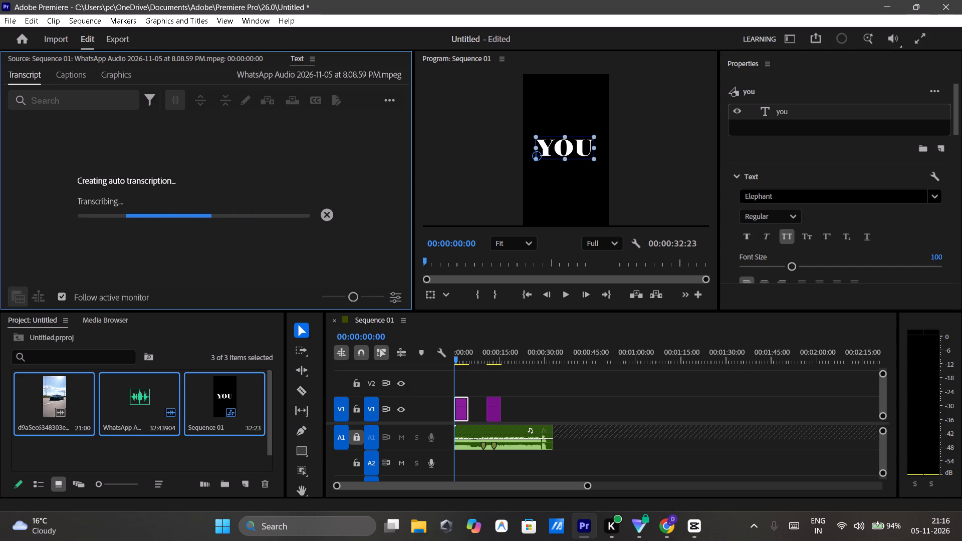
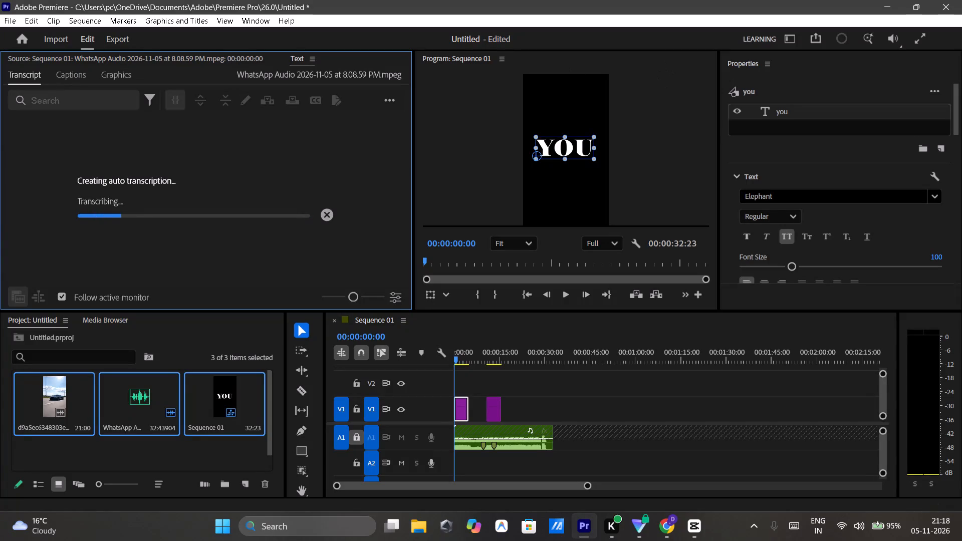
Check the sequence's graphics and captions lists and the transcription progress of the WhatsApp audio.
click(115, 68)
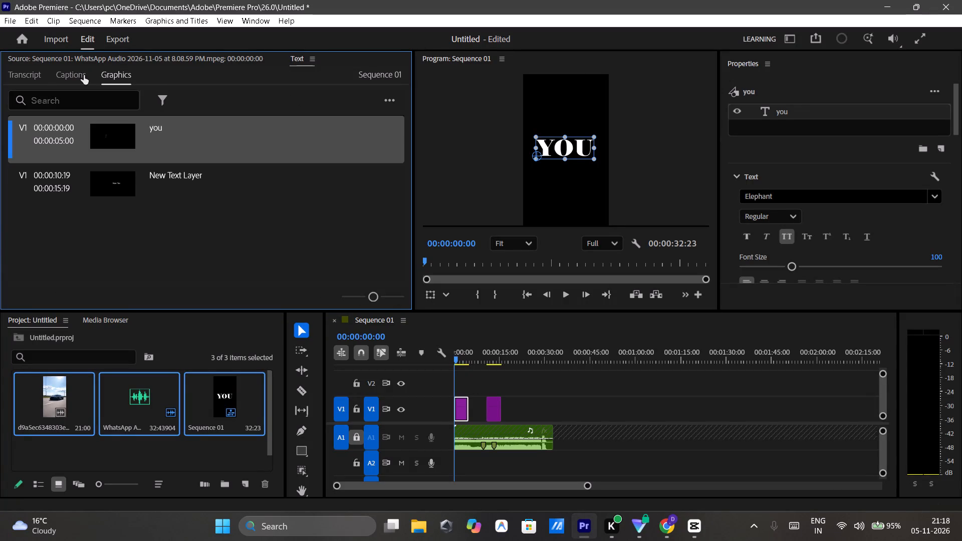
click(71, 74)
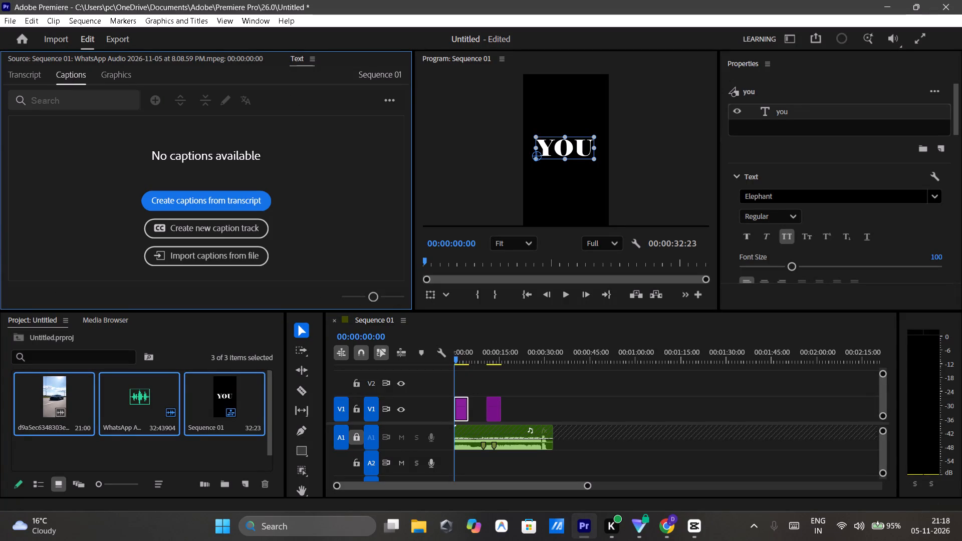
click(30, 74)
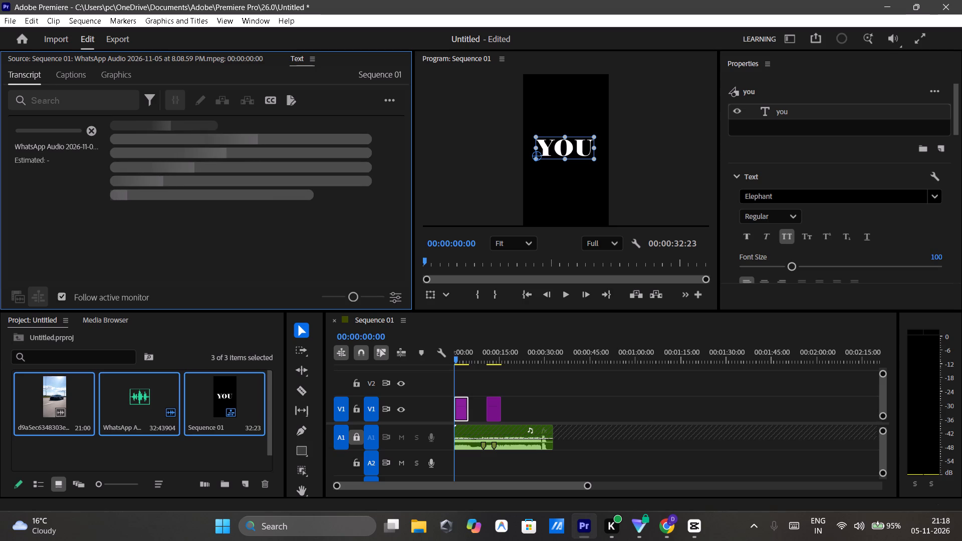
click(46, 159)
click(46, 160)
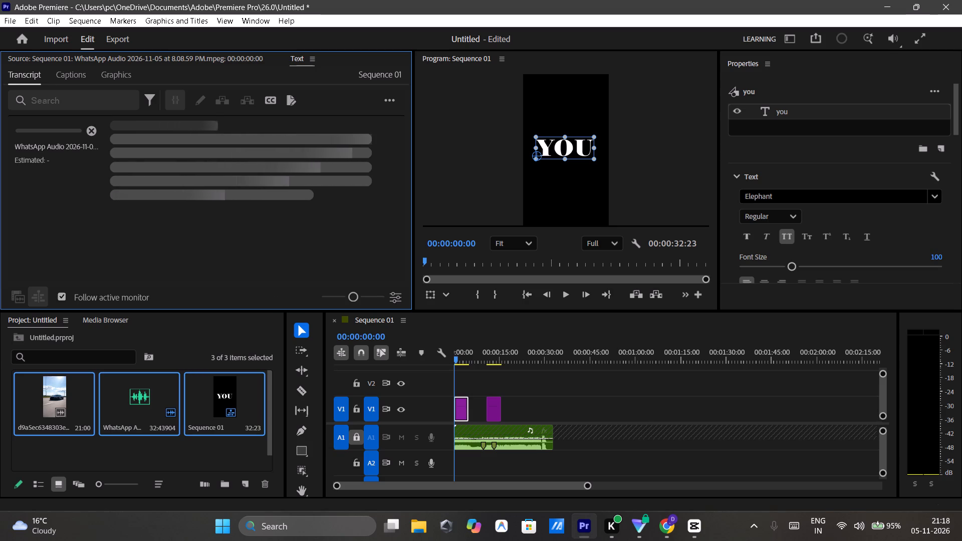
click(46, 163)
drag(46, 163, 50, 169)
click(53, 172)
drag(158, 194, 189, 185)
double_click(200, 183)
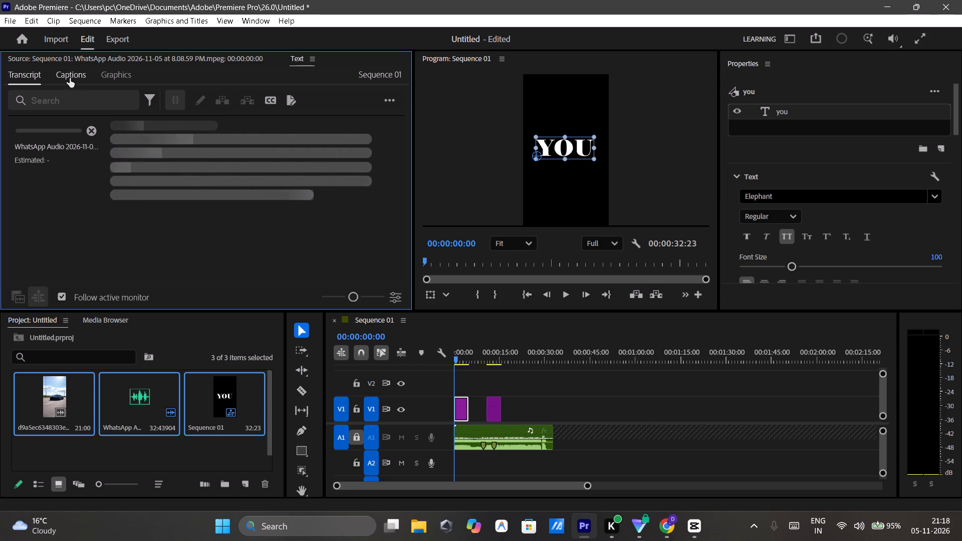
Transcribe Sequence 01 and create captions from the transcript with the Subtitle Default preset.
click(70, 78)
drag(163, 187, 171, 198)
click(171, 198)
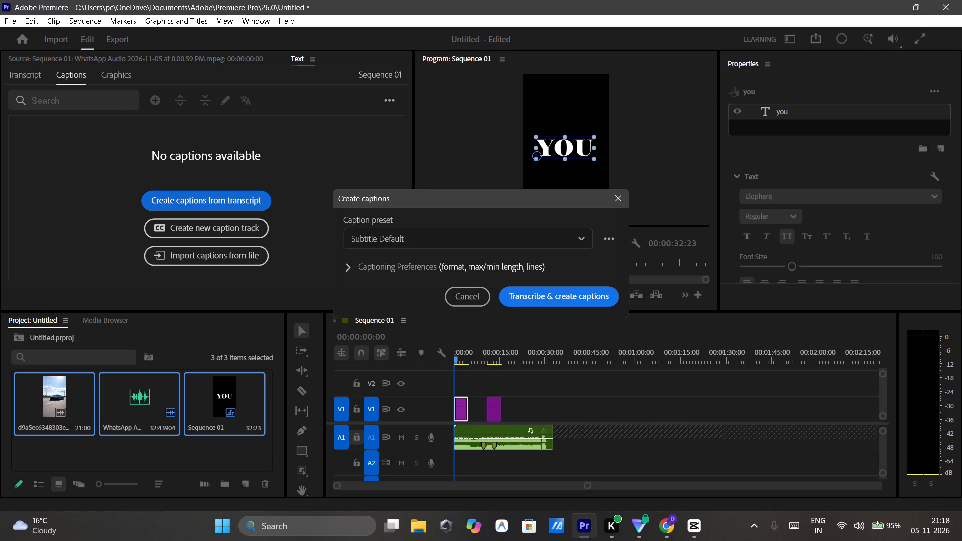
click(551, 300)
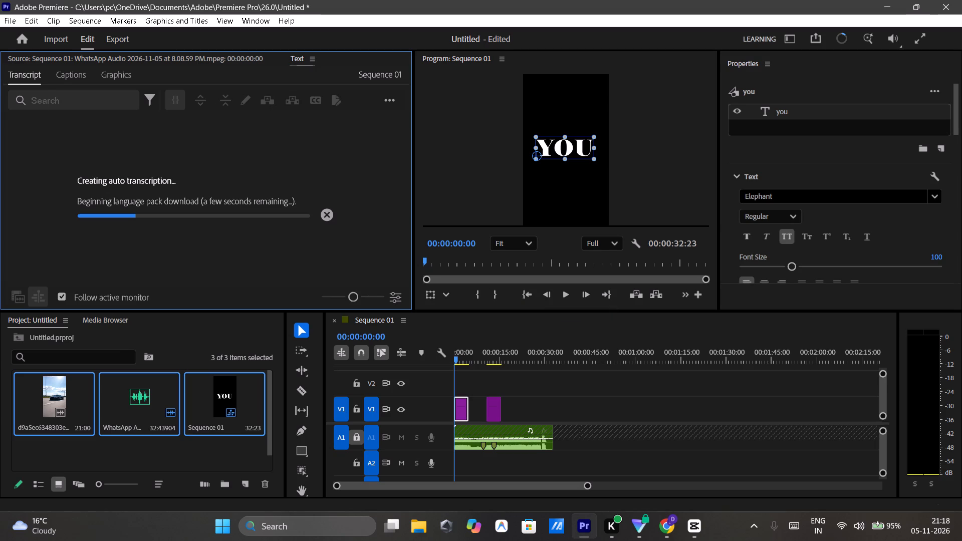
click(60, 73)
click(17, 66)
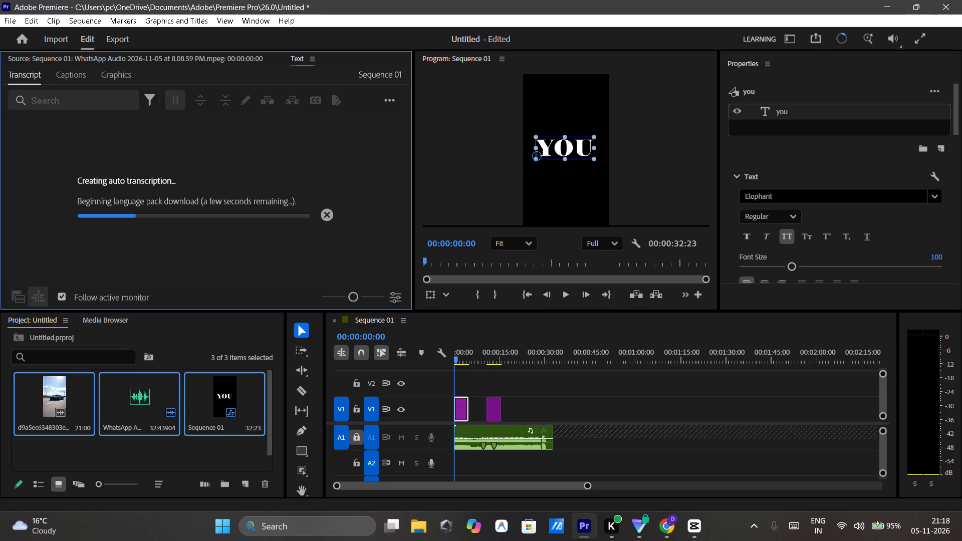
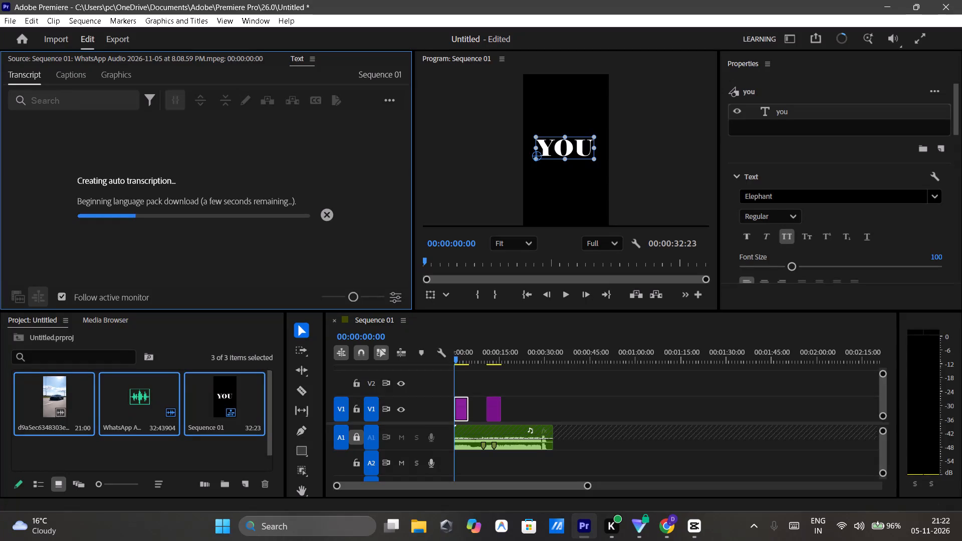
Cancel the language pack download and the running auto transcription of the WhatsApp audio clip.
double_click(326, 217)
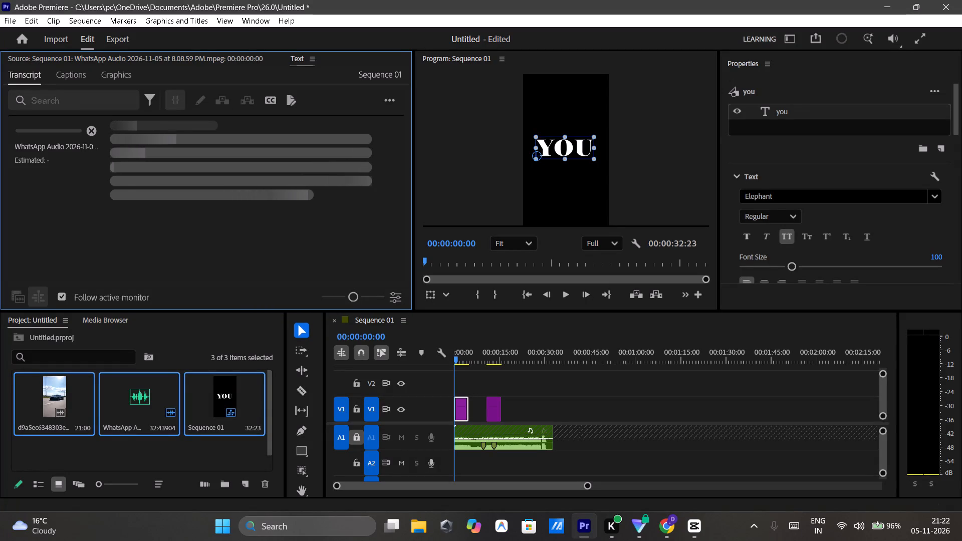
click(96, 136)
click(92, 130)
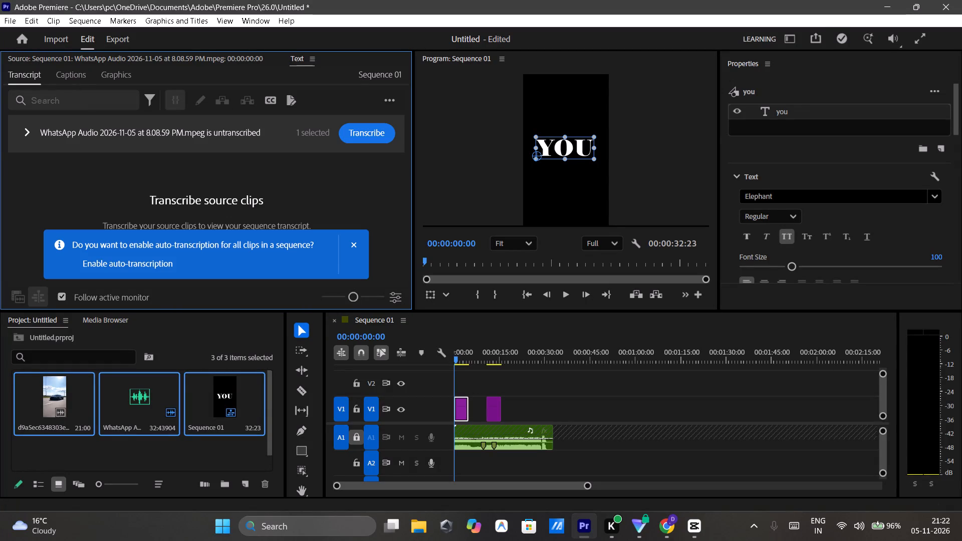
Enable auto-transcription for all clips in a sequence.
click(161, 262)
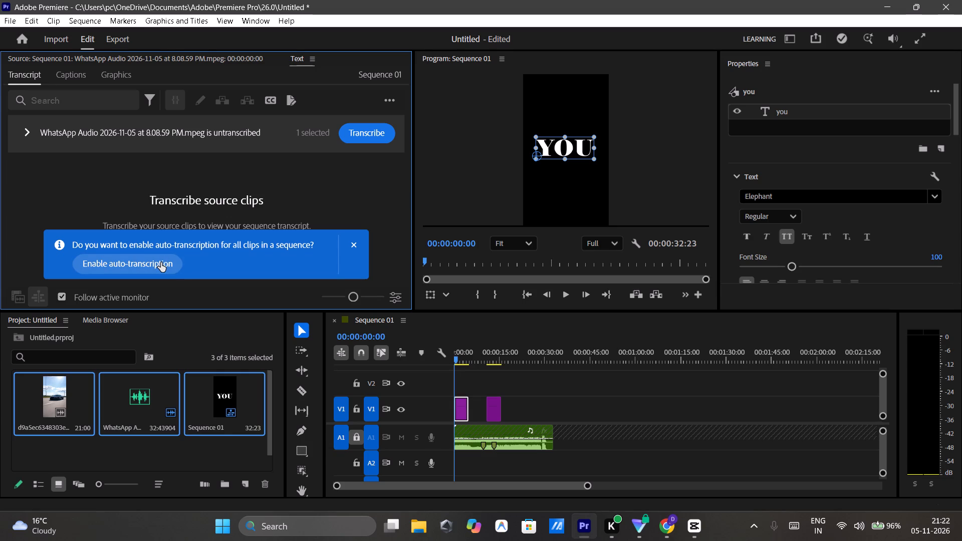
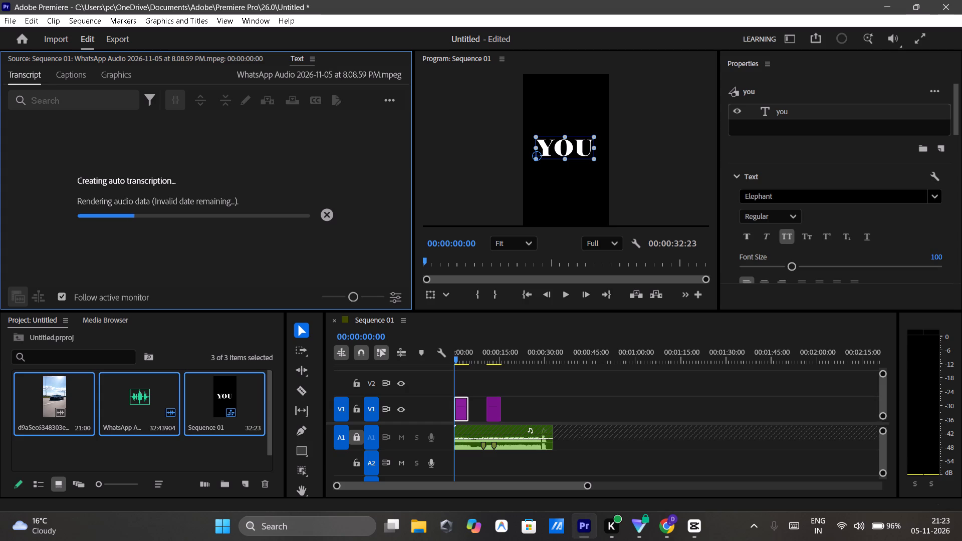
Cancel the auto transcription of the WhatsApp audio source clip.
click(330, 218)
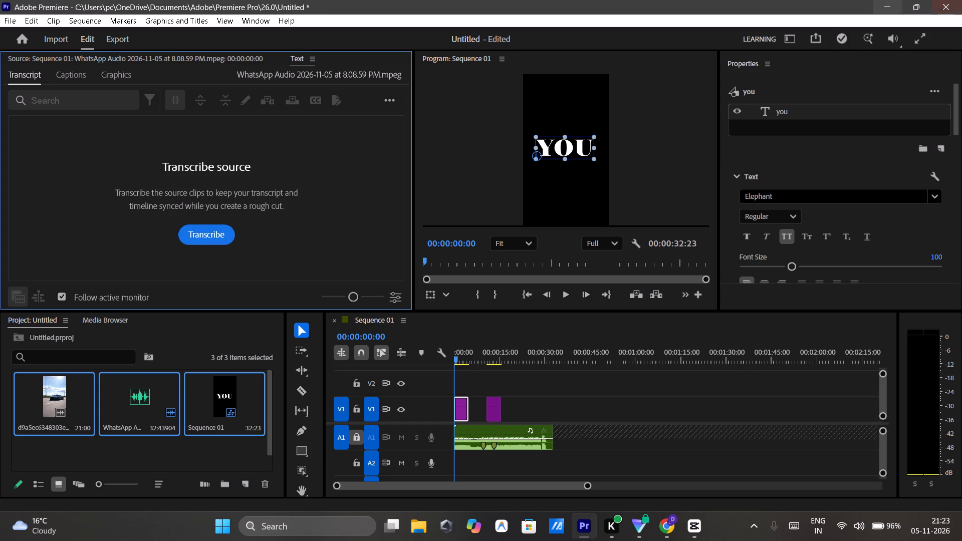
Switch to CapCut and generate auto lyrics for the 1105.mp4 clip, with English as lyrics language and no template.
scroll(887, 52, down, 11)
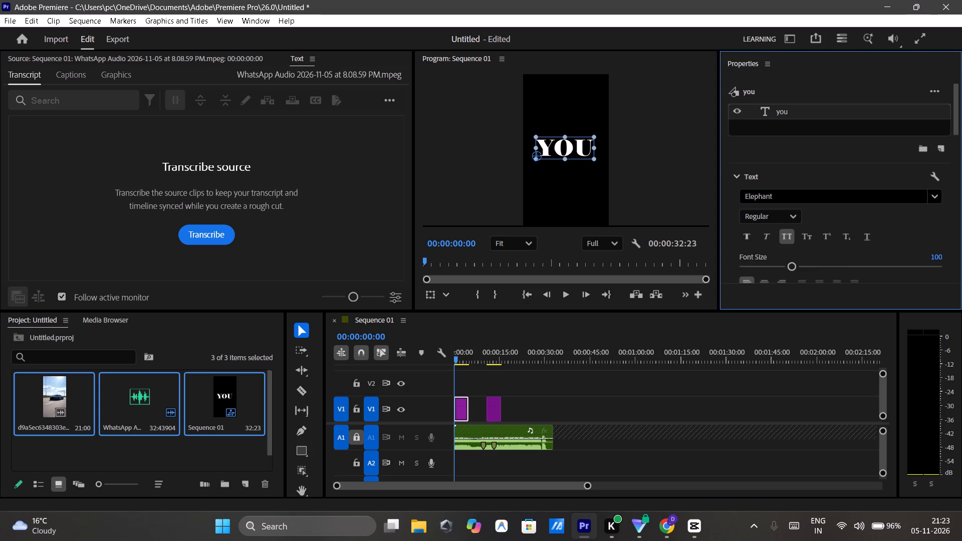
scroll(763, 186, down, 6)
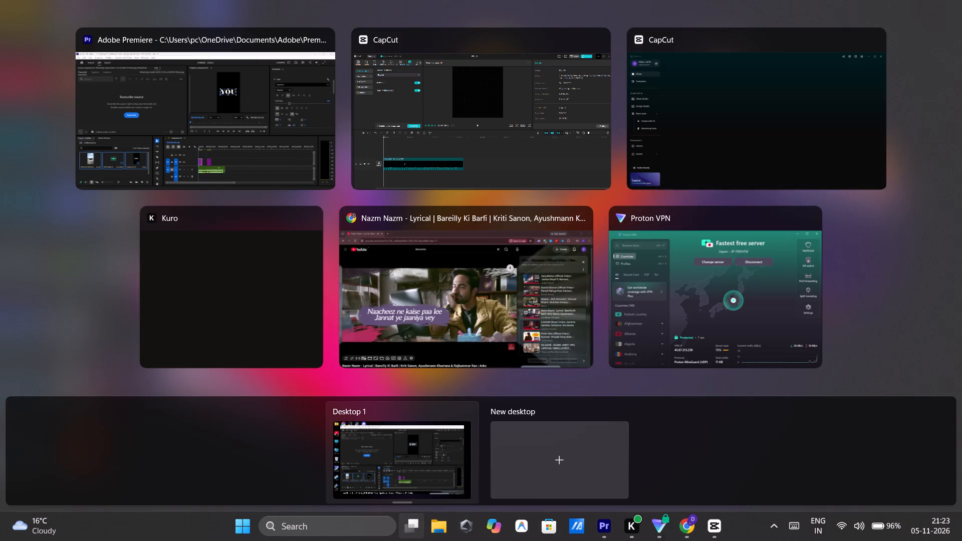
click(396, 128)
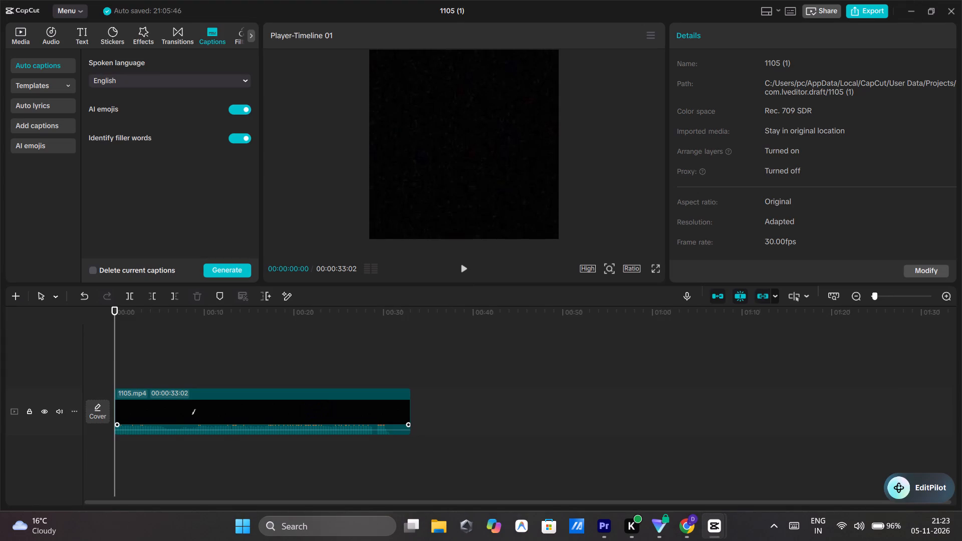
click(259, 406)
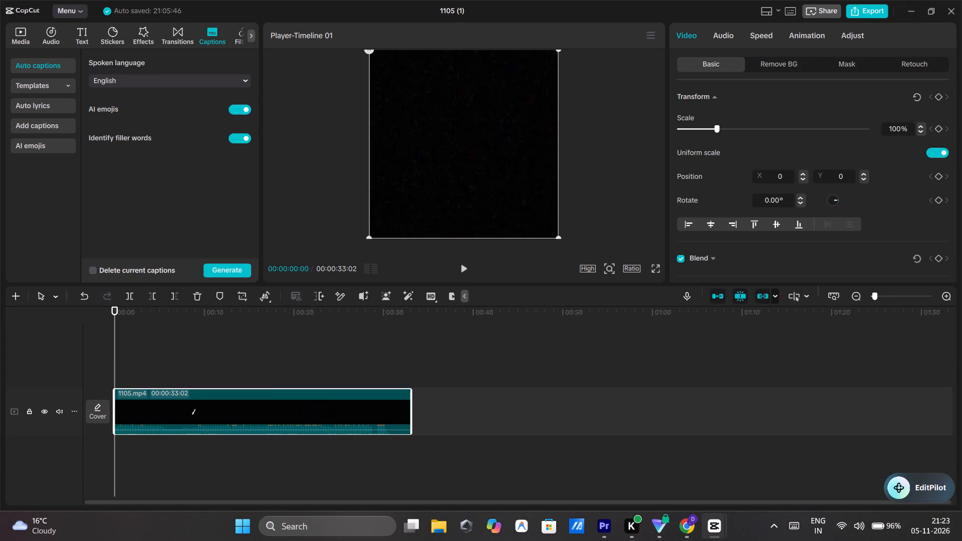
click(254, 38)
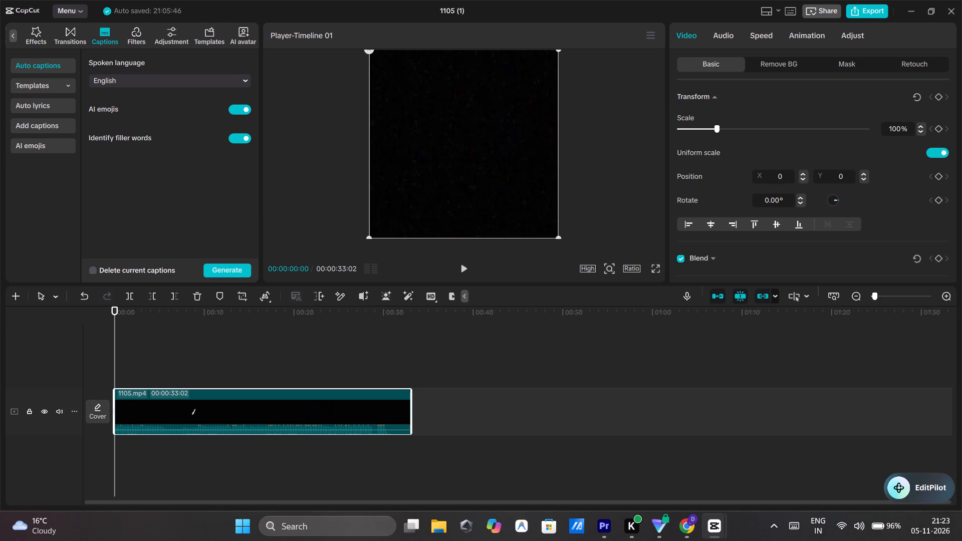
click(29, 100)
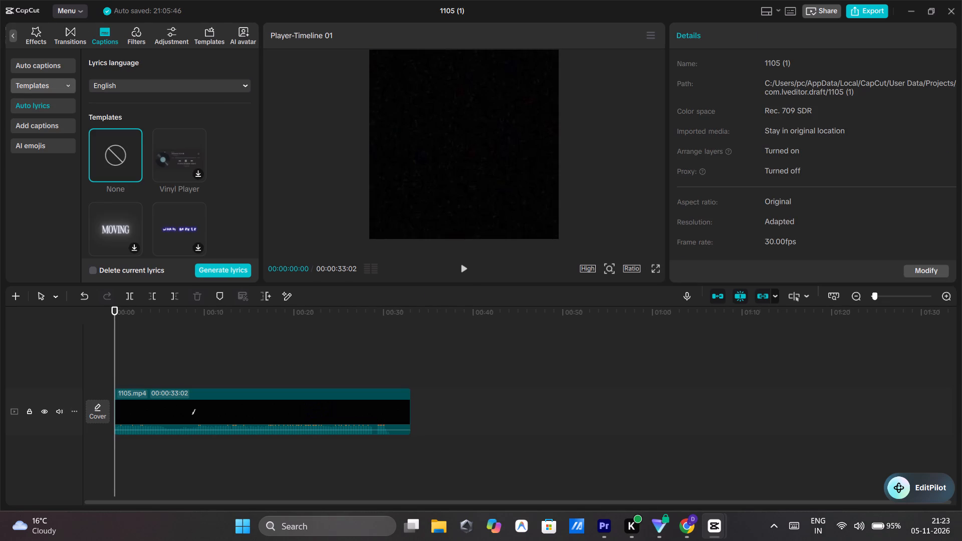
click(49, 80)
click(46, 103)
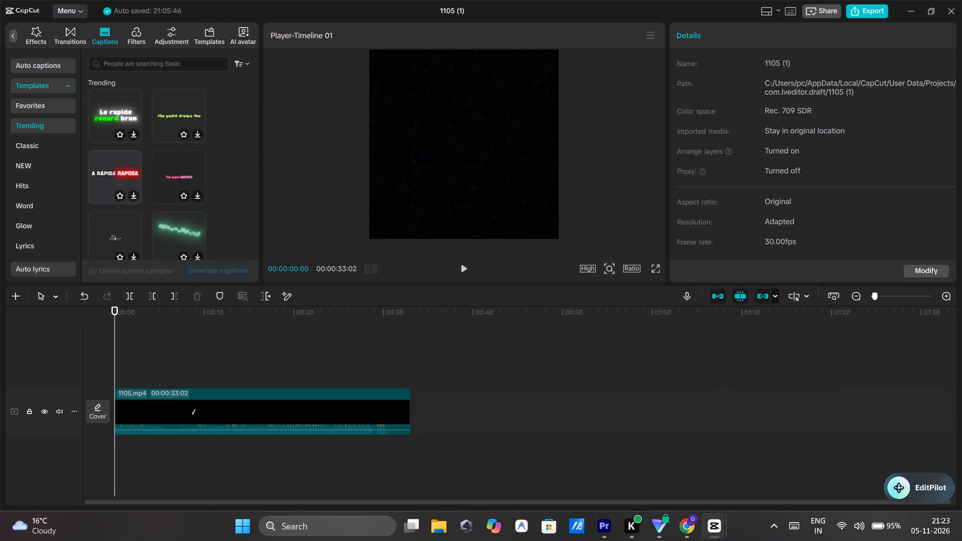
click(66, 87)
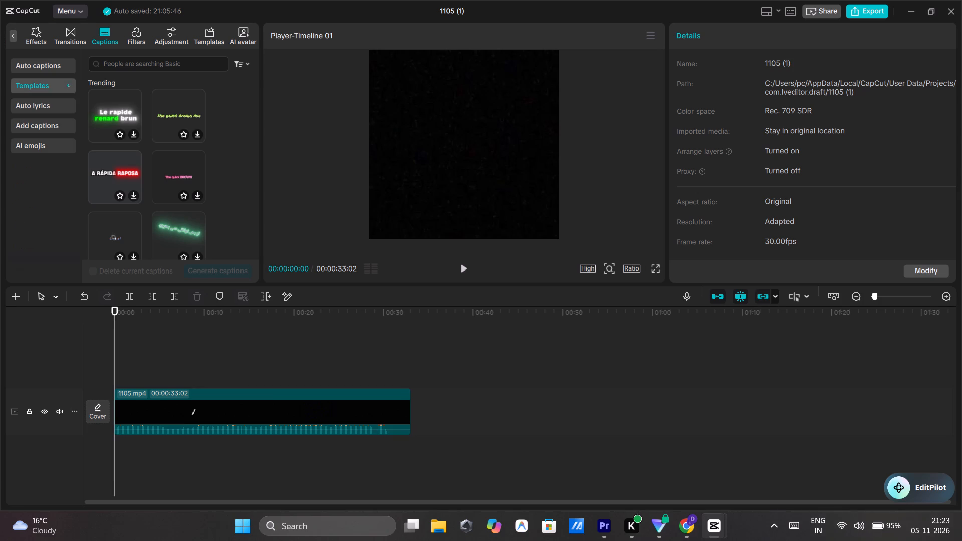
click(65, 89)
click(53, 113)
click(57, 88)
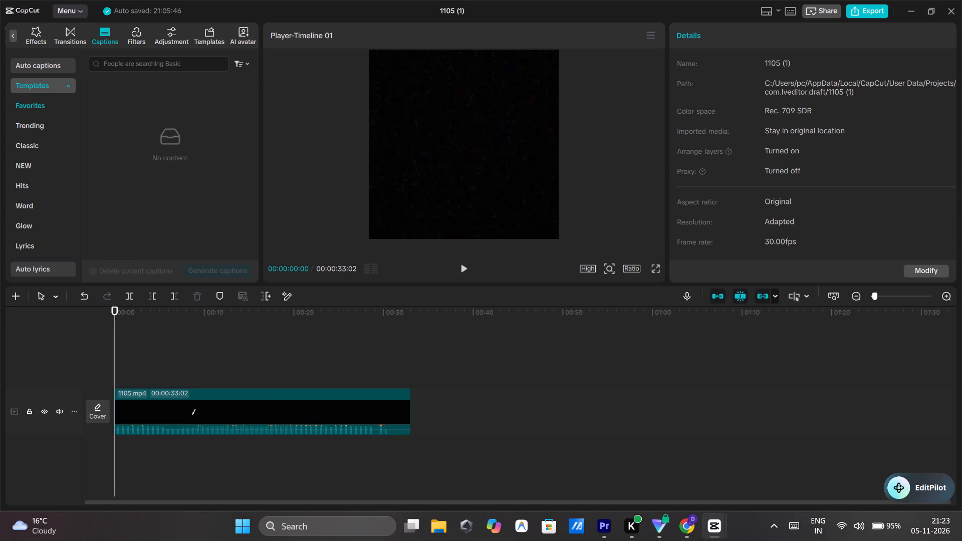
click(50, 108)
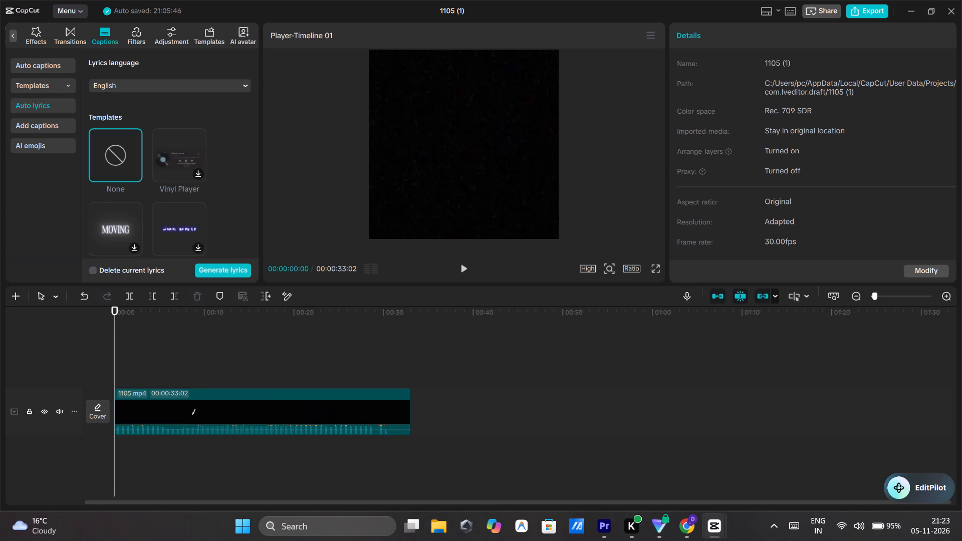
click(213, 272)
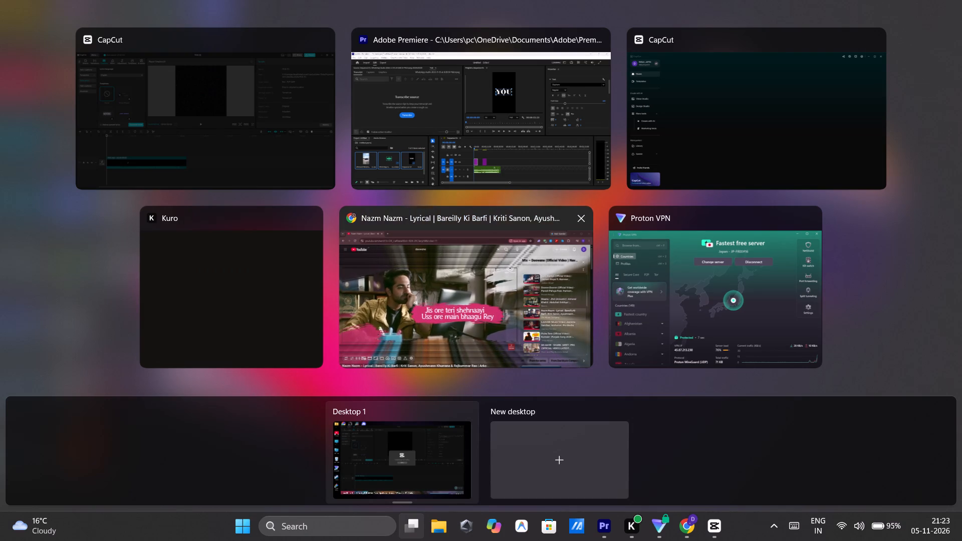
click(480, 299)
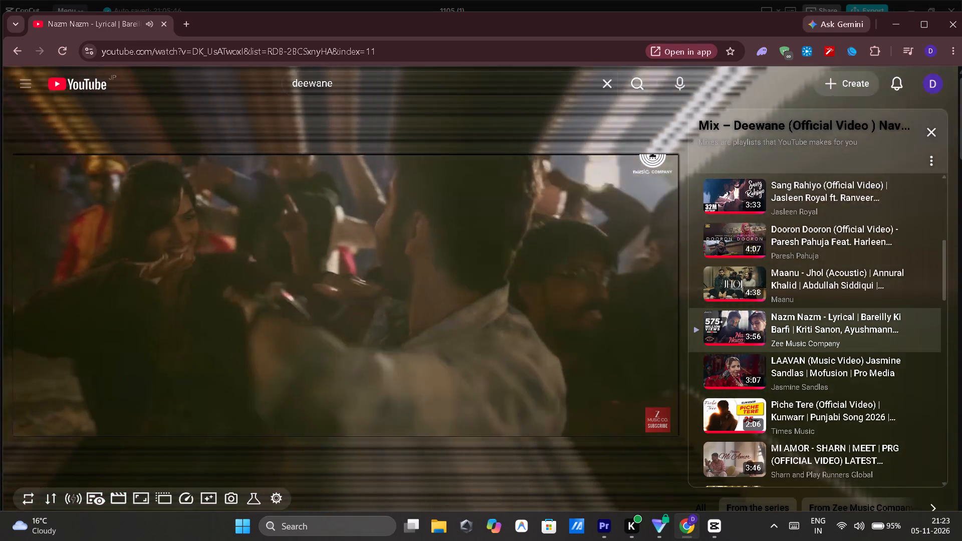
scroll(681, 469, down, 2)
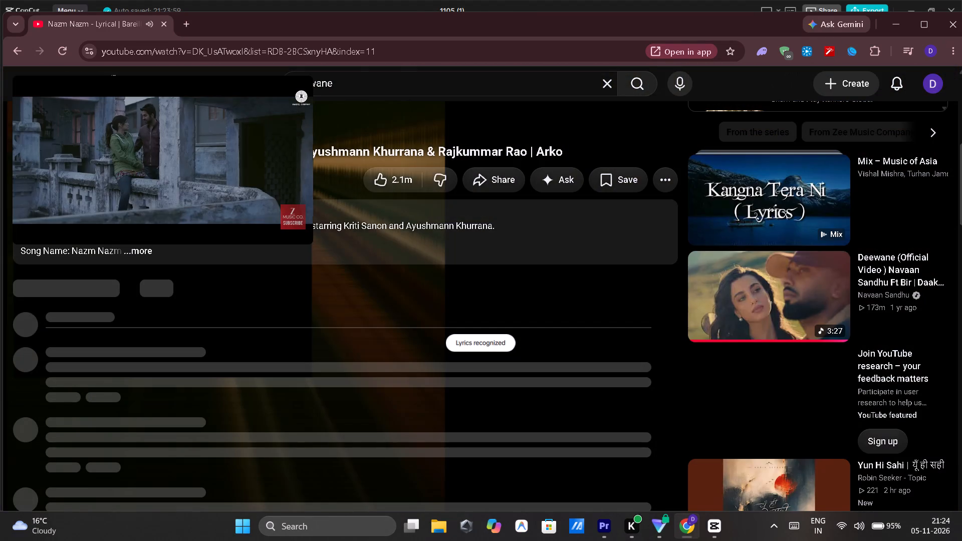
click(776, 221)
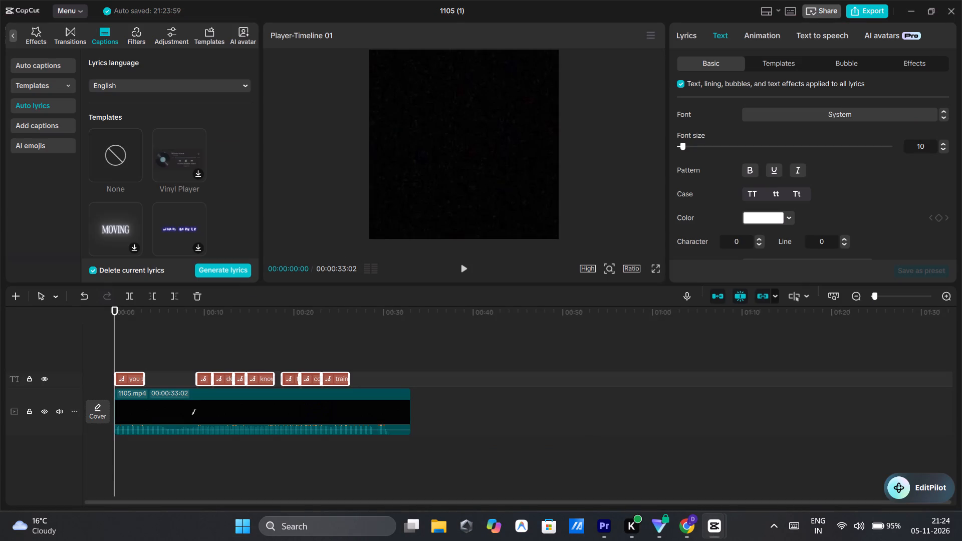
Play the timeline from the start to check the generated lyrics against the audio, and pause in the last lyric segment.
click(466, 268)
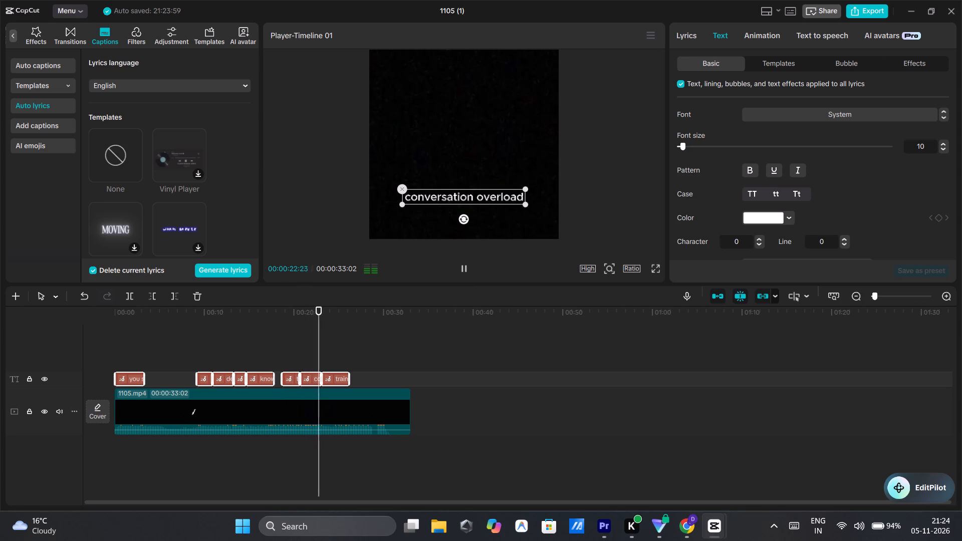
click(468, 268)
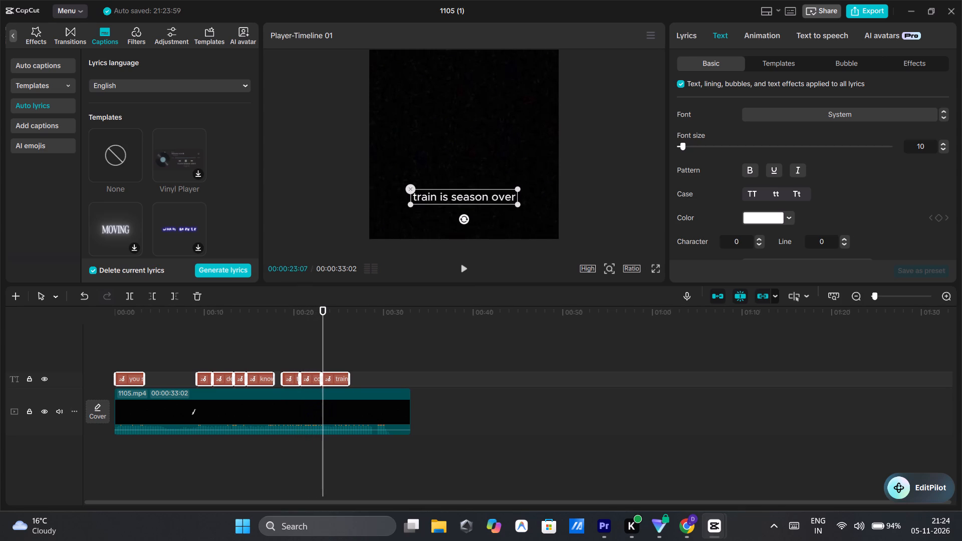
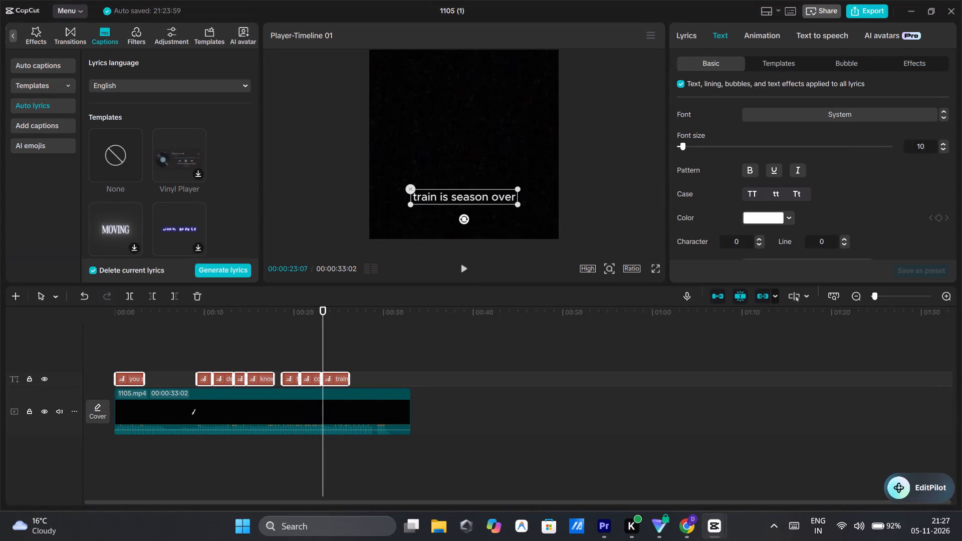
Trim the start of the "someone to hold me close" lyric segment to 00:00:09:25, where the words begin in the audio.
click(172, 350)
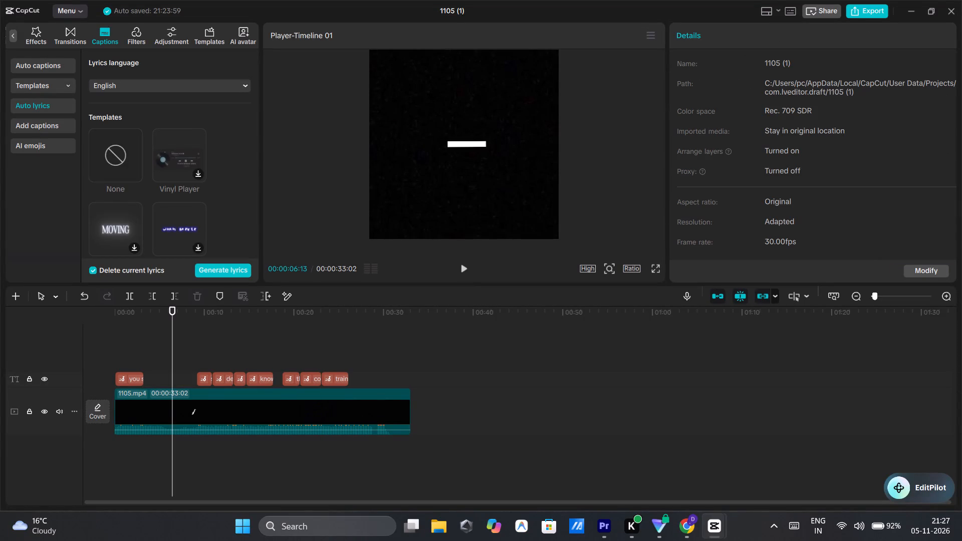
ctrl+scroll(346, 321, up, 7)
ctrl+scroll(369, 355, up, 17)
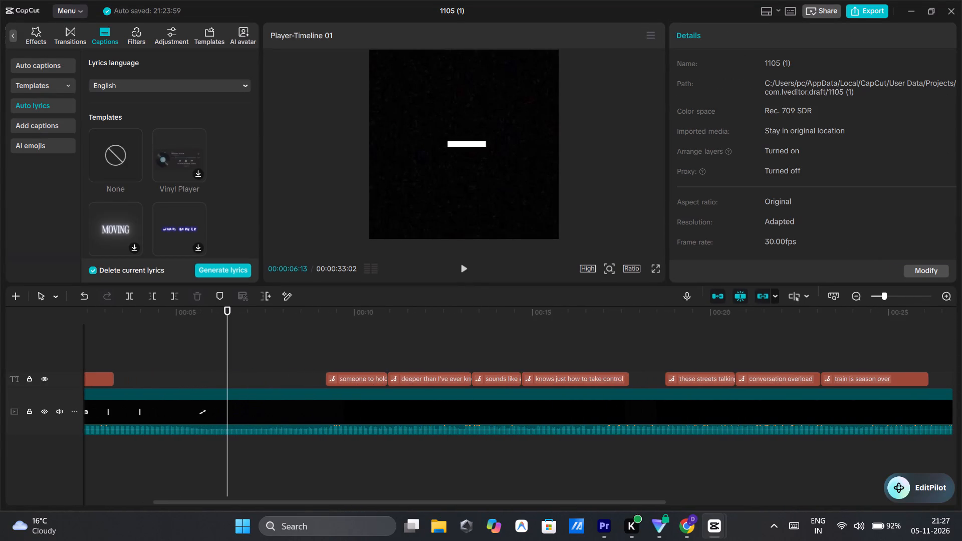
ctrl+scroll(369, 355, up, 14)
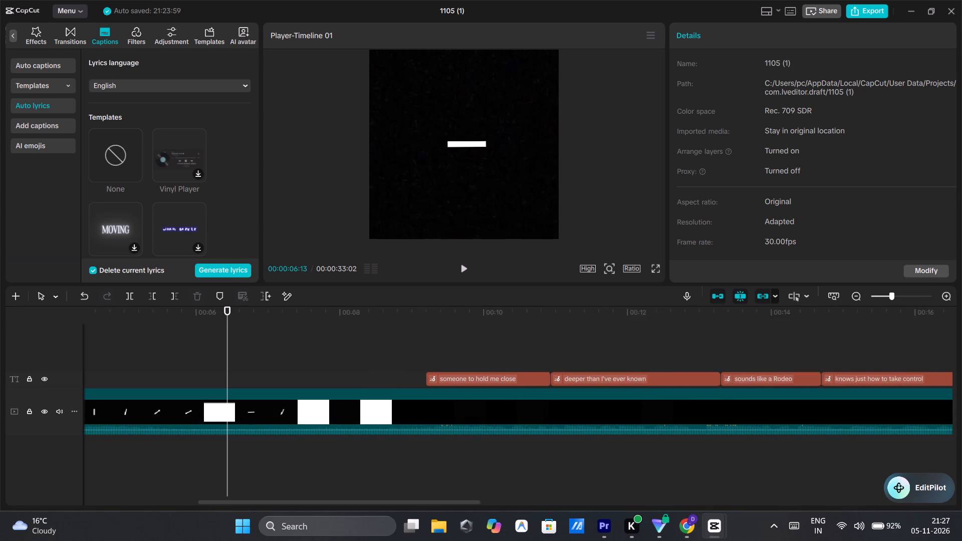
ctrl+scroll(369, 355, up, 4)
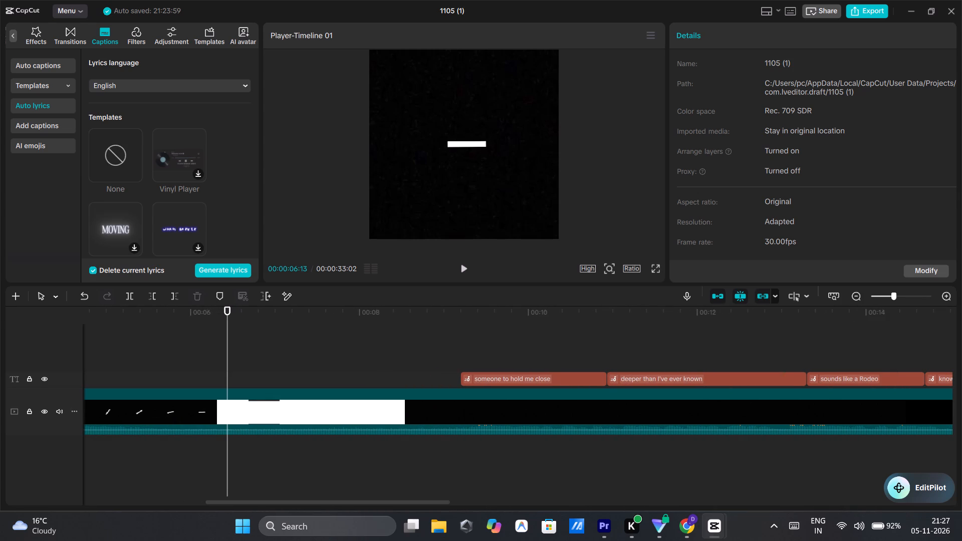
drag(228, 338, 459, 334)
click(502, 378)
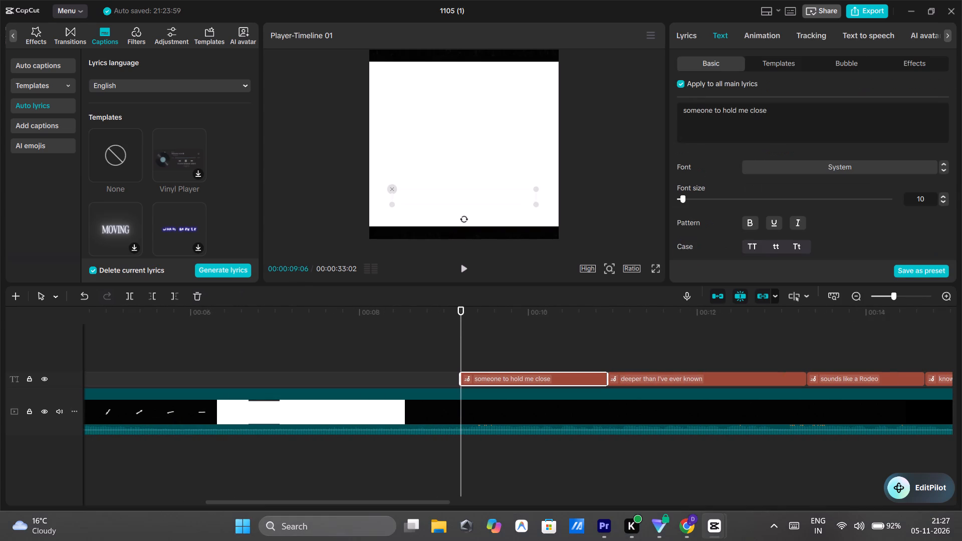
double_click(467, 268)
double_click(467, 268)
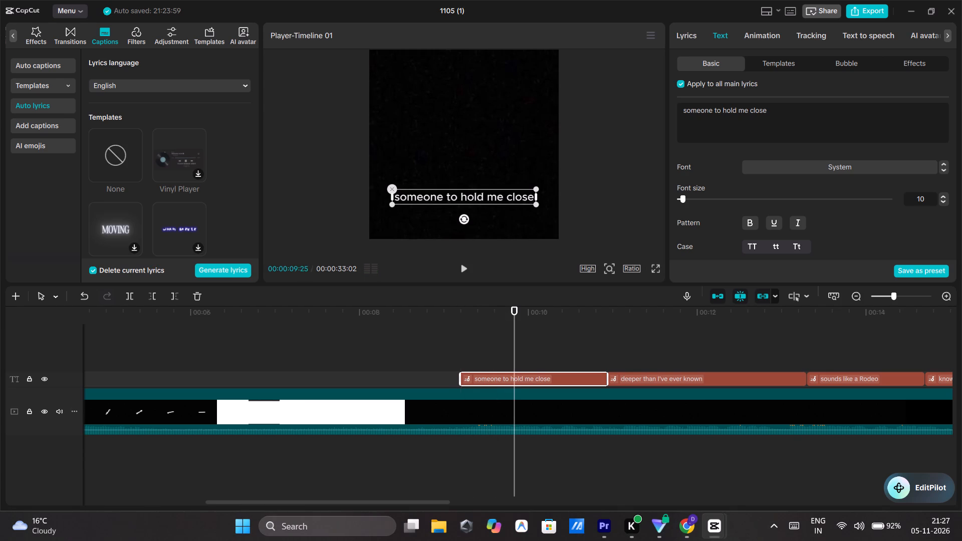
drag(460, 375, 508, 368)
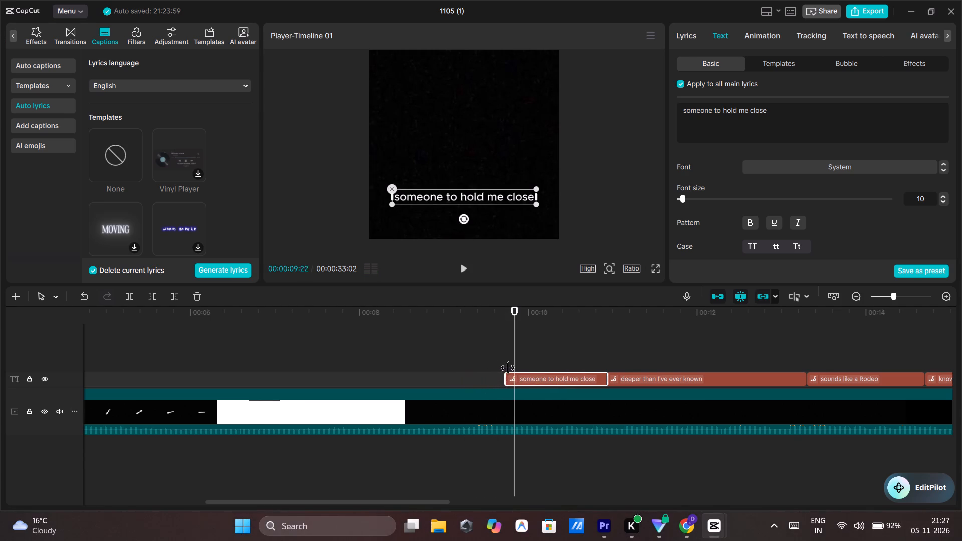
drag(508, 368, 514, 368)
Replace the text of the "someone to hold me close" lyric segment with "someone".
click(802, 109)
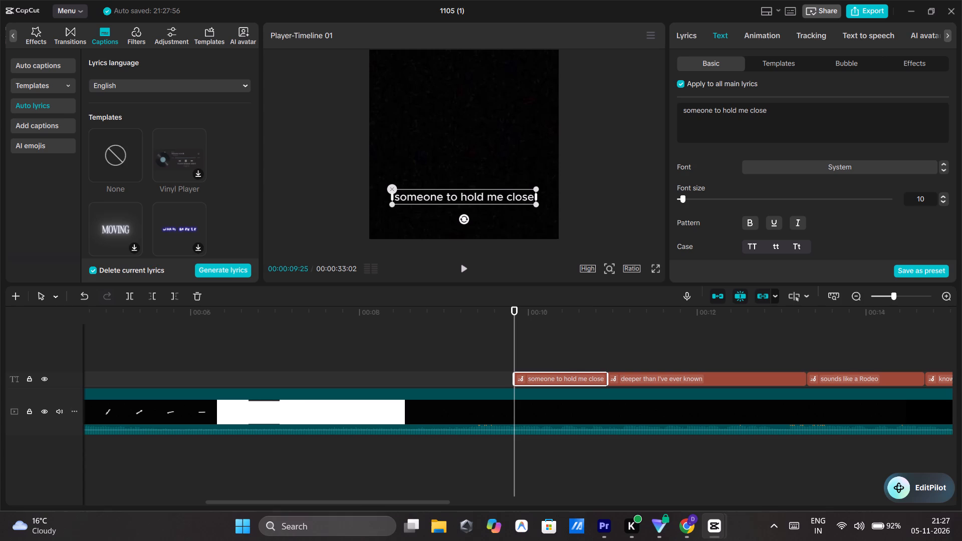
key(BackSpace)
key(BackSpace)
key(BackSpace)
key(BackSpace)
key(BackSpace)
key(BackSpace)
key(BackSpace)
key(BackSpace)
key(BackSpace)
key(BackSpace)
key(BackSpace)
key(BackSpace)
key(BackSpace)
key(BackSpace)
key(BackSpace)
key(BackSpace)
key(BackSpace)
key(BackSpace)
key(BackSpace)
key(BackSpace)
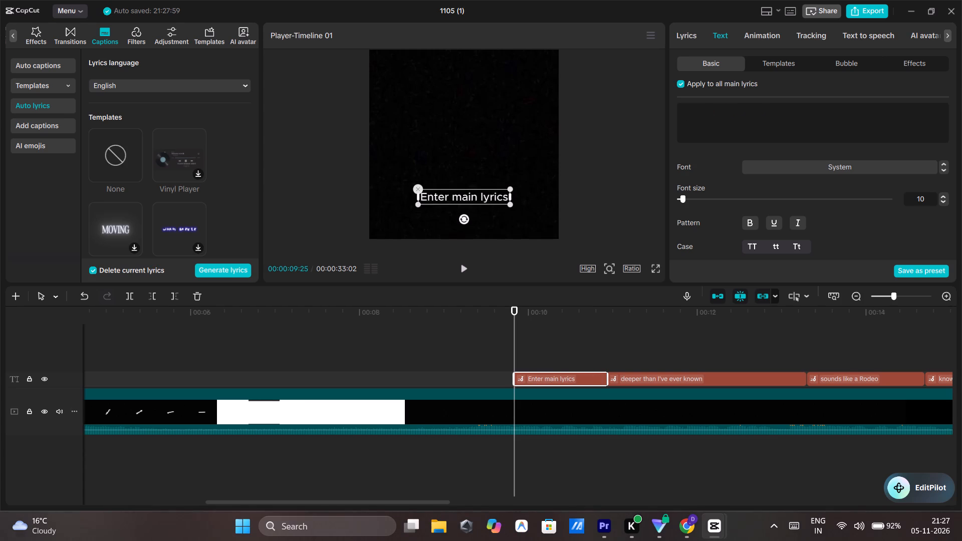
text(someone)
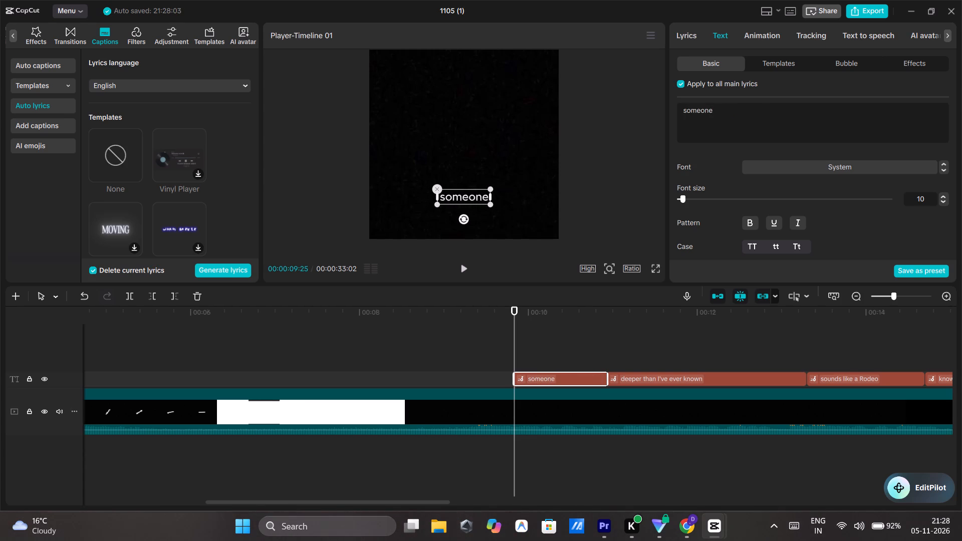
Set the lyrics font to ZY Elegant and move the lyric text to the centre of the frame.
click(820, 168)
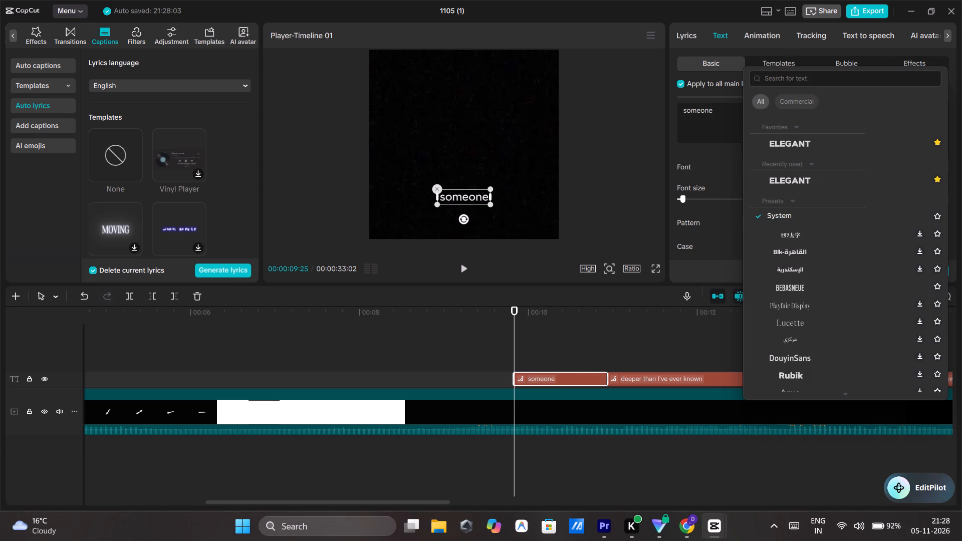
click(782, 139)
drag(468, 199, 468, 162)
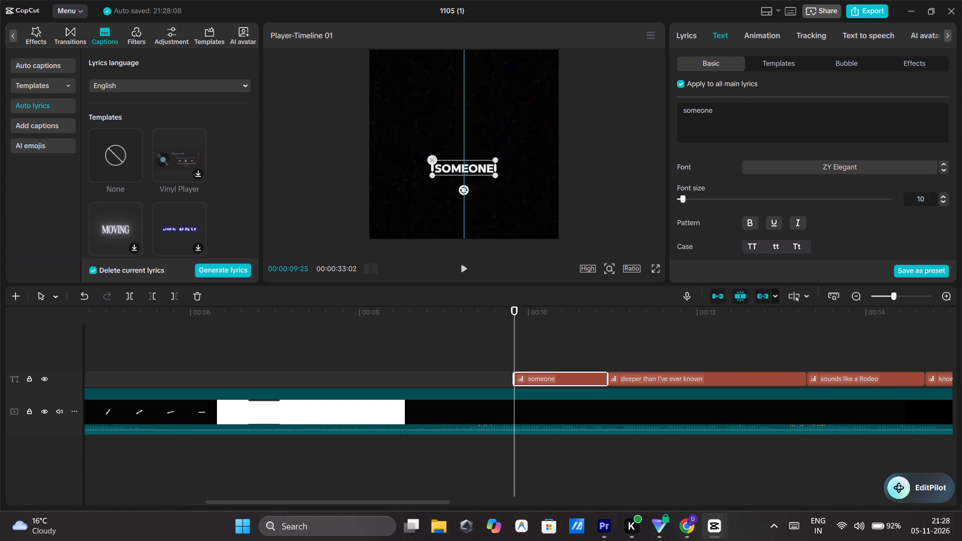
drag(468, 162, 469, 156)
drag(470, 154, 474, 143)
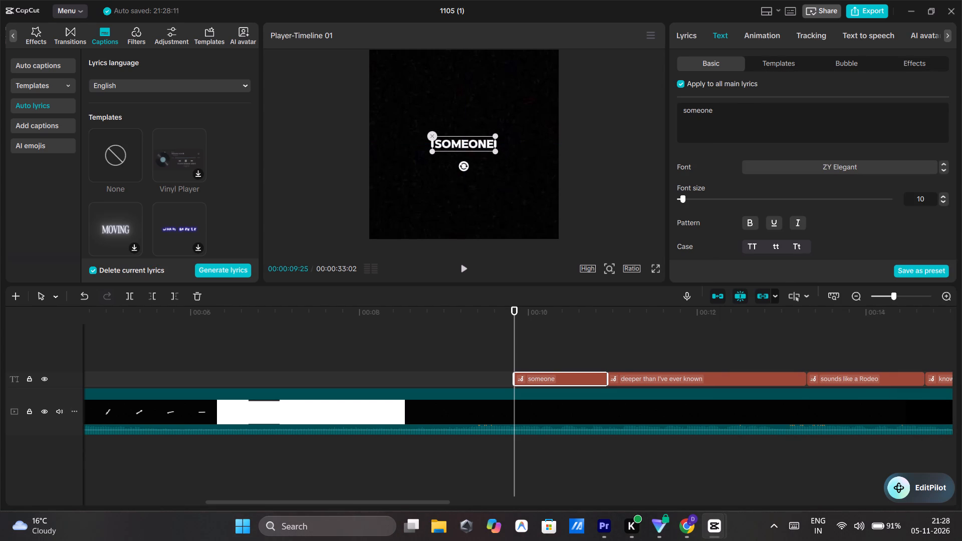
Shorten the "someone" segment so it ends at about 10 seconds, playing it back to fine-tune its end against the audio.
drag(607, 377, 538, 391)
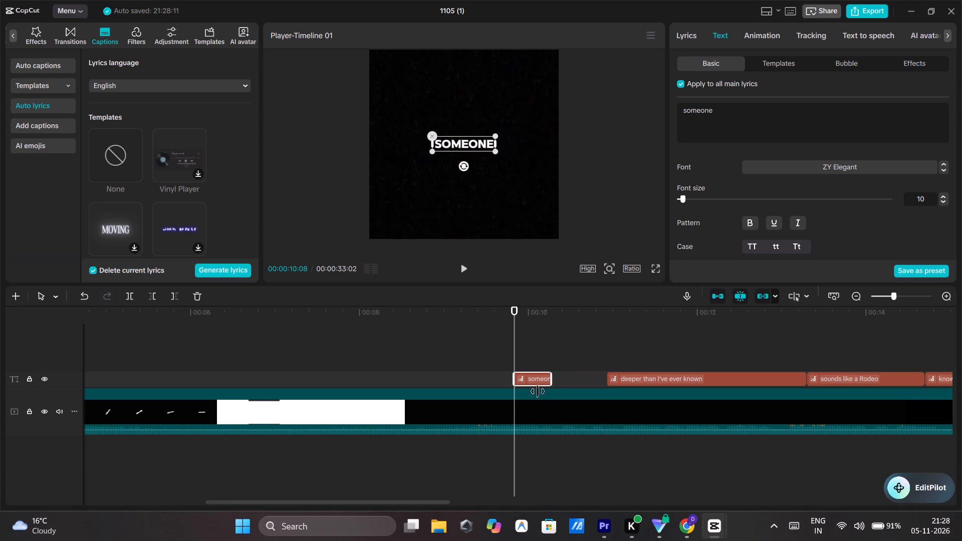
drag(538, 391, 522, 397)
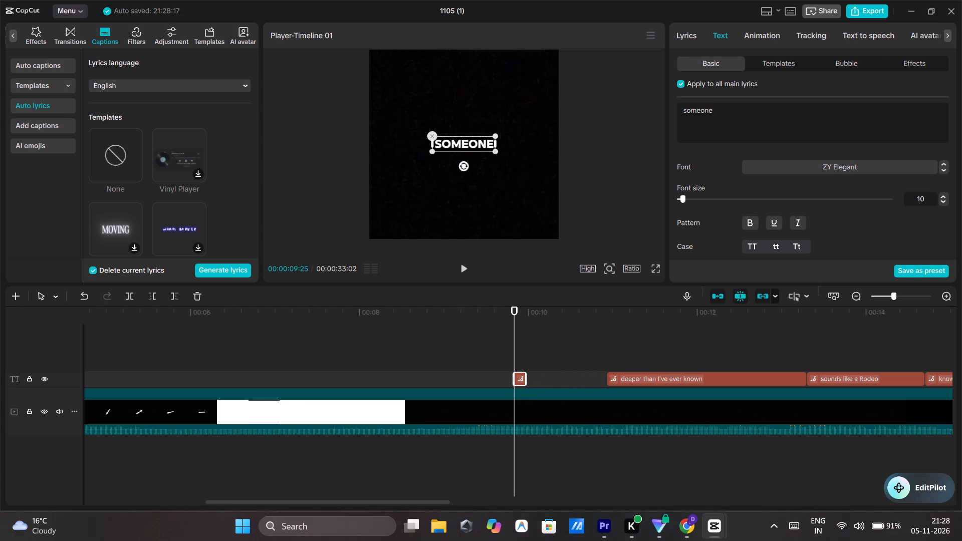
double_click(461, 266)
double_click(463, 266)
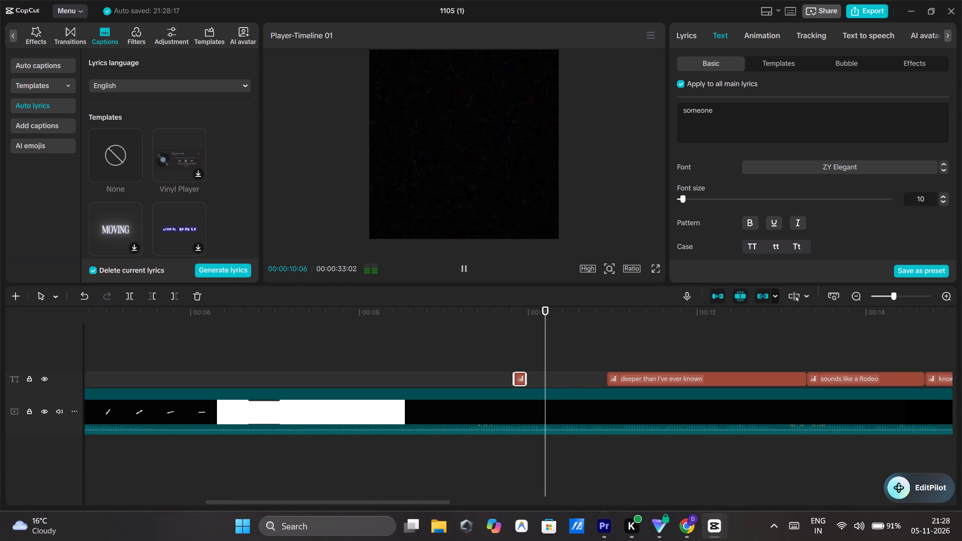
drag(526, 375, 536, 375)
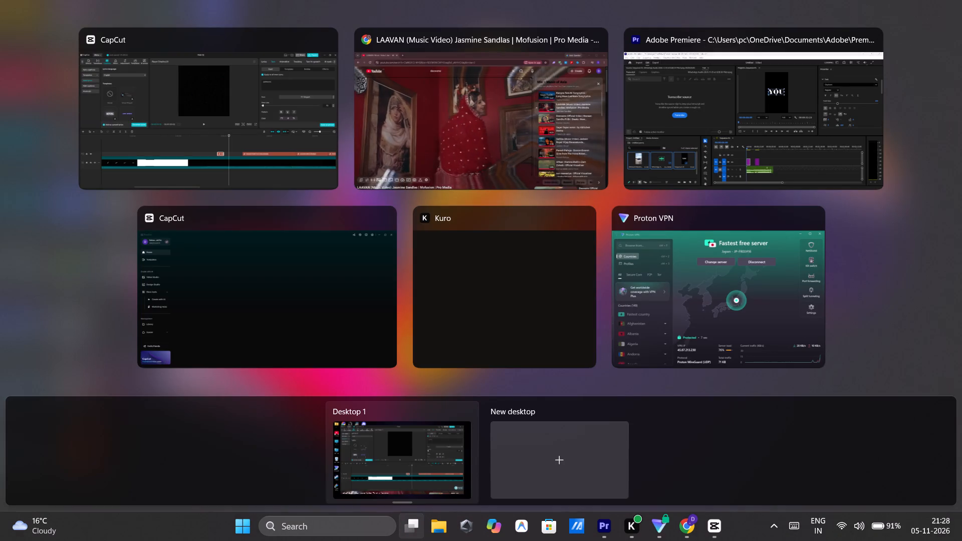
Switch to Premiere and start transcribing the WhatsApp audio source clip in English with separate speakers, checking the captions view.
click(596, 39)
click(651, 182)
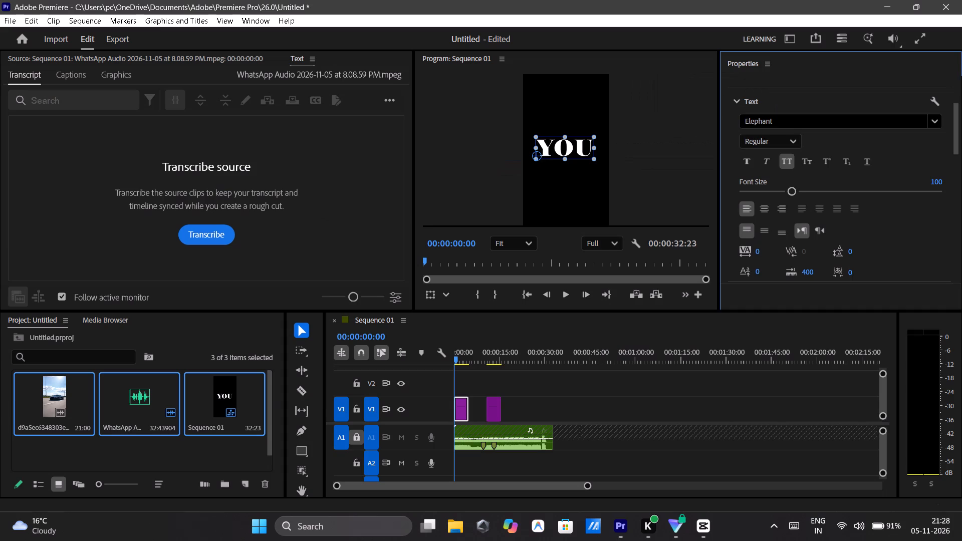
click(225, 233)
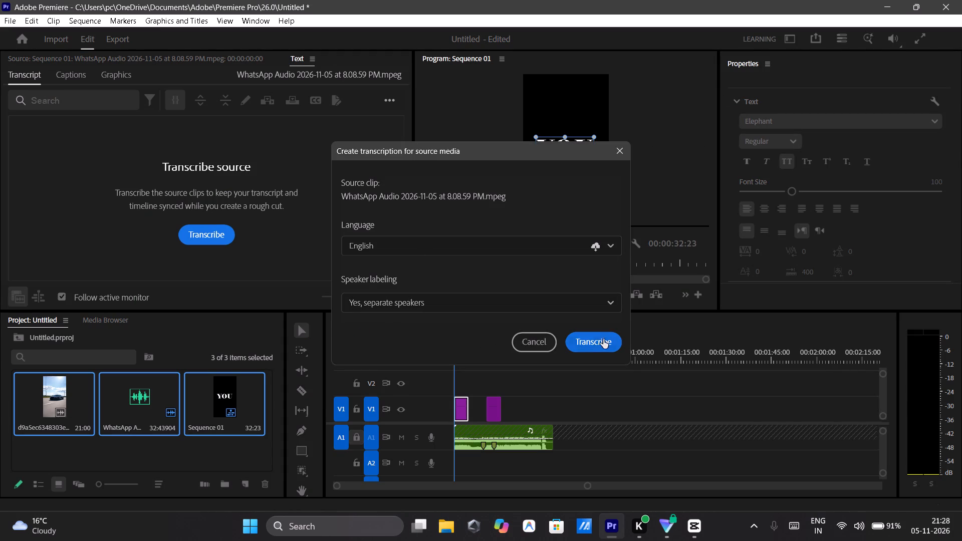
click(601, 343)
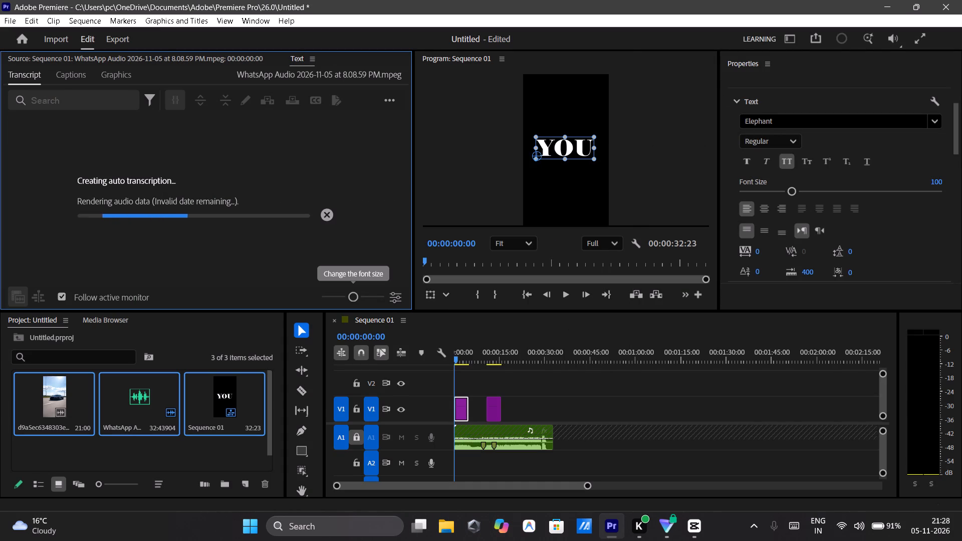
click(69, 78)
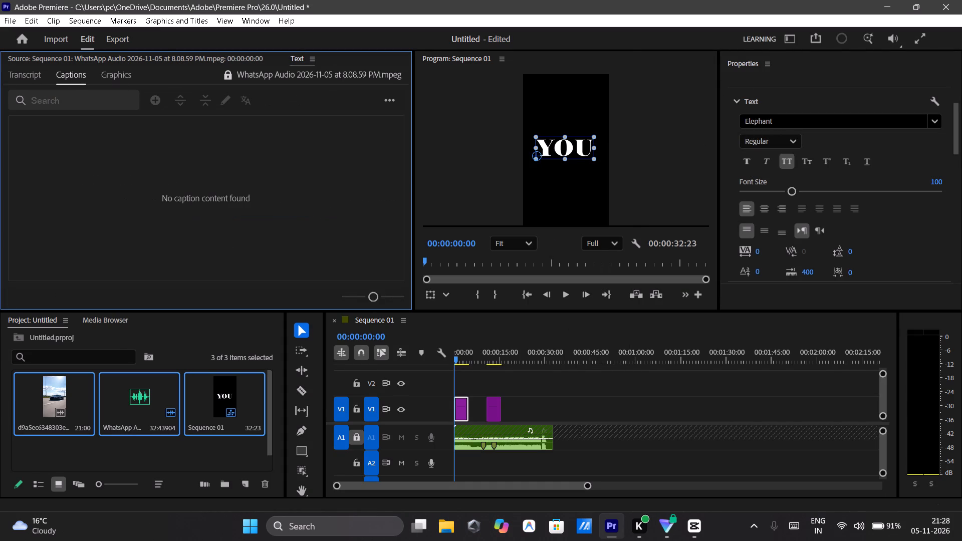
click(32, 79)
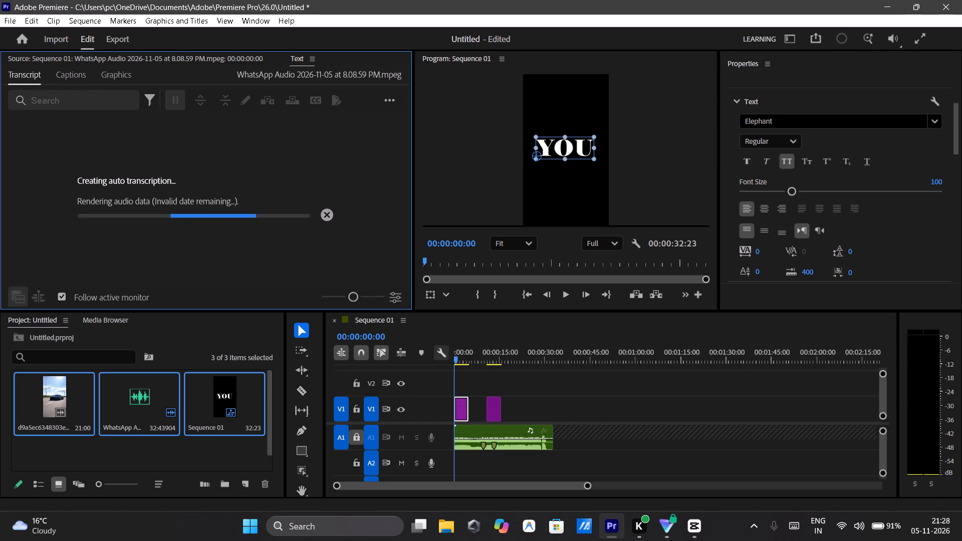
Delete both text graphics from track V1 of Sequence 01.
right_click(459, 411)
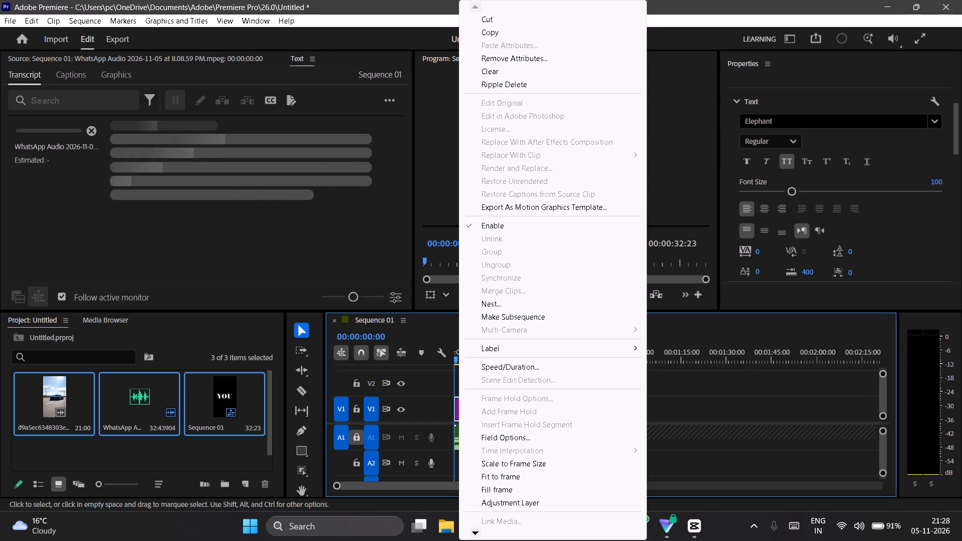
click(494, 76)
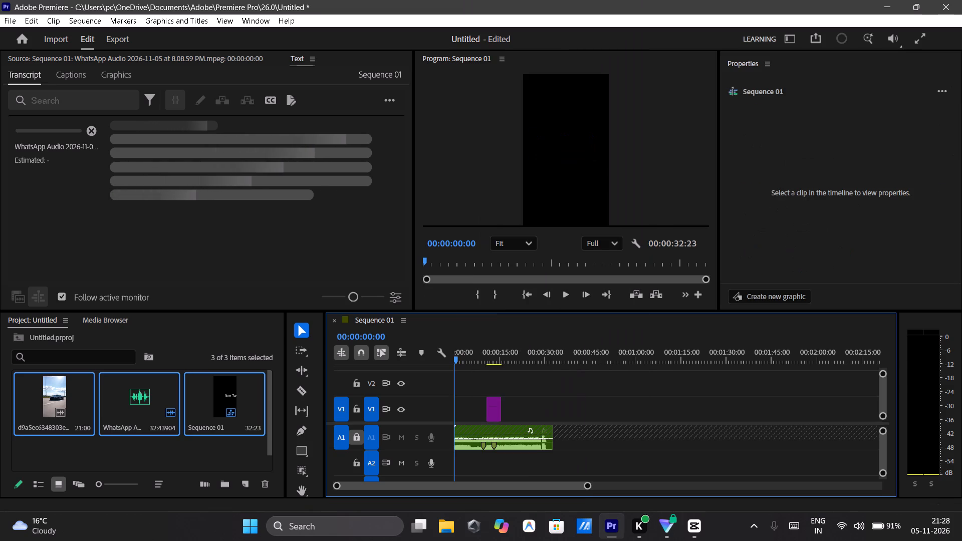
right_click(492, 399)
click(504, 75)
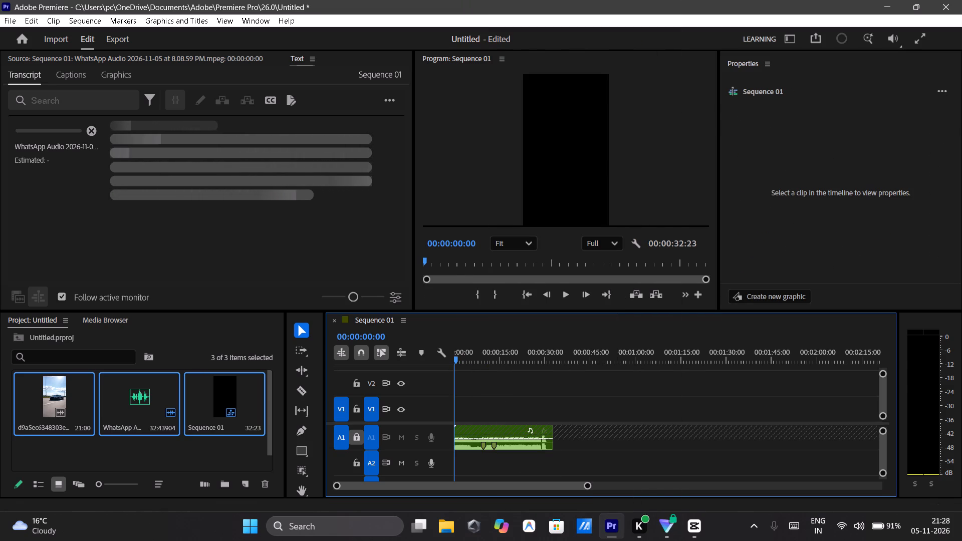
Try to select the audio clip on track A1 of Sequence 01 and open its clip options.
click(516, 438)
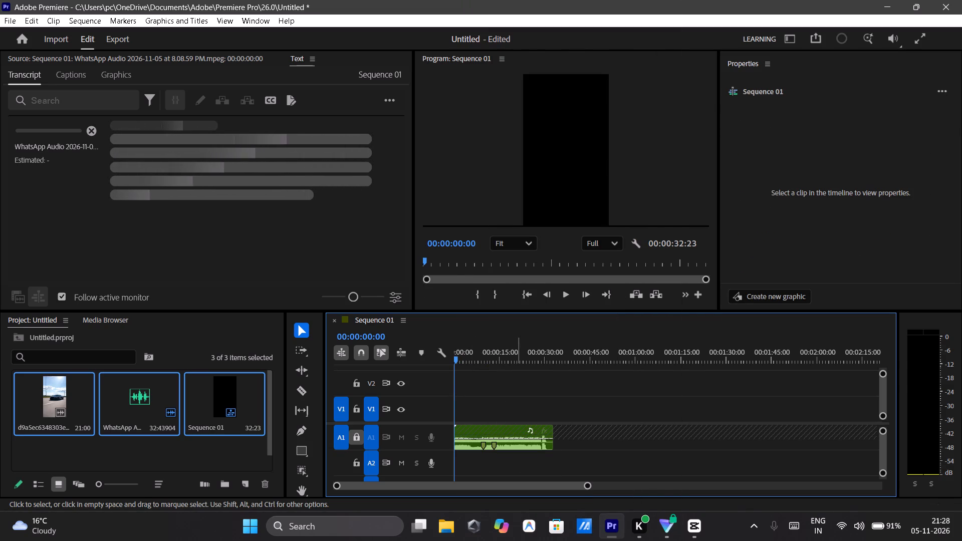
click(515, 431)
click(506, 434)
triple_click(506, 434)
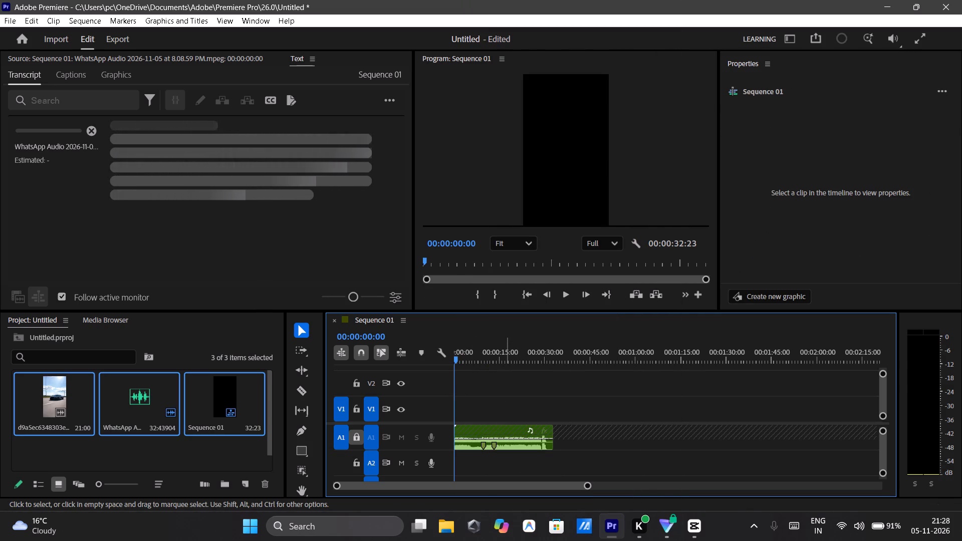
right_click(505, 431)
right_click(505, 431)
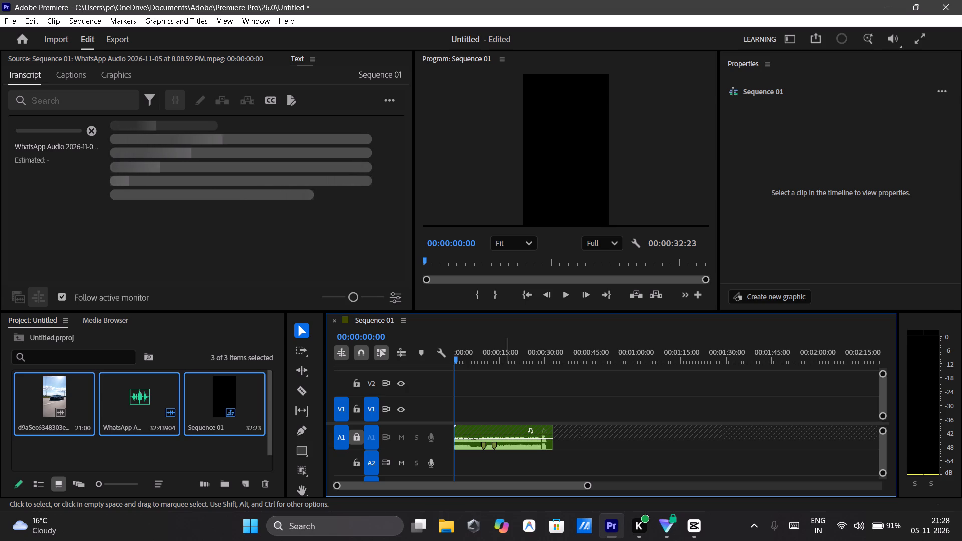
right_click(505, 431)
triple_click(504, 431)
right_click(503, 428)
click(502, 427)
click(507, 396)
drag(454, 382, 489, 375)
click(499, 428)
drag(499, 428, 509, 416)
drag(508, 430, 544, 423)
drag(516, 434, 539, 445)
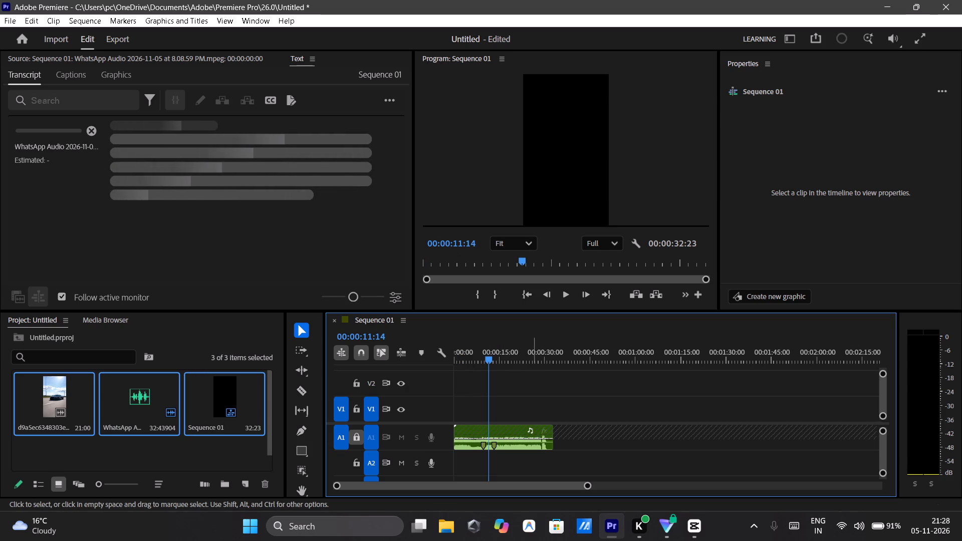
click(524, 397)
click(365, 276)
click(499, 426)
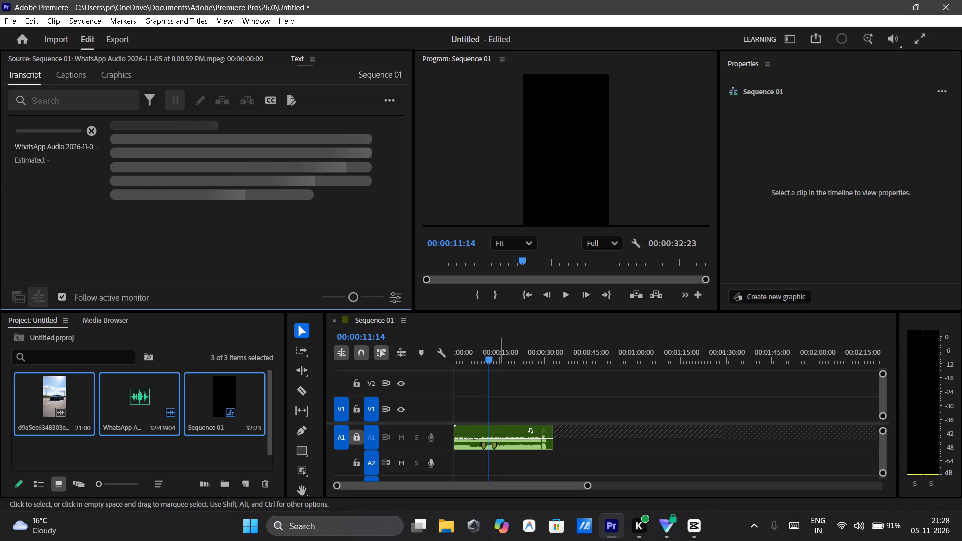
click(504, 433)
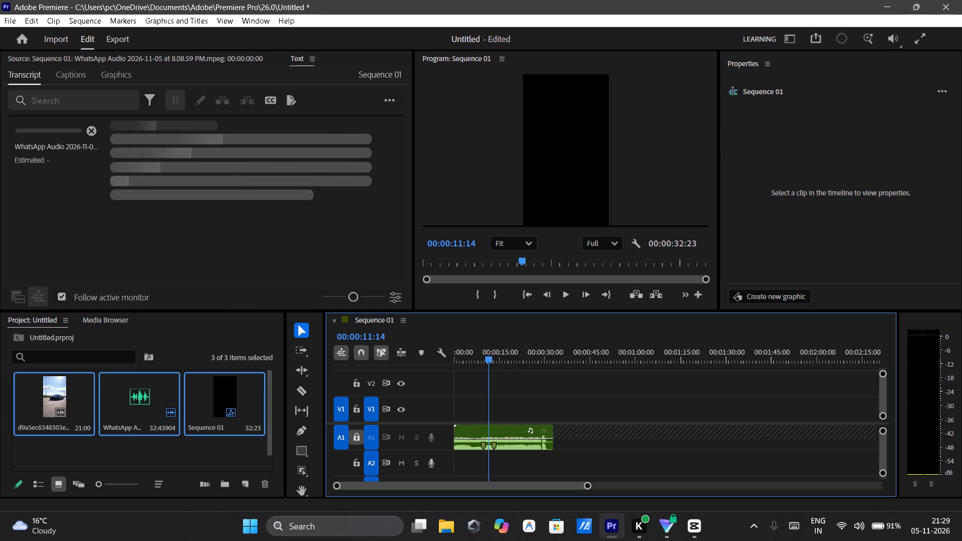
Start transcribing Sequence 01 and creating captions from the transcript with the Subtitle Default preset.
click(322, 255)
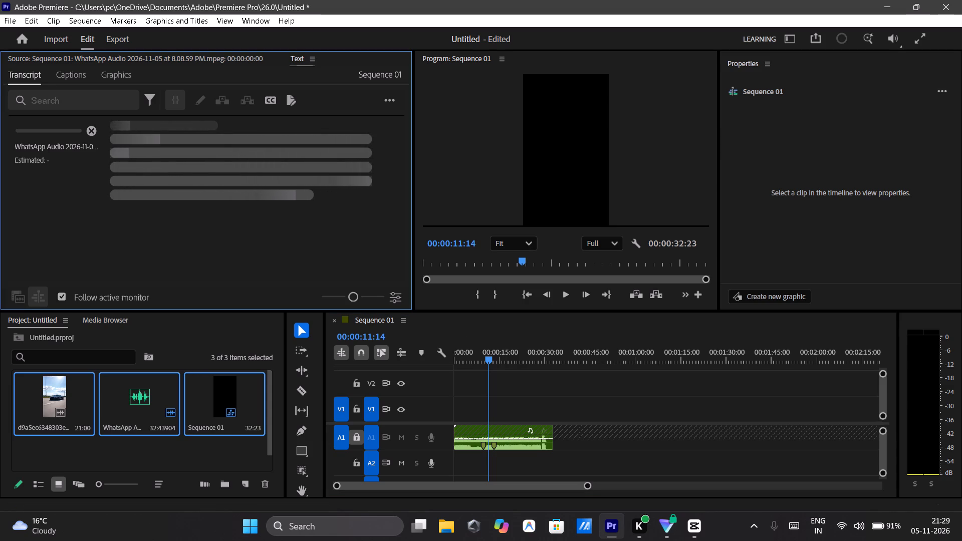
drag(106, 70, 102, 75)
click(79, 74)
click(191, 197)
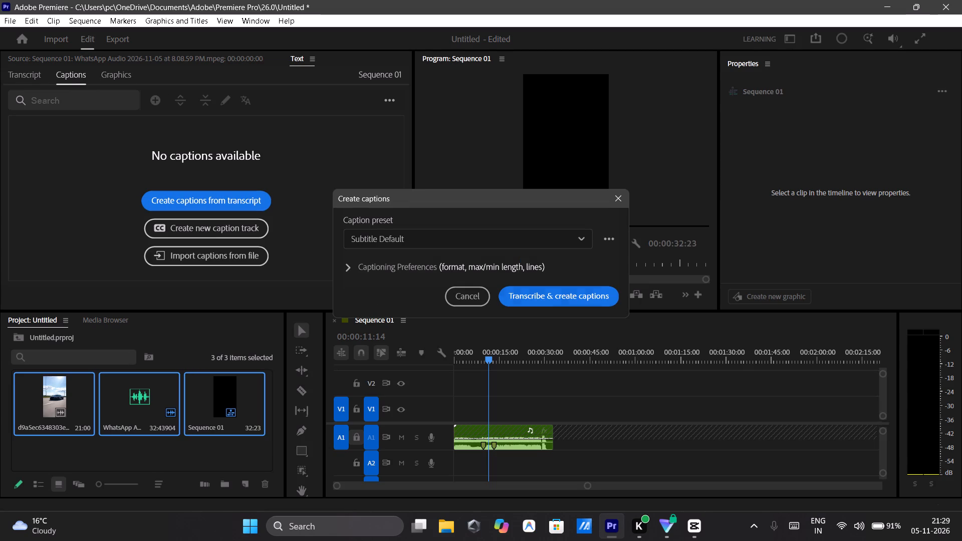
click(477, 231)
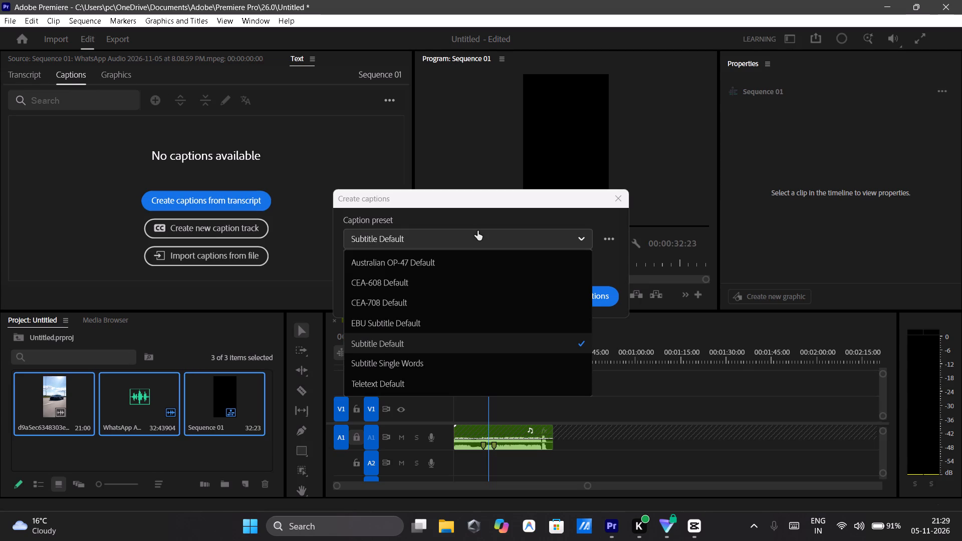
click(475, 231)
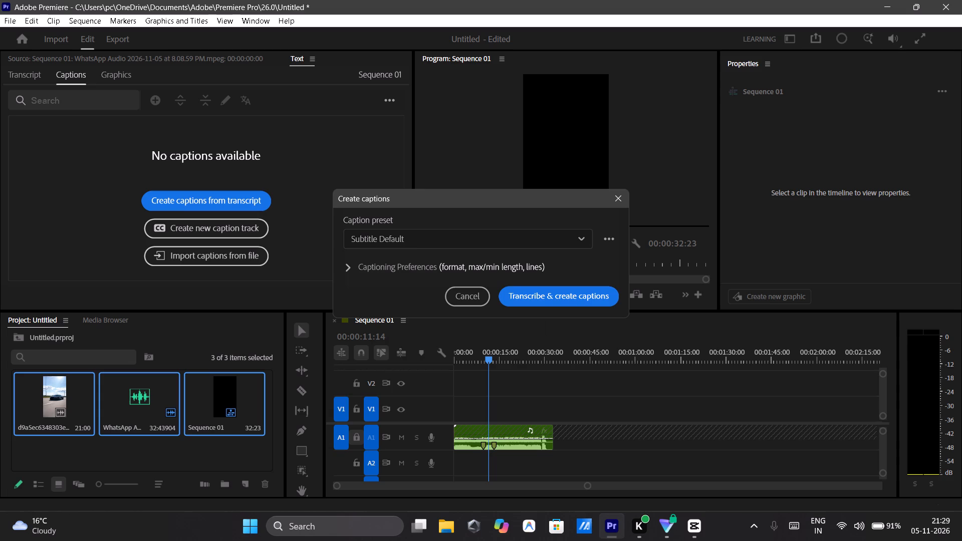
click(526, 293)
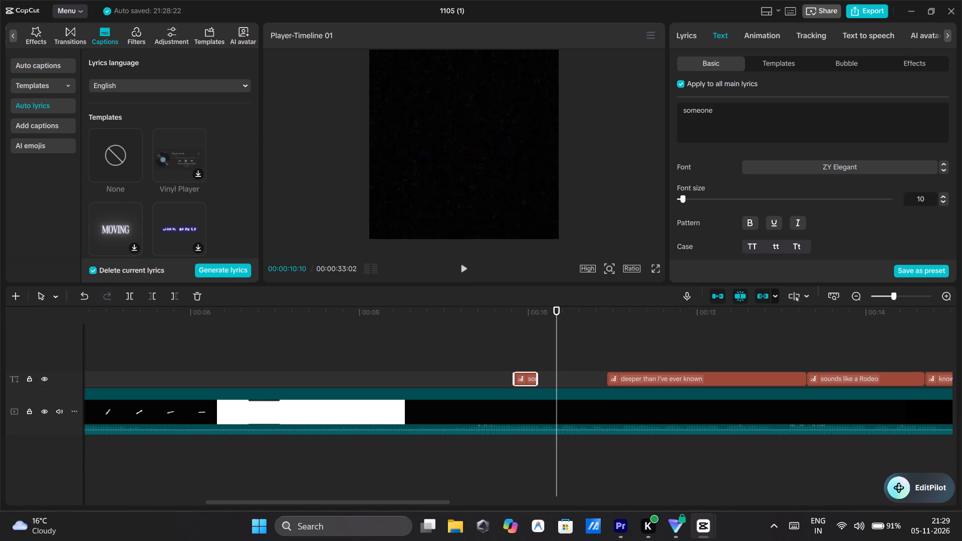
Switch to CapCut and extend the "someone" segment's start back to about 9.8 seconds, playing it back against the audio.
click(453, 328)
click(463, 264)
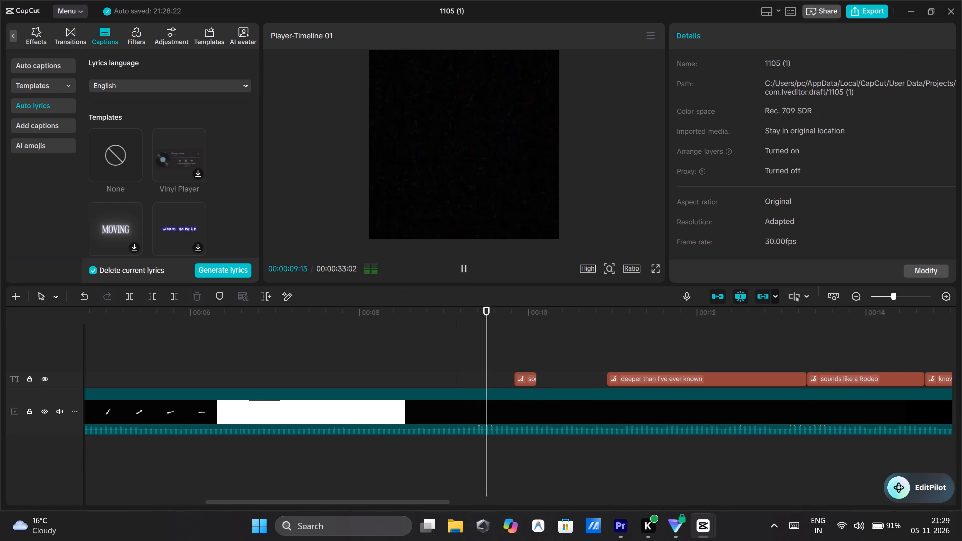
click(463, 264)
click(463, 264)
click(463, 264)
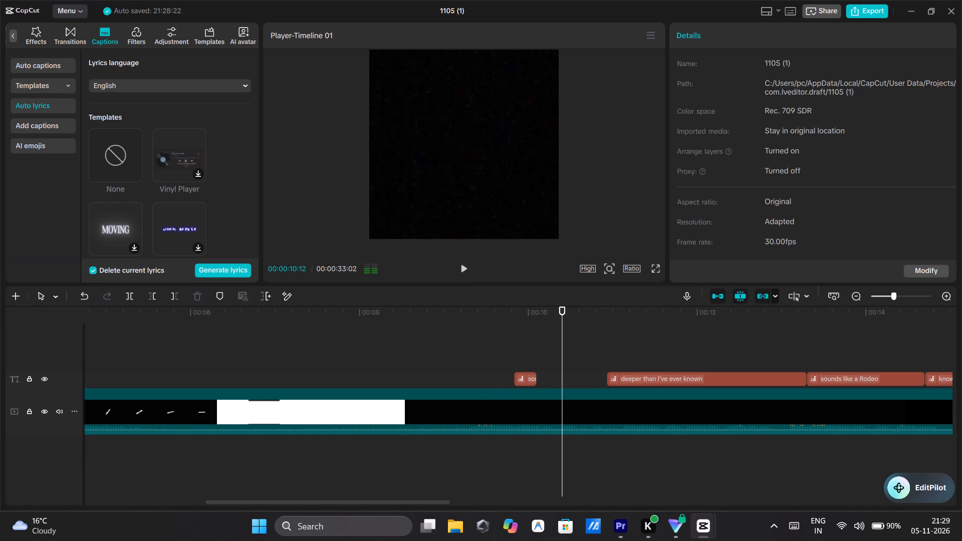
click(433, 345)
click(463, 263)
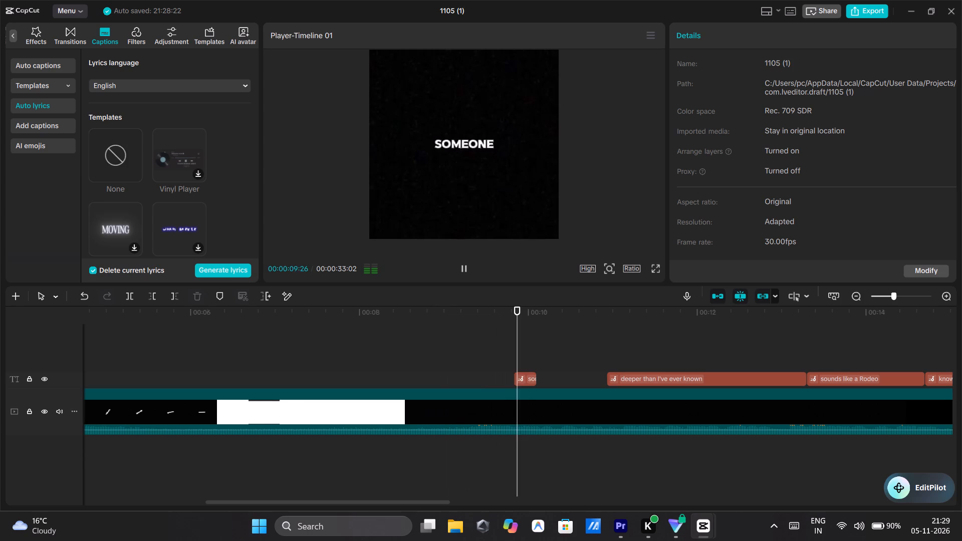
click(463, 263)
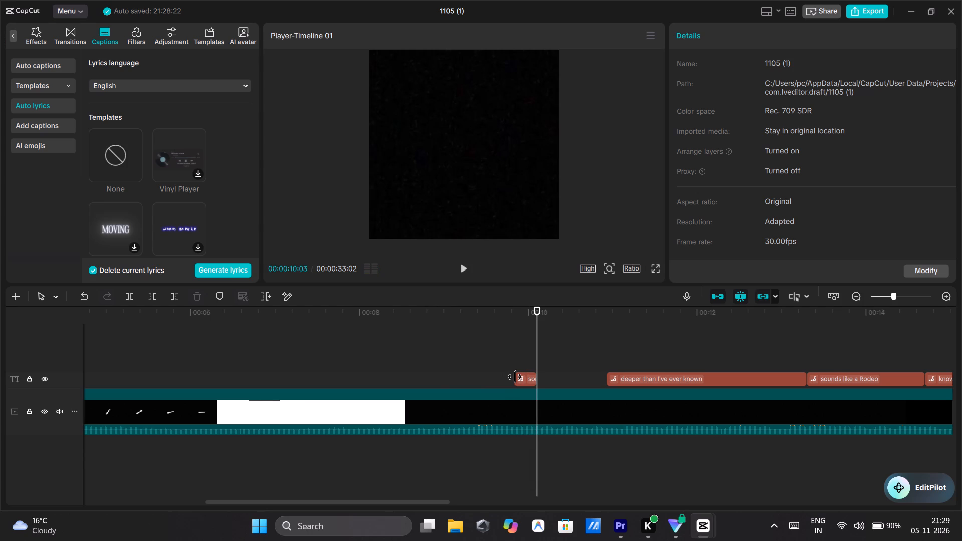
drag(515, 377, 508, 380)
click(483, 349)
click(462, 264)
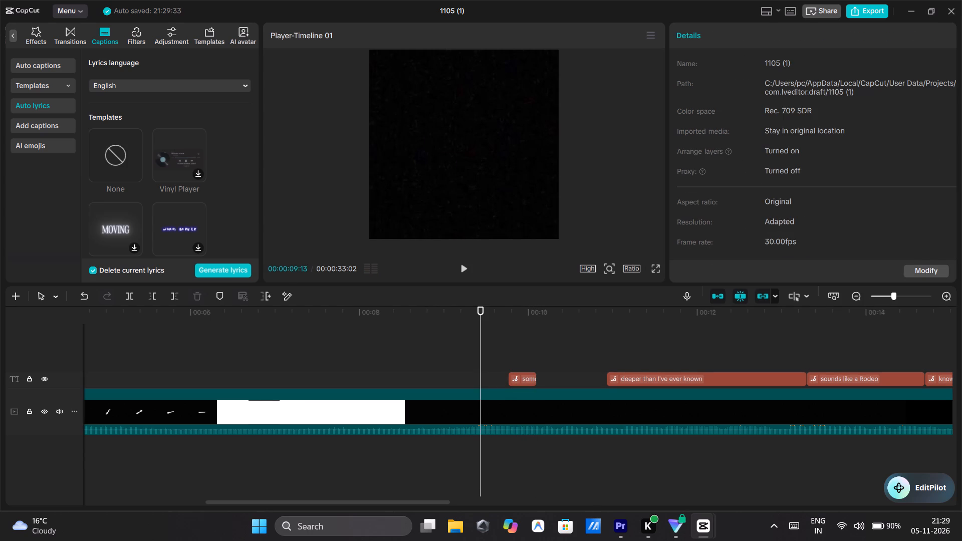
click(462, 264)
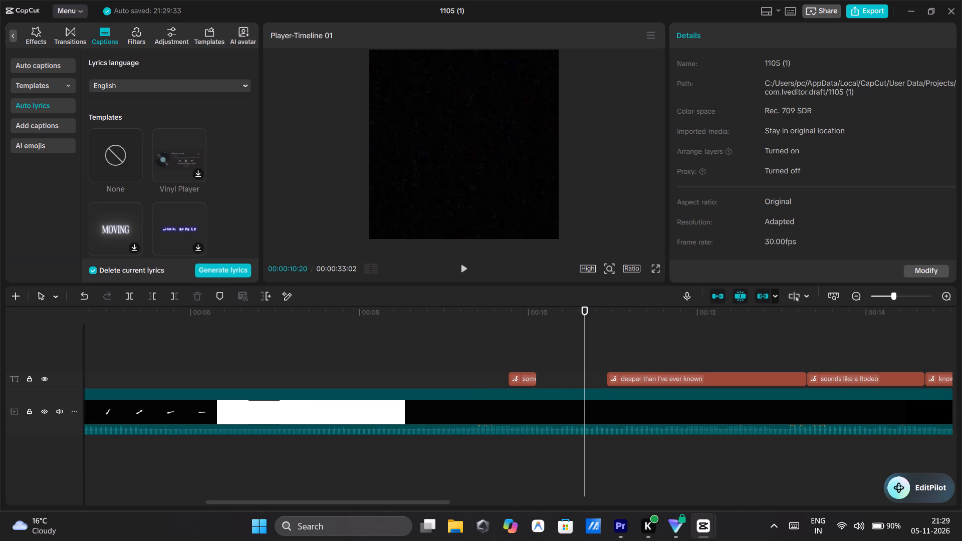
Extend the end of the "someone" segment to about 10.2 seconds, checking it in playback.
click(535, 375)
click(488, 329)
click(461, 262)
click(461, 262)
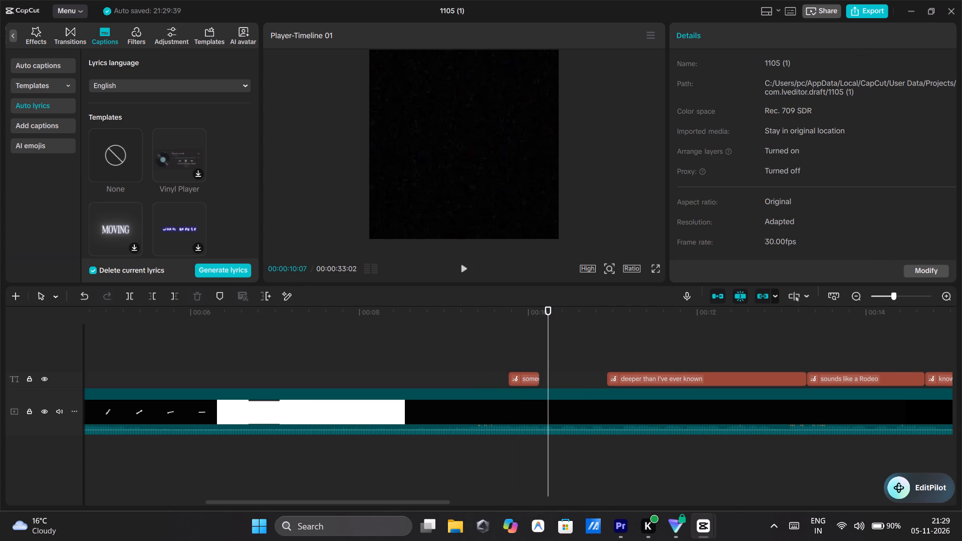
drag(540, 380, 546, 378)
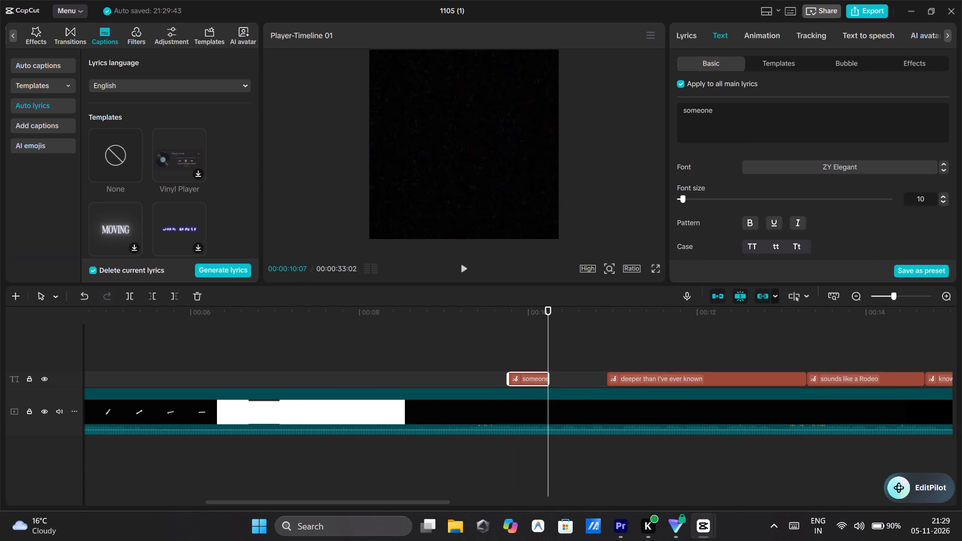
double_click(463, 271)
Add a default text segment at 00:00:10:09 on a new text track above the lyrics.
drag(562, 337, 540, 341)
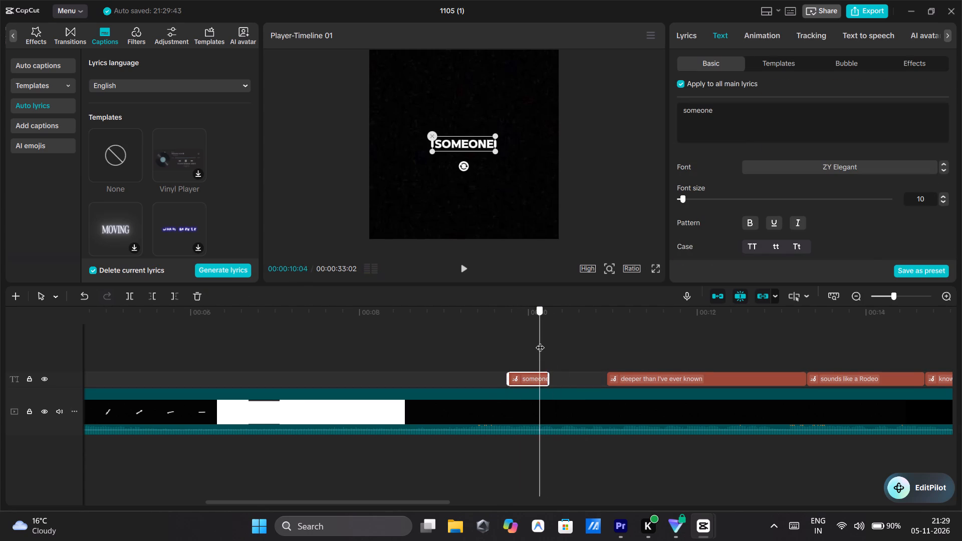
drag(540, 341, 554, 338)
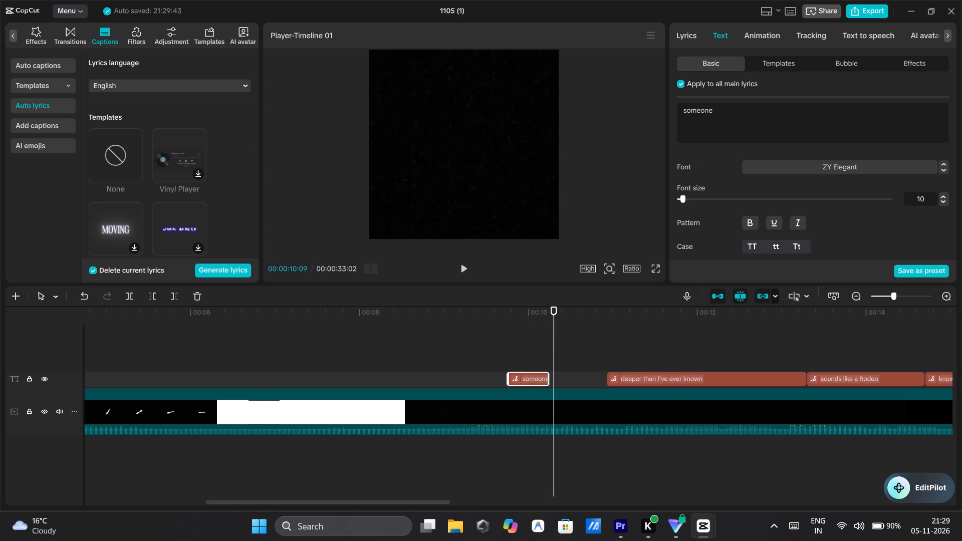
click(113, 33)
click(14, 32)
click(72, 40)
click(84, 35)
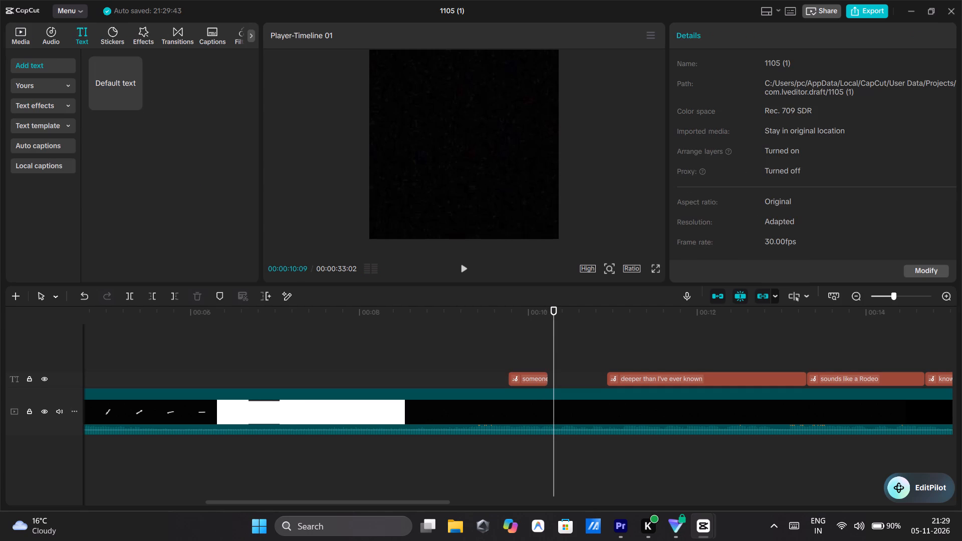
click(138, 101)
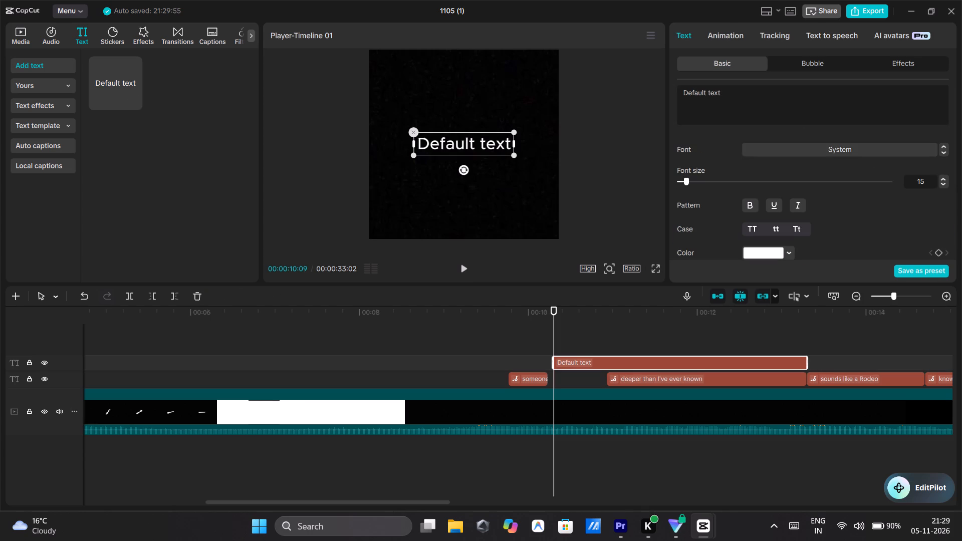
click(590, 360)
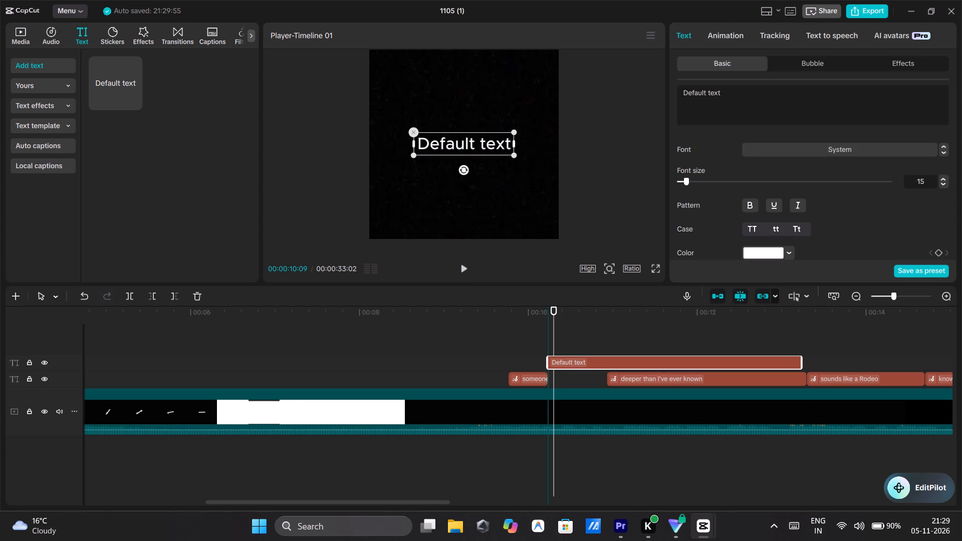
Replace the new text segment's content with "hold".
click(737, 100)
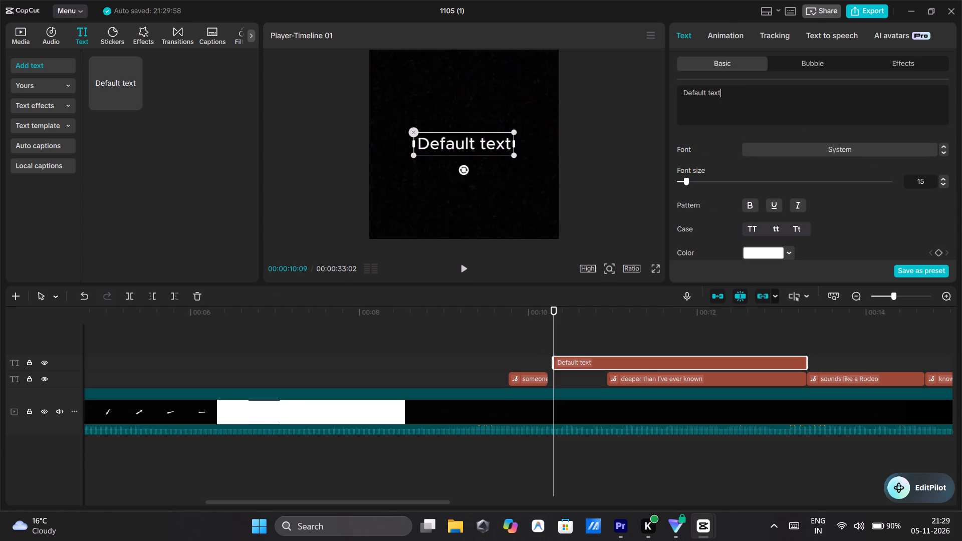
key(BackSpace)
key(BackSpace)
key(BackSpace)
key(BackSpace)
key(BackSpace)
key(BackSpace)
key(BackSpace)
key(BackSpace)
key(BackSpace)
key(BackSpace)
key(BackSpace)
key(BackSpace)
key(BackSpace)
key(BackSpace)
key(BackSpace)
key(BackSpace)
key(BackSpace)
key(BackSpace)
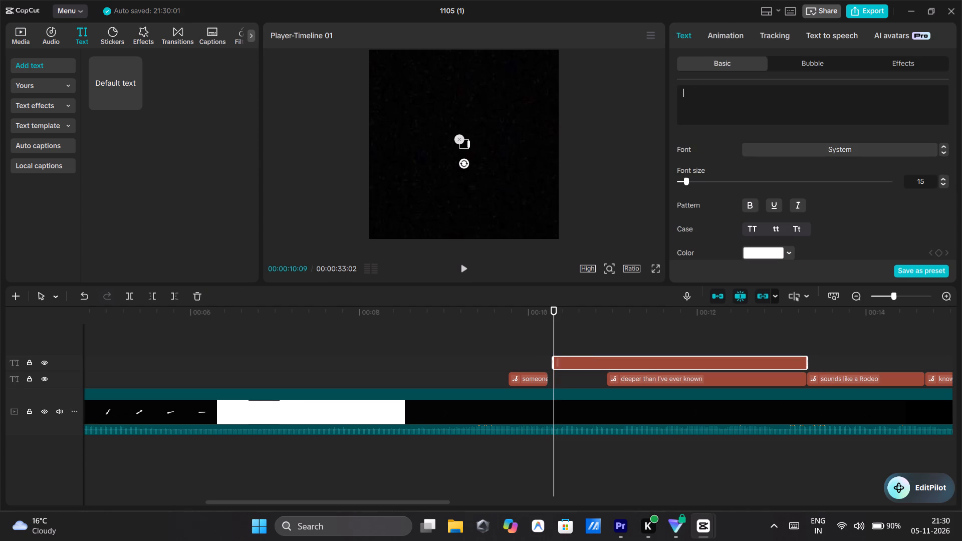
text(holf)
key(BackSpace)
key(d)
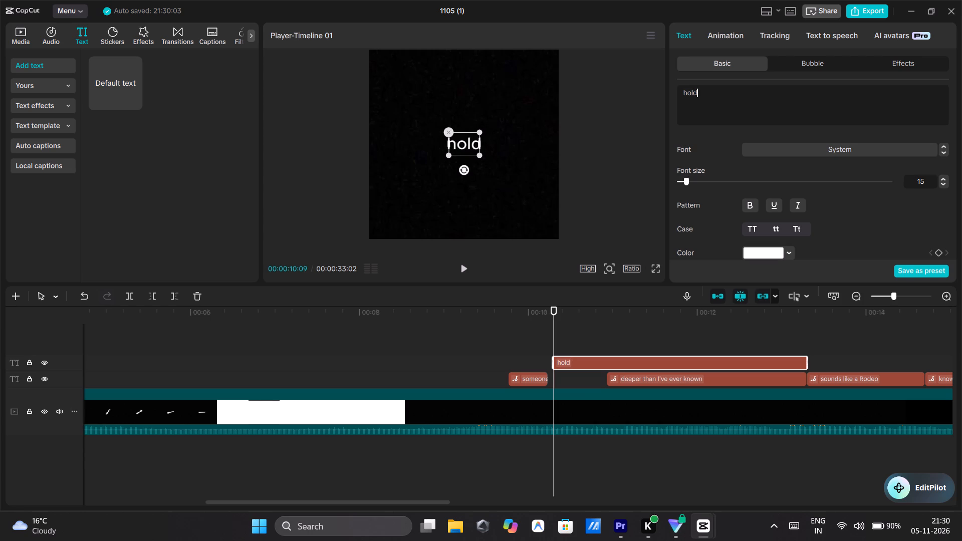
Set the font of the "hold" text to ZY Elegant.
click(799, 155)
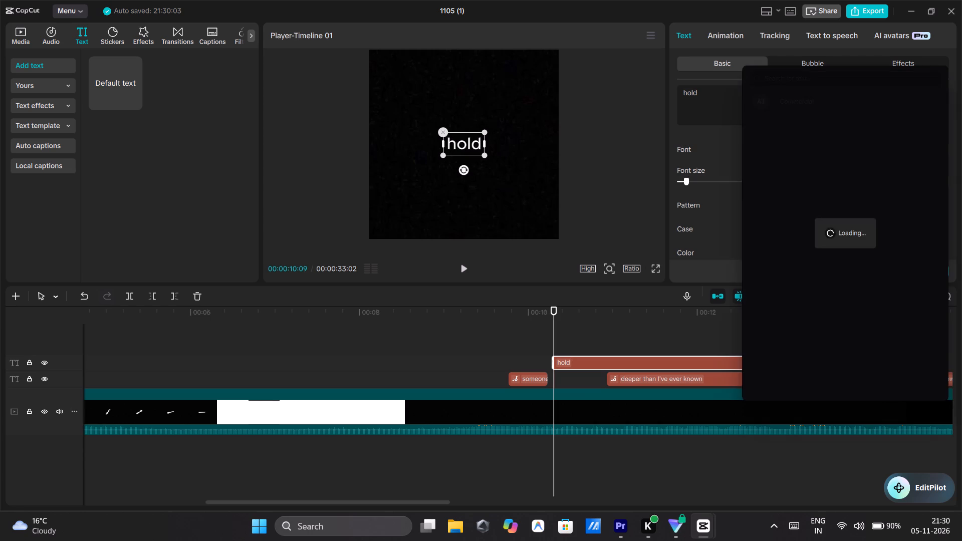
click(774, 146)
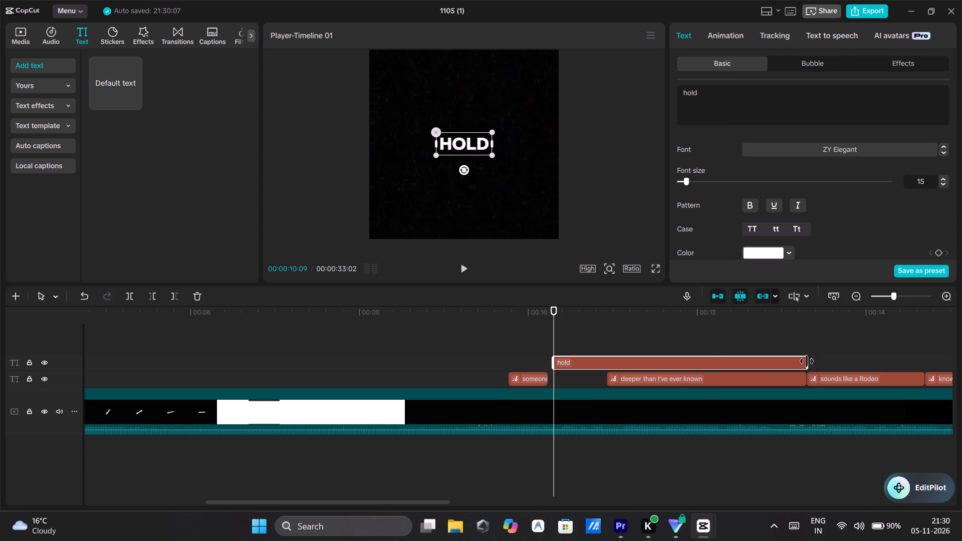
Shorten the "hold" segment so it ends at about 10.5 seconds, playing it back to match the sung word.
drag(807, 361, 582, 397)
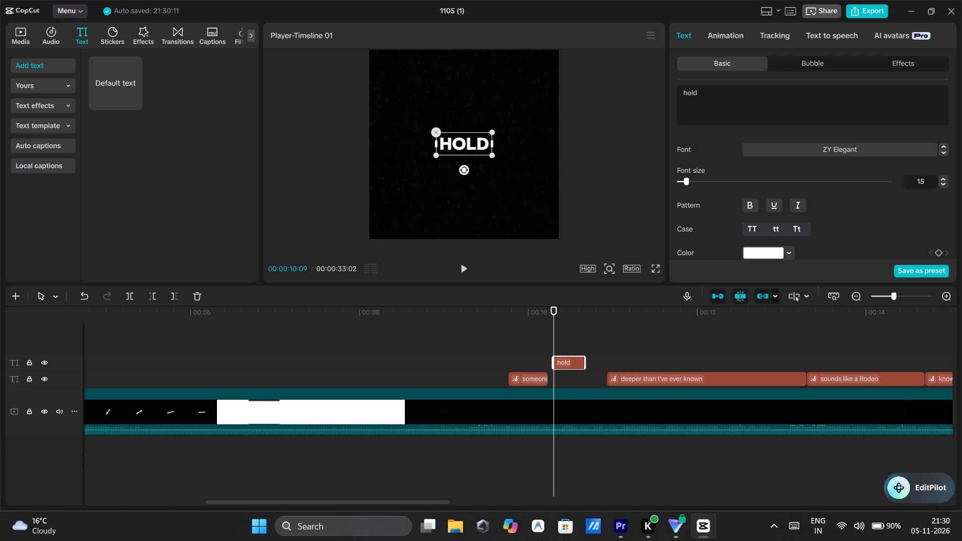
click(459, 264)
click(459, 264)
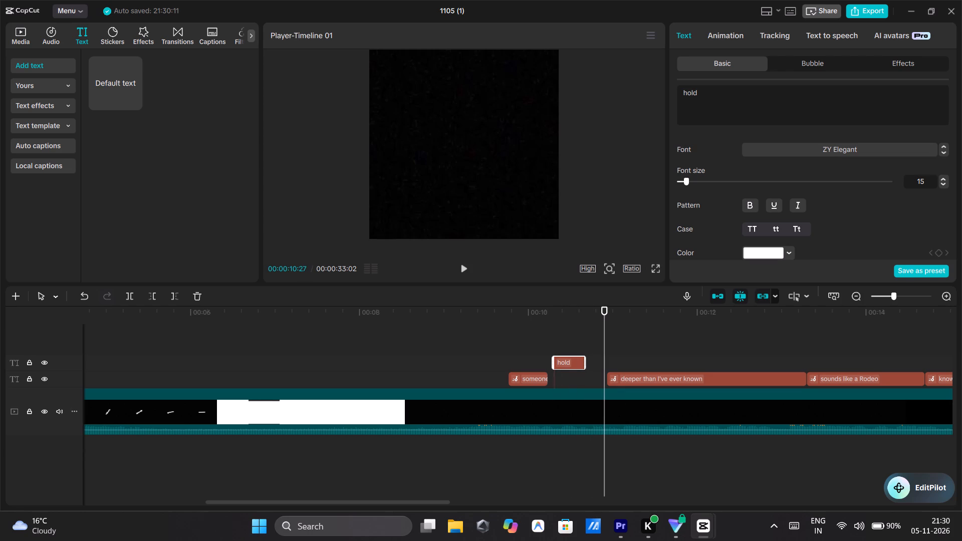
drag(587, 363, 566, 373)
click(541, 334)
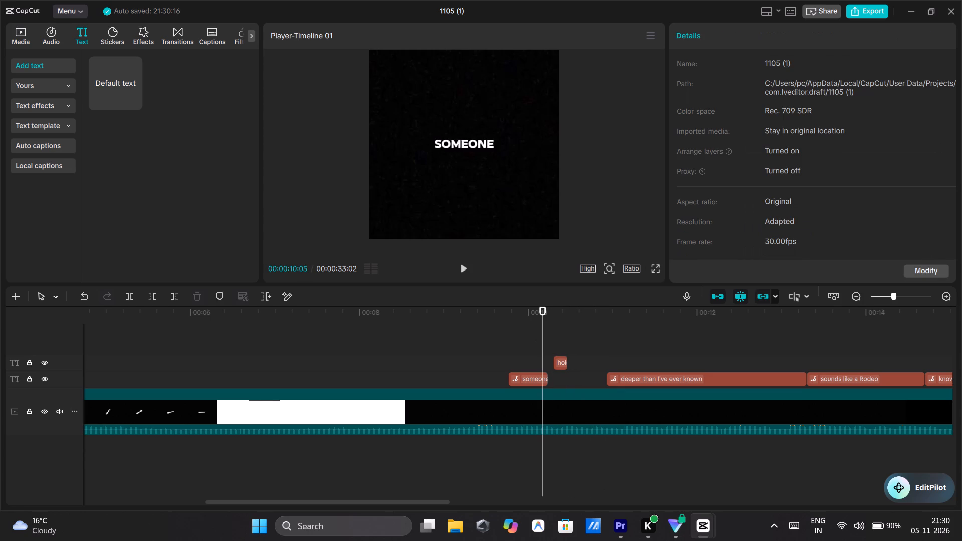
click(463, 267)
click(463, 267)
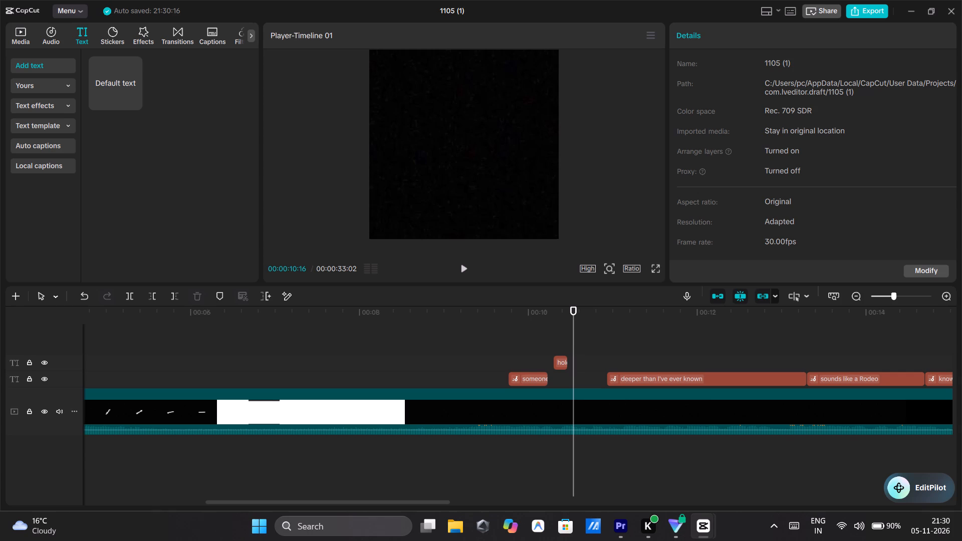
drag(566, 359, 571, 357)
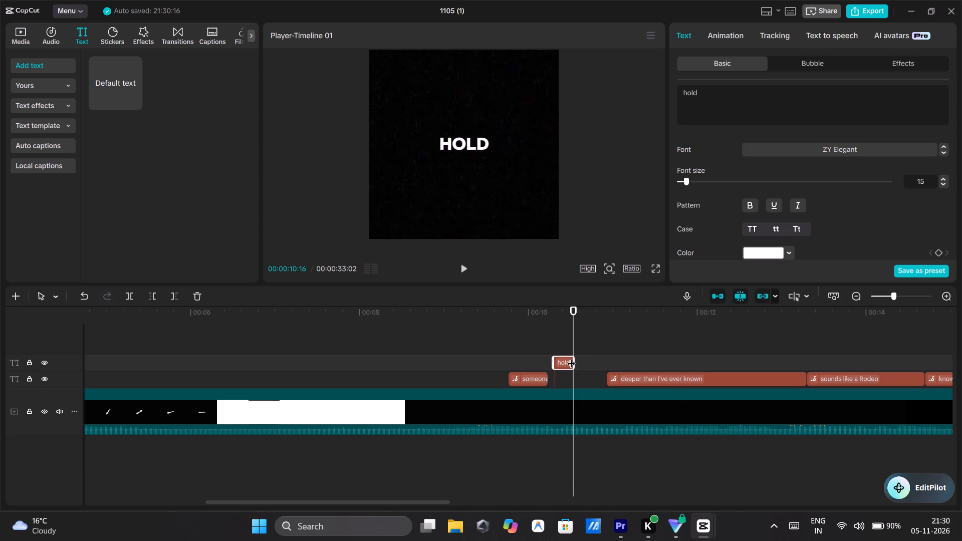
Add another default text segment directly after "hold" at 00:00:10:16 and shorten it to end at about 10.6 seconds.
click(140, 102)
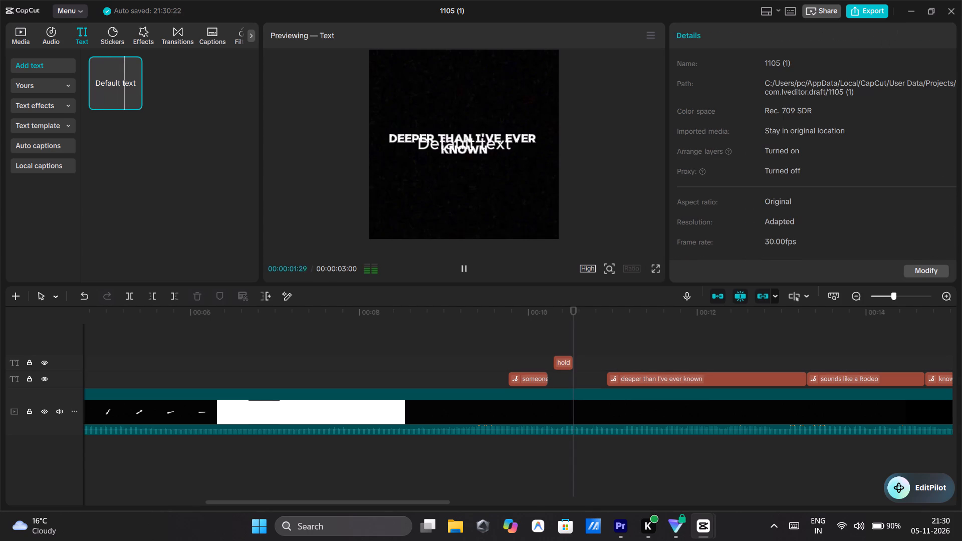
click(134, 103)
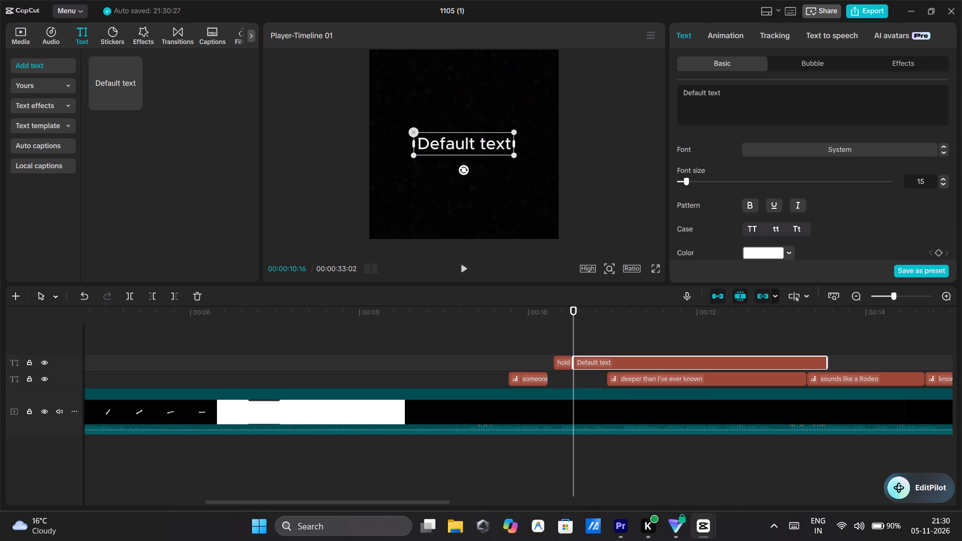
drag(827, 360, 678, 394)
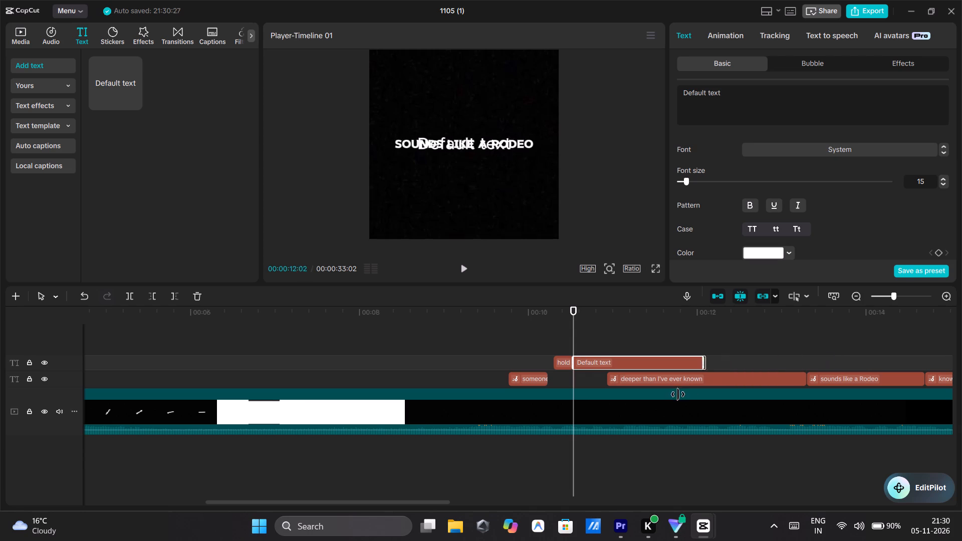
drag(678, 394, 570, 427)
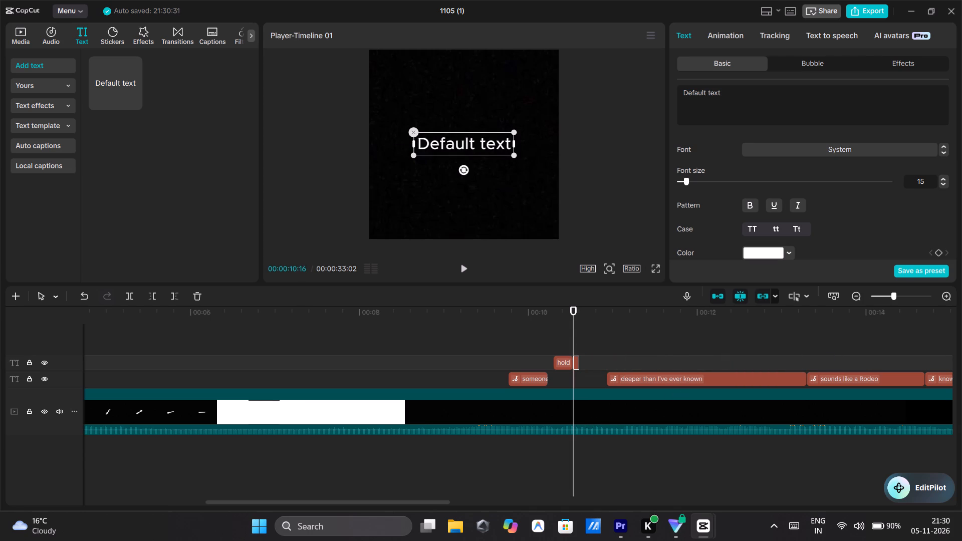
Replace the content of the new text segment after "hold" with "me".
click(762, 94)
key(BackSpace)
key(BackSpace)
key(BackSpace)
key(BackSpace)
key(BackSpace)
key(BackSpace)
key(BackSpace)
key(BackSpace)
key(BackSpace)
key(BackSpace)
key(BackSpace)
key(BackSpace)
key(BackSpace)
key(BackSpace)
key(BackSpace)
key(BackSpace)
key(BackSpace)
key(BackSpace)
key(BackSpace)
key(BackSpace)
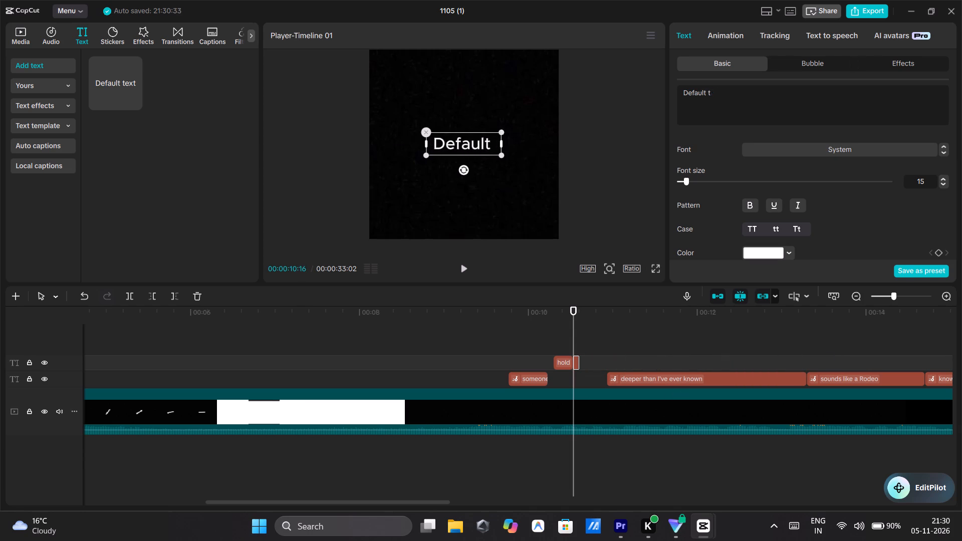
text(me)
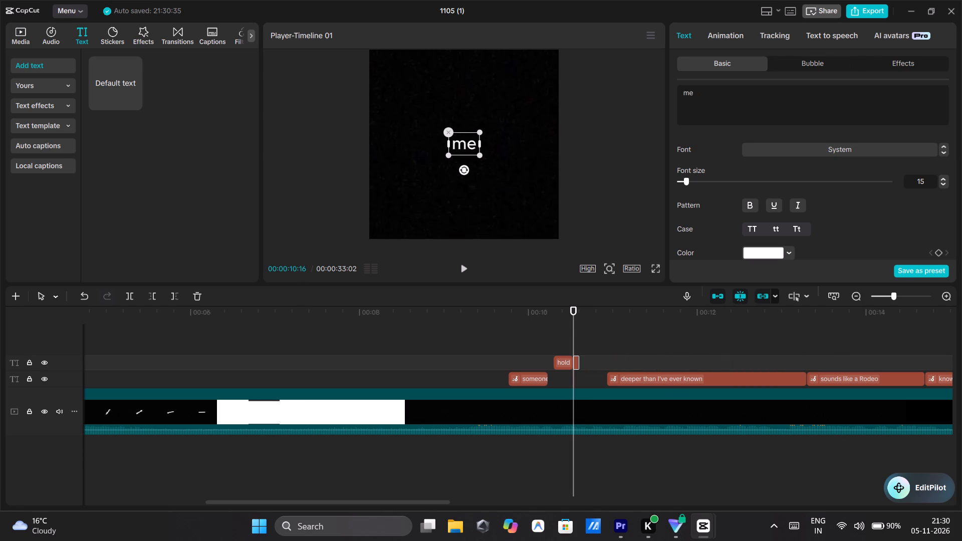
Set the "me" text to all uppercase and its font to ZY Elegant.
click(745, 231)
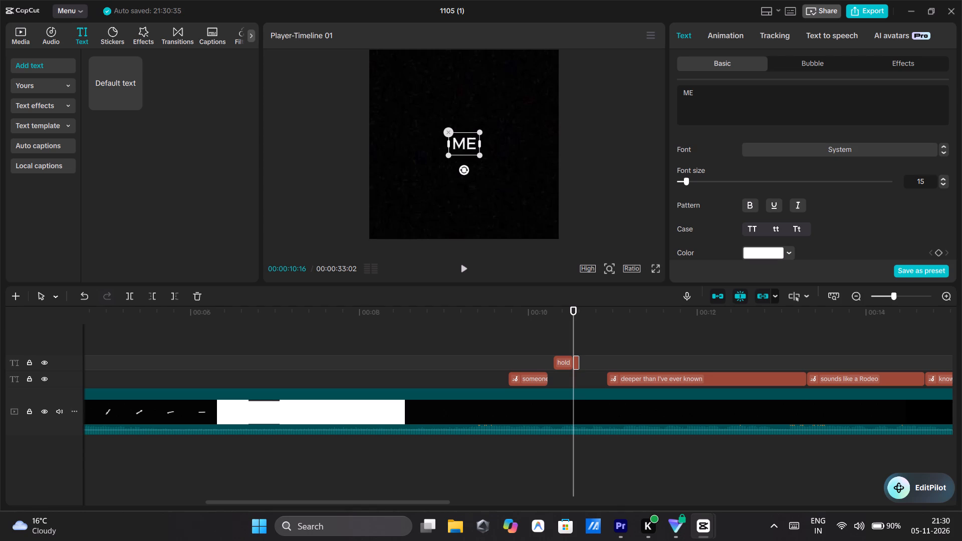
click(792, 150)
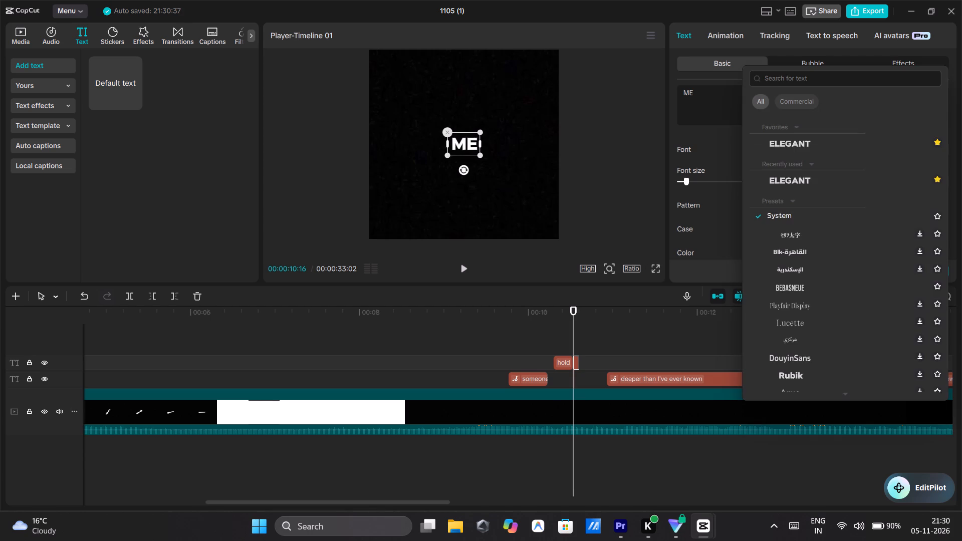
click(786, 148)
Compare the "someone" and "hold" segments, and play back from 00:00:10:00 to check the word timing against the song.
click(532, 381)
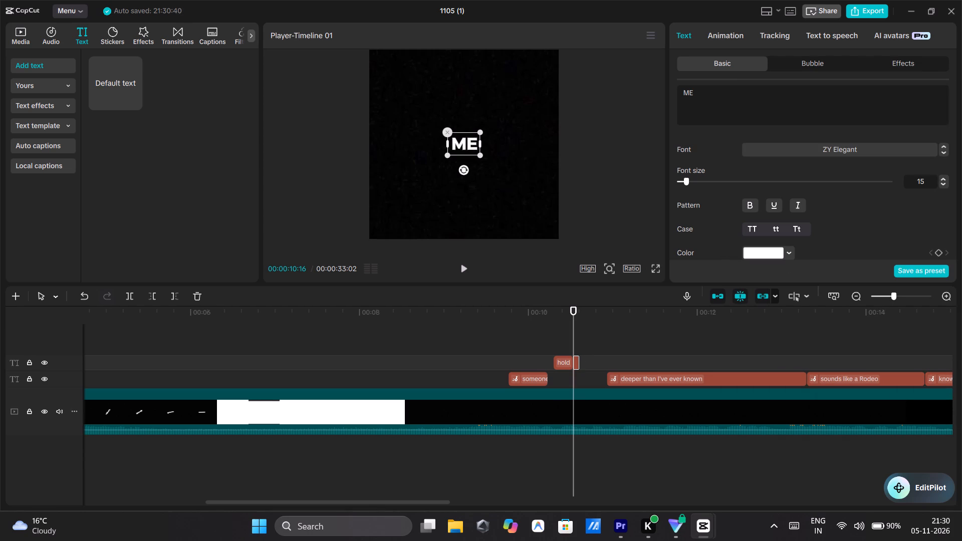
click(565, 361)
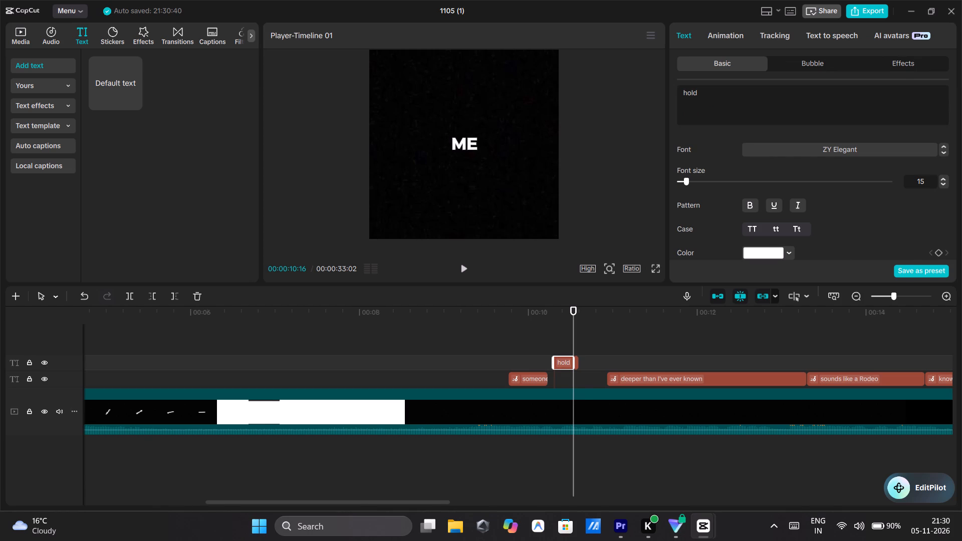
click(584, 332)
click(577, 333)
drag(574, 333, 529, 341)
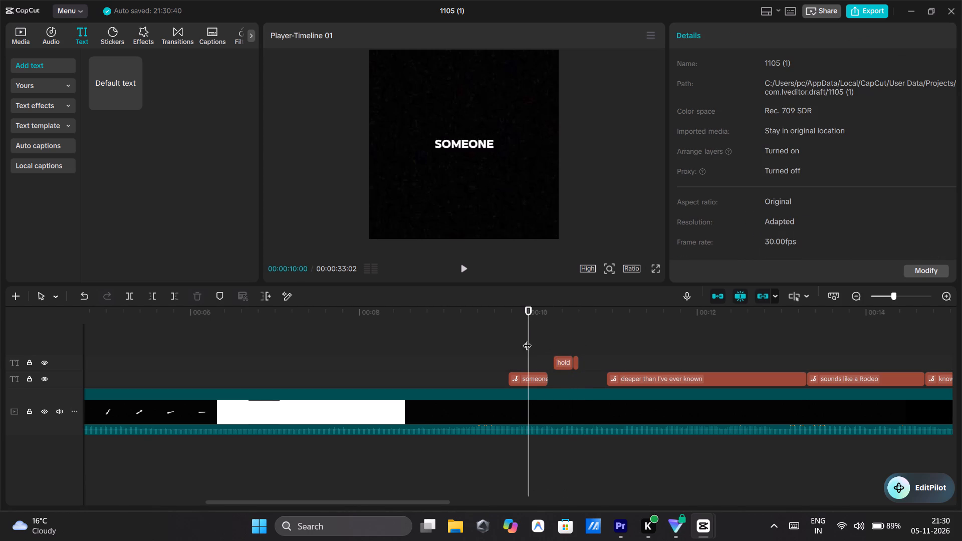
click(463, 264)
click(471, 268)
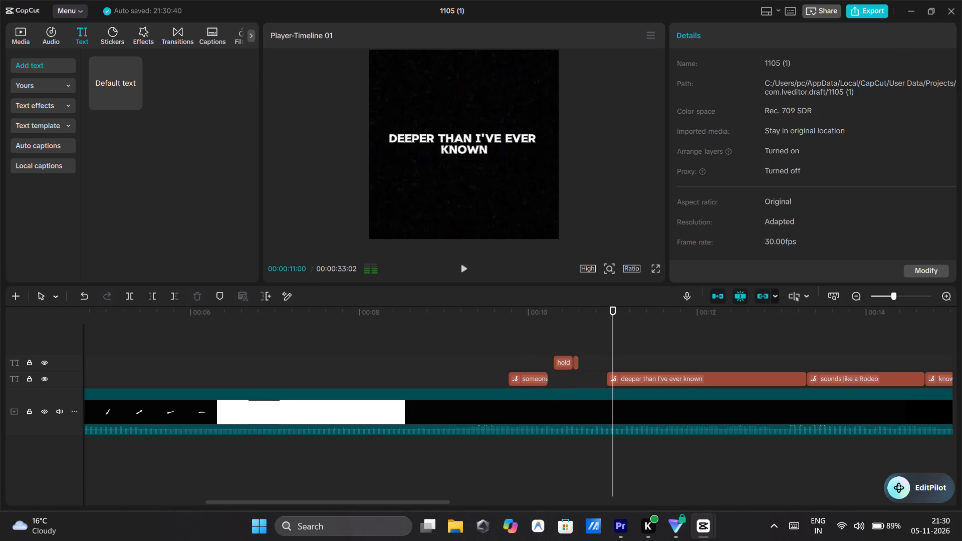
Add a default text segment directly after "ME" at 00:00:10:18 and shorten it to end at about 10.7 seconds.
drag(615, 343, 582, 354)
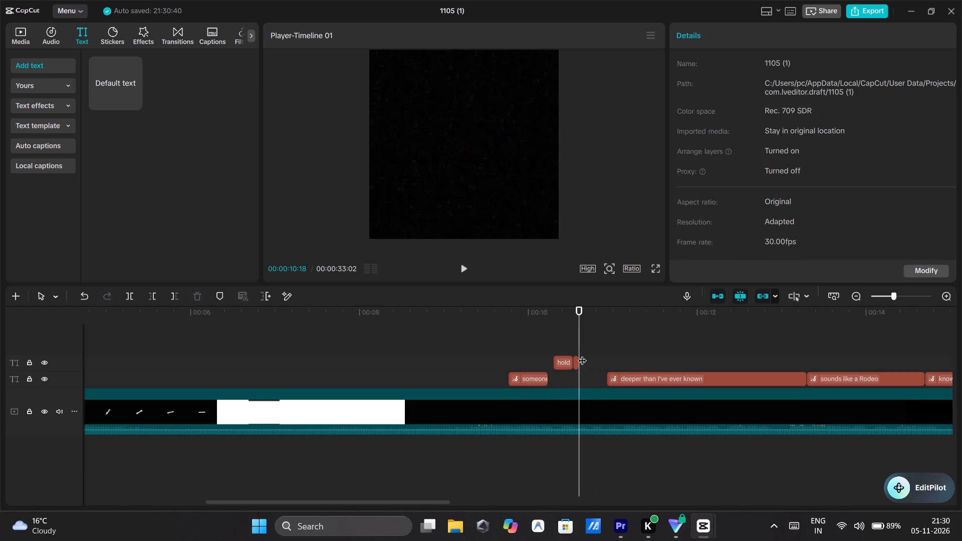
click(132, 97)
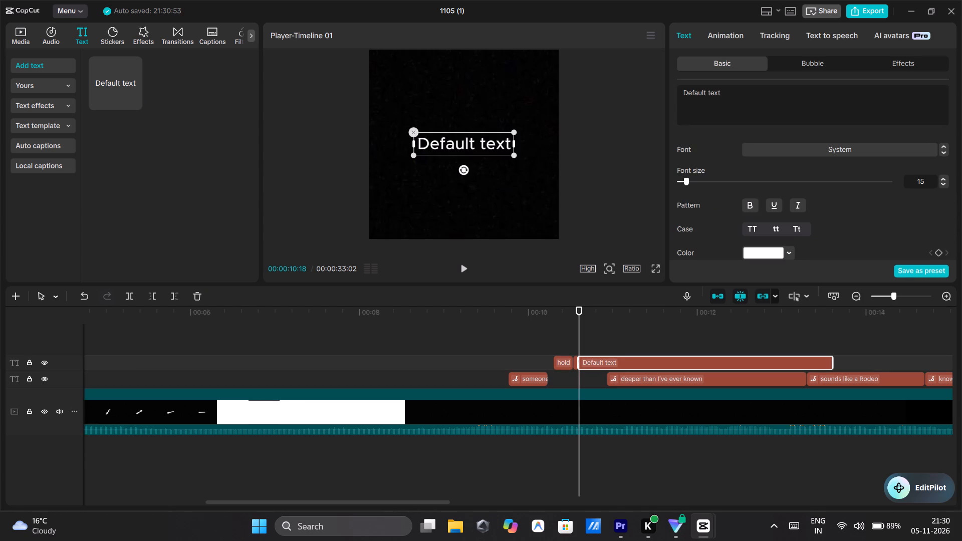
drag(834, 359, 608, 383)
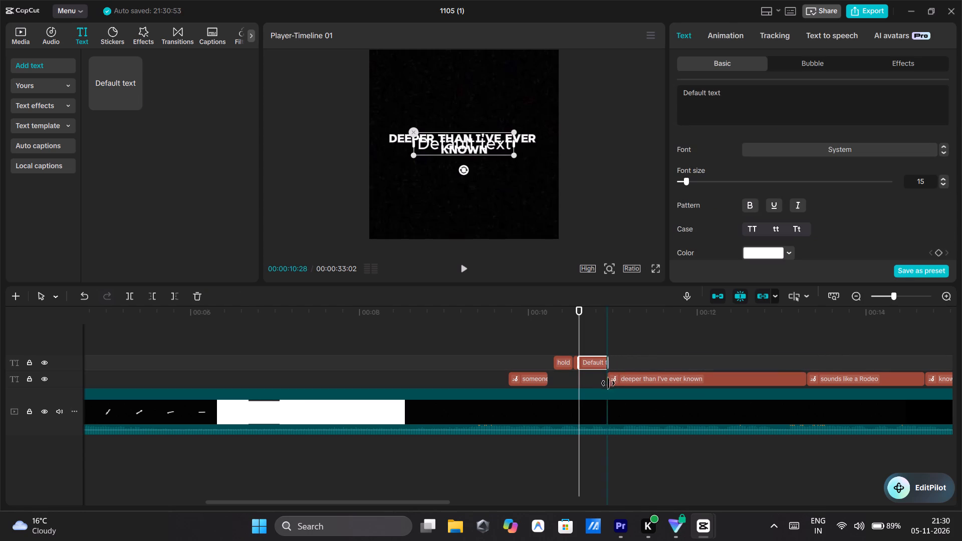
drag(608, 383, 587, 394)
Replace the new text segment's content with "close".
click(770, 106)
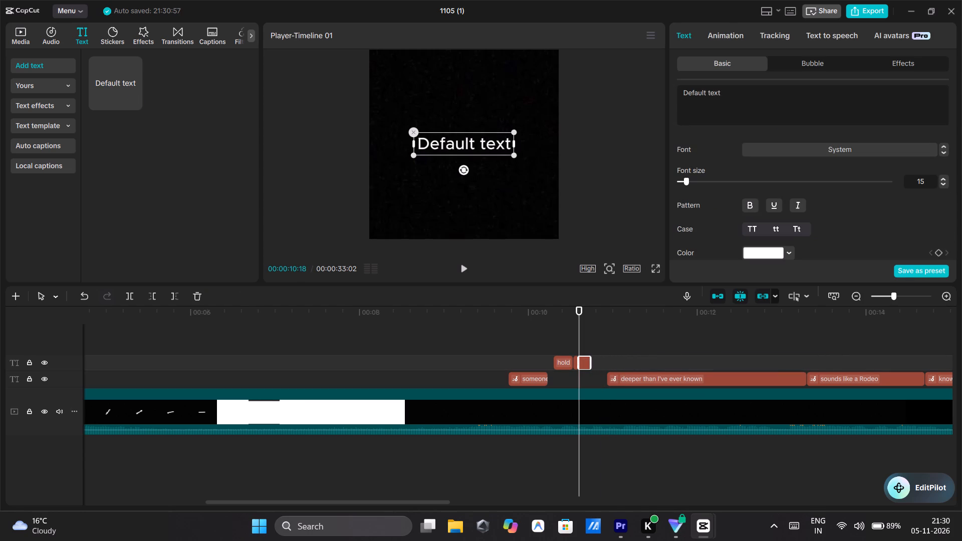
key(BackSpace)
key(BackSpace)
key(BackSpace)
key(BackSpace)
key(BackSpace)
key(BackSpace)
key(BackSpace)
key(BackSpace)
key(BackSpace)
key(BackSpace)
key(BackSpace)
key(BackSpace)
key(BackSpace)
key(BackSpace)
key(BackSpace)
key(BackSpace)
key(BackSpace)
key(BackSpace)
key(BackSpace)
key(BackSpace)
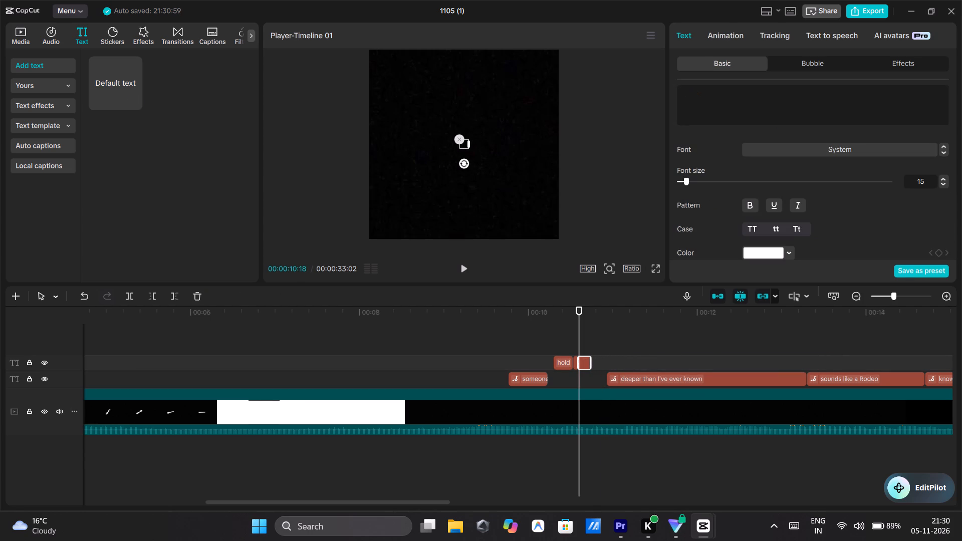
text(close)
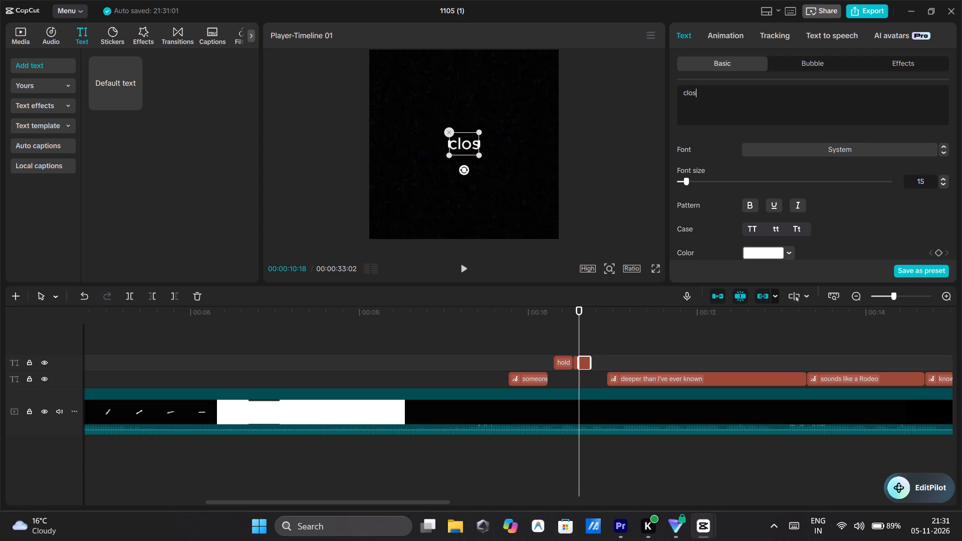
Set the "close" text to all uppercase and its font to ZY Elegant.
click(756, 230)
click(789, 138)
click(789, 142)
click(787, 151)
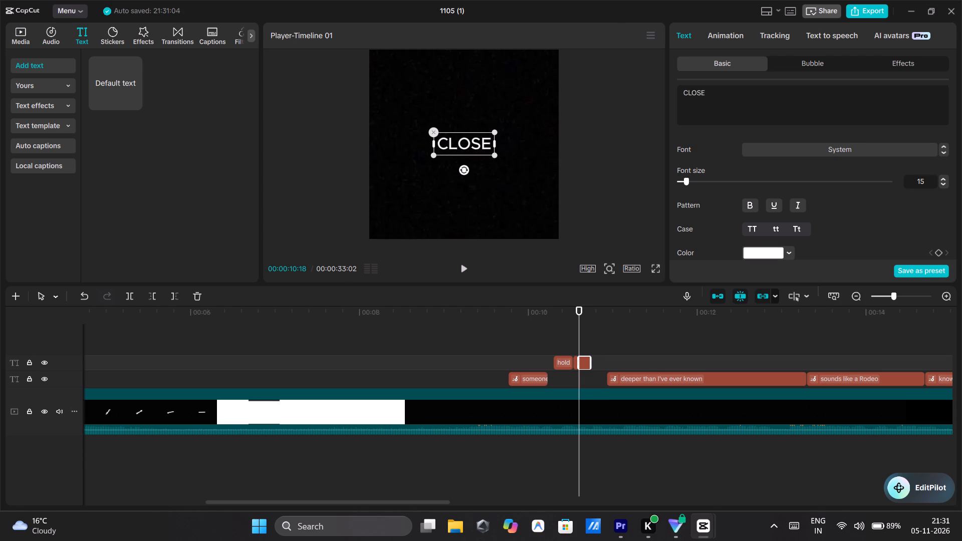
click(788, 136)
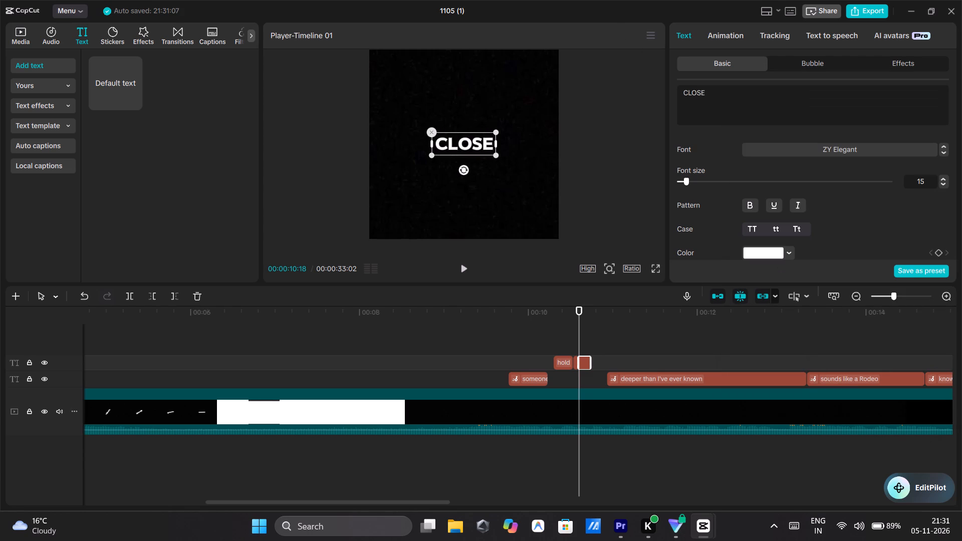
Using playback, retime "CLOSE" to start at about 00:00:10:19 and end where the "deeper than I've ever known" caption begins.
click(474, 314)
click(463, 268)
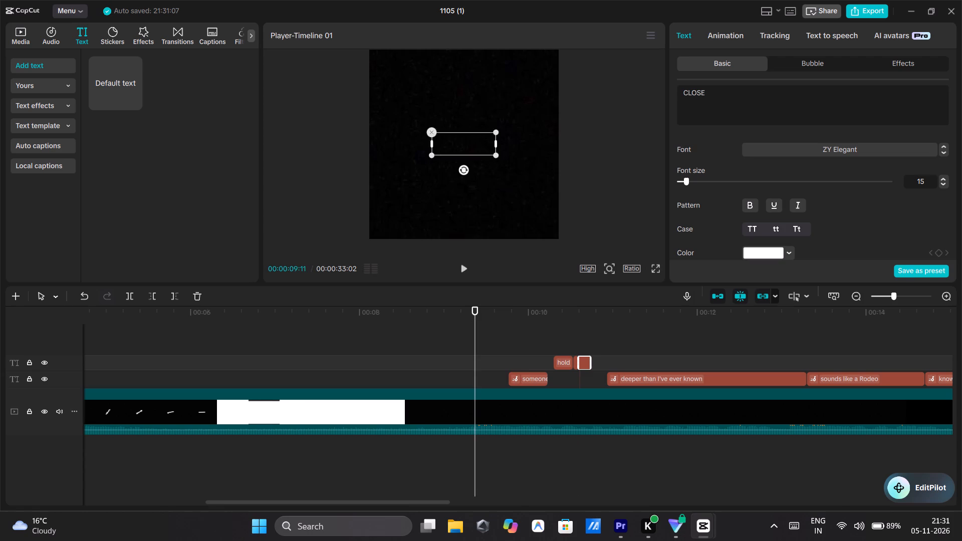
click(463, 268)
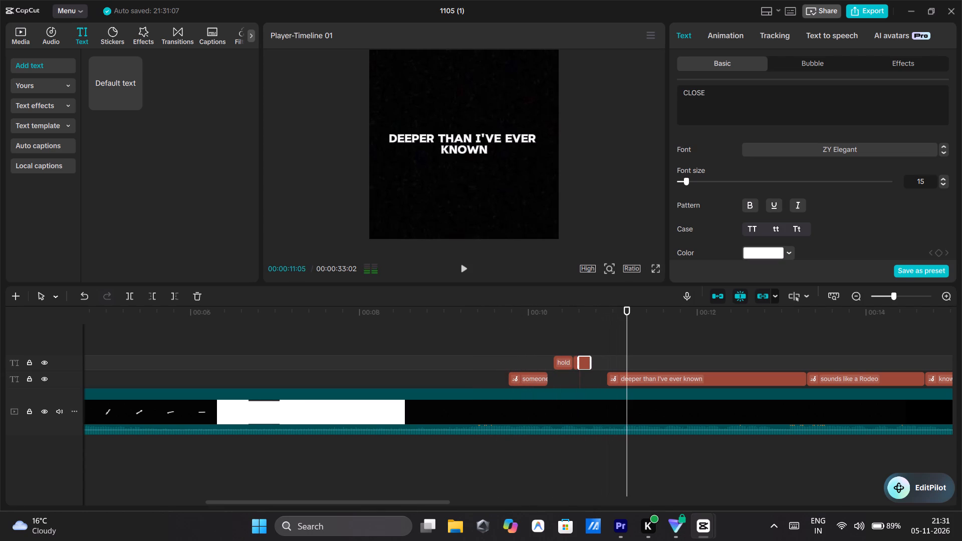
drag(588, 364, 594, 363)
click(528, 334)
click(462, 264)
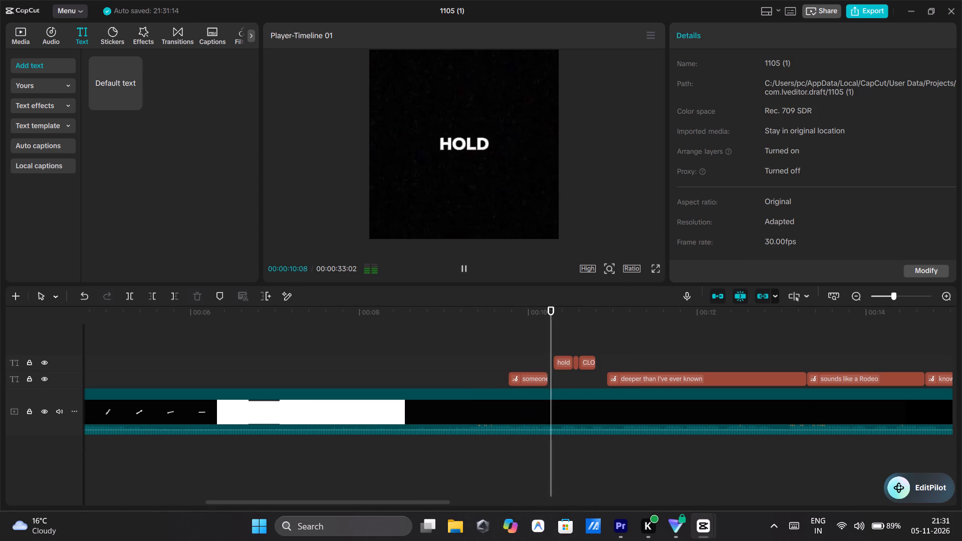
click(462, 264)
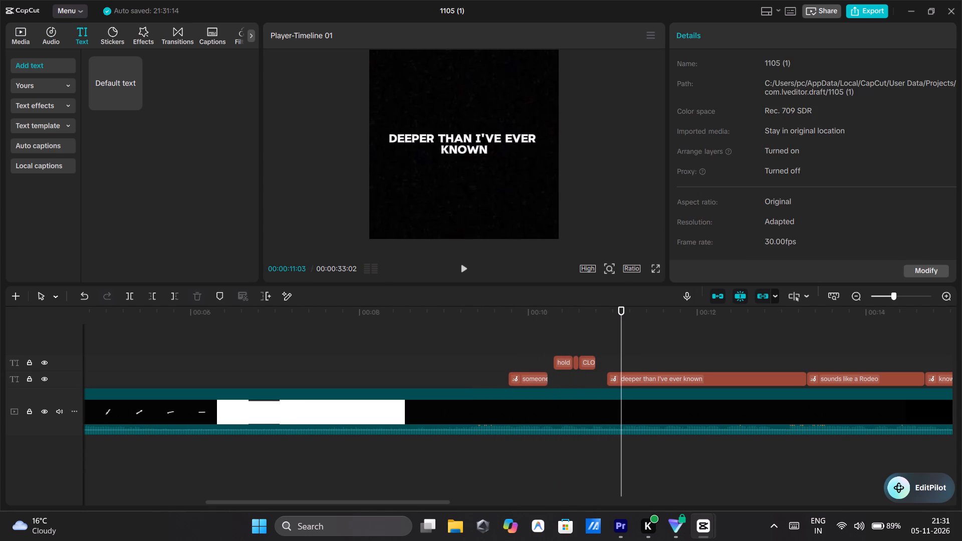
drag(593, 358, 602, 357)
drag(578, 365, 579, 365)
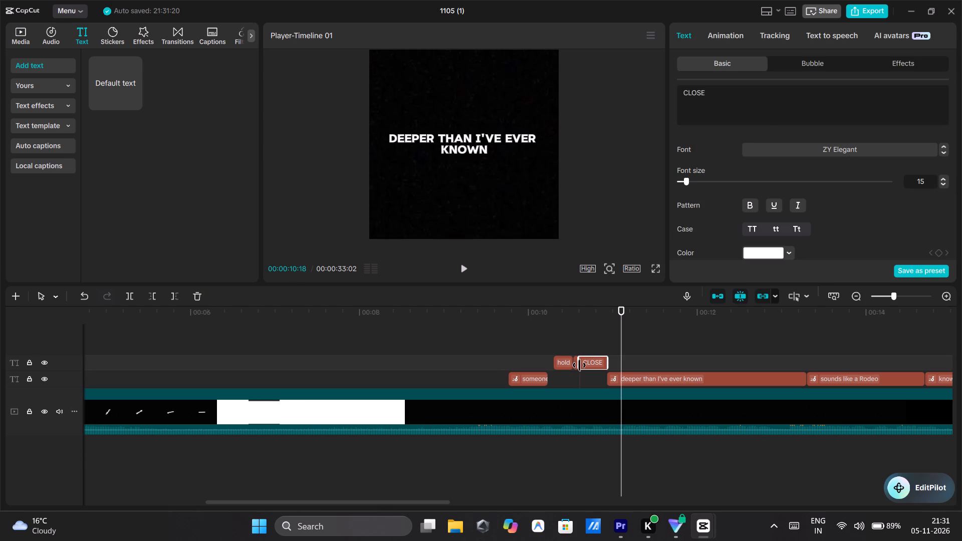
drag(579, 365, 582, 364)
Extend the end of the "ME" segment to meet the start of "CLOSE", and play the words back against the song.
scroll(581, 340, up, 8)
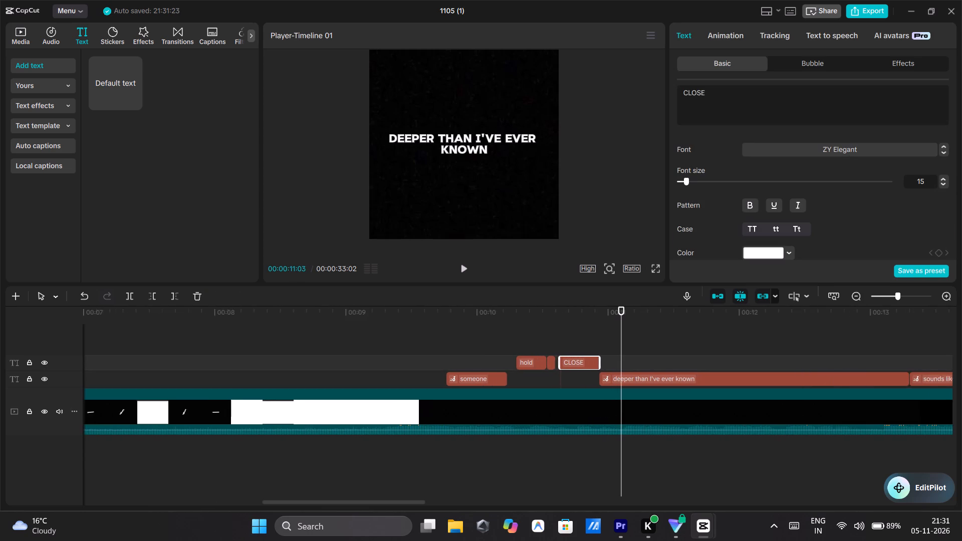
ctrl+scroll(581, 340, up, 14)
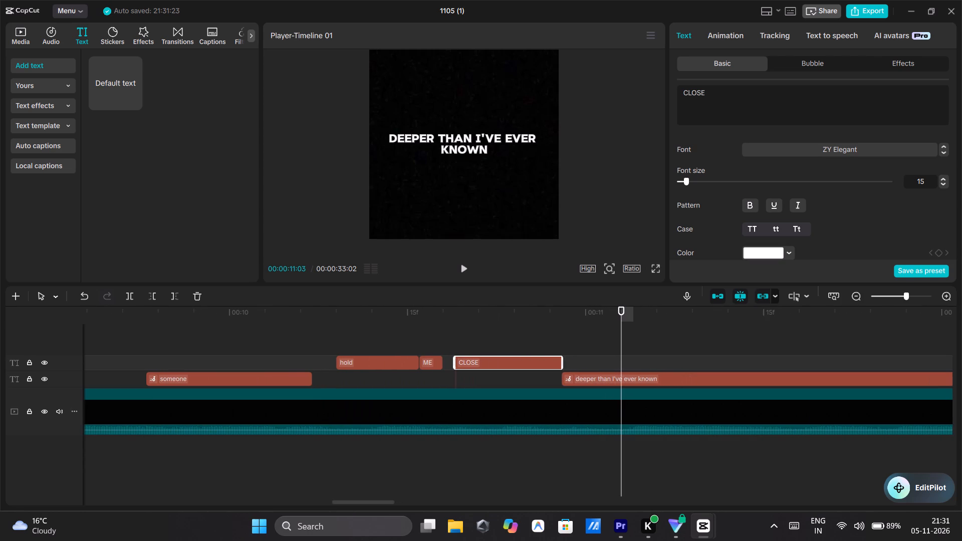
drag(441, 362, 443, 362)
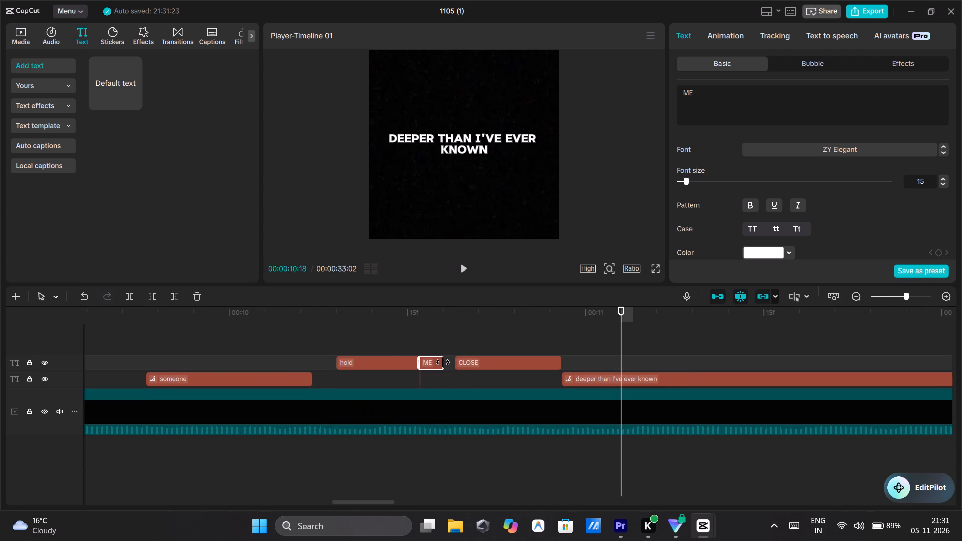
drag(443, 362, 447, 363)
click(407, 338)
click(467, 271)
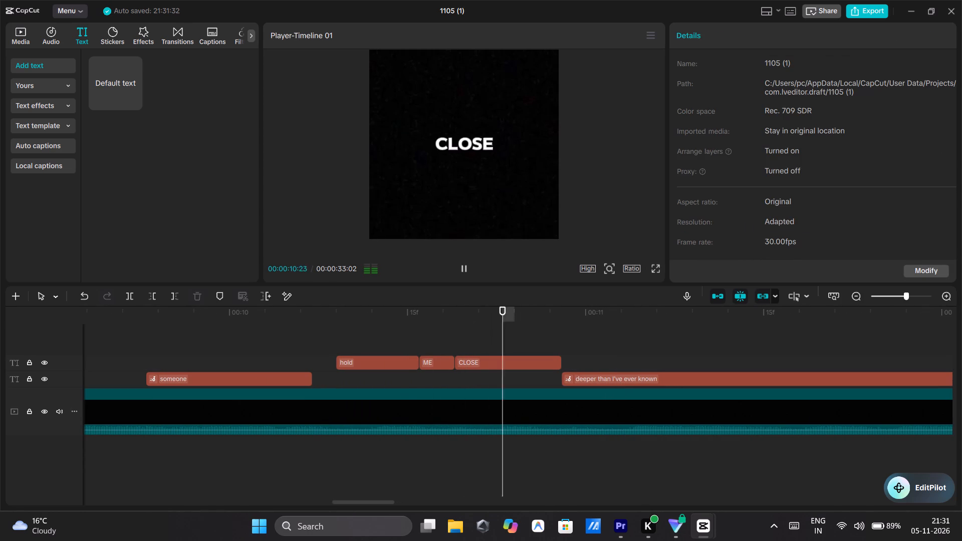
click(314, 334)
click(465, 269)
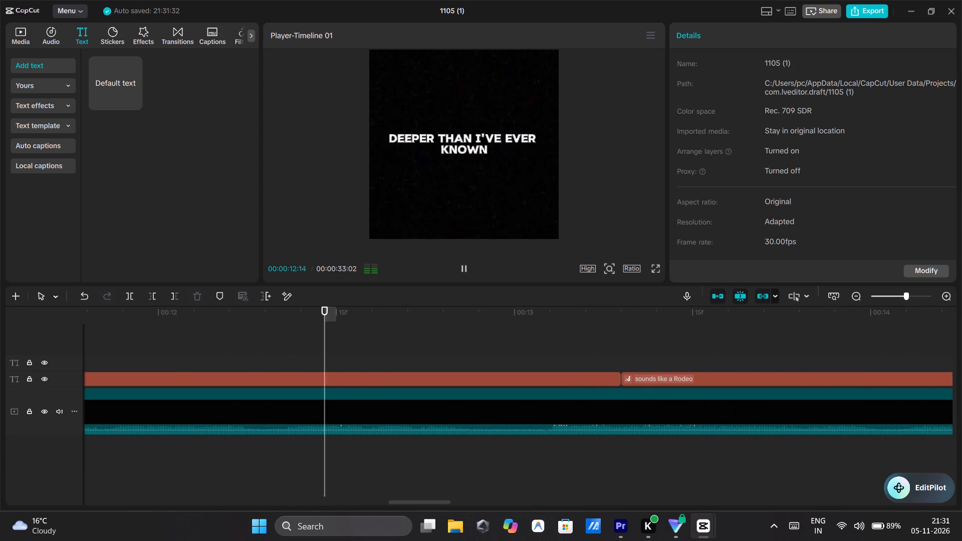
click(466, 263)
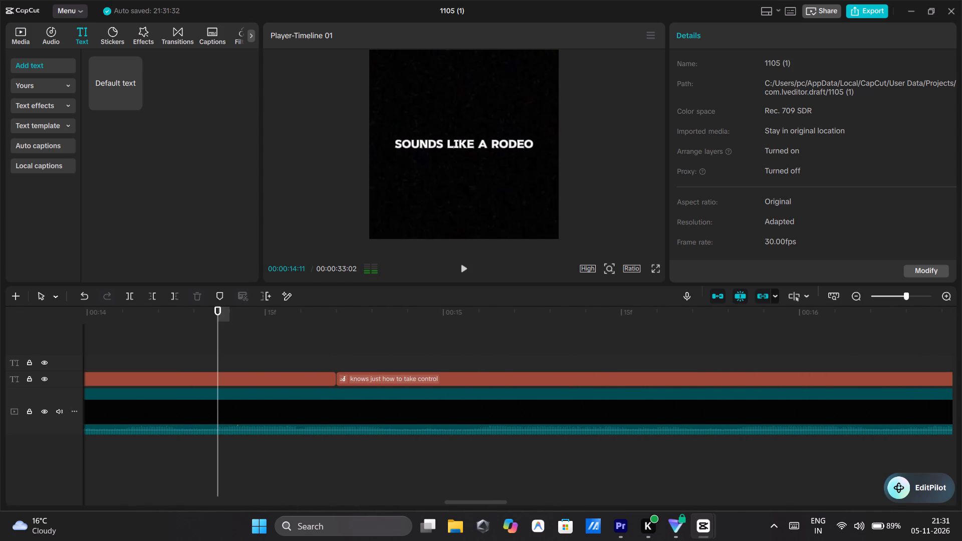
Place the playhead at 00:00:10:28, where the "deeper than I've ever known" caption starts.
scroll(460, 297, right, 4)
scroll(422, 348, right, 10)
scroll(79, 306, left, 10)
scroll(367, 346, left, 1)
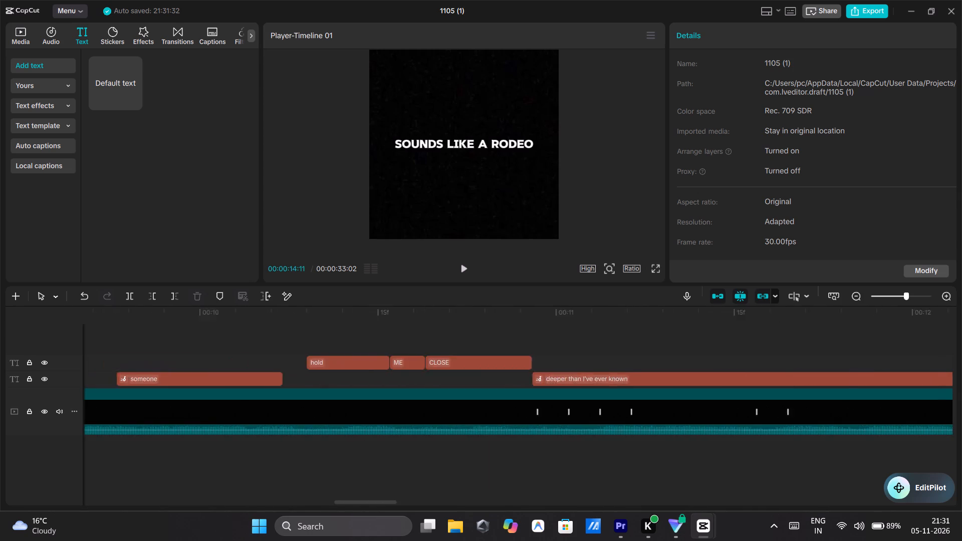
scroll(367, 346, left, 1)
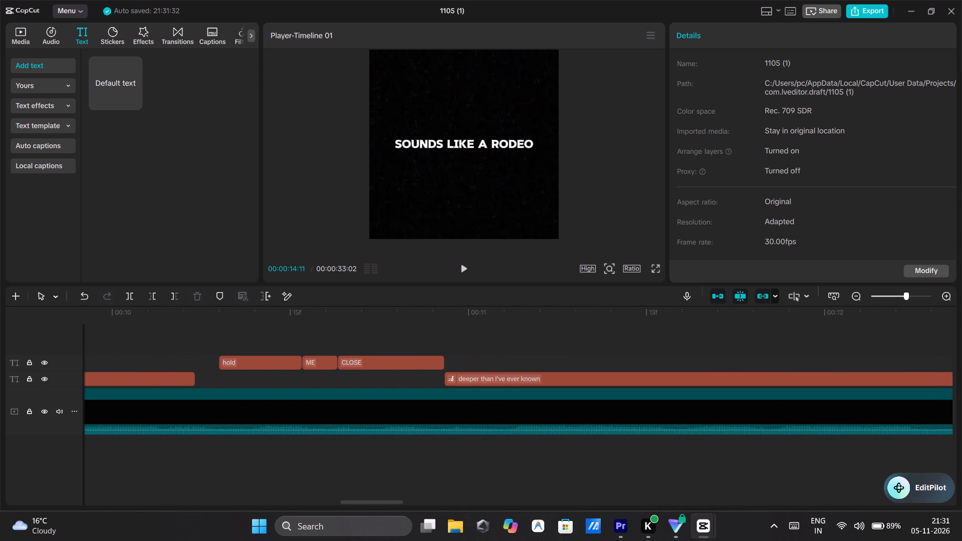
click(445, 343)
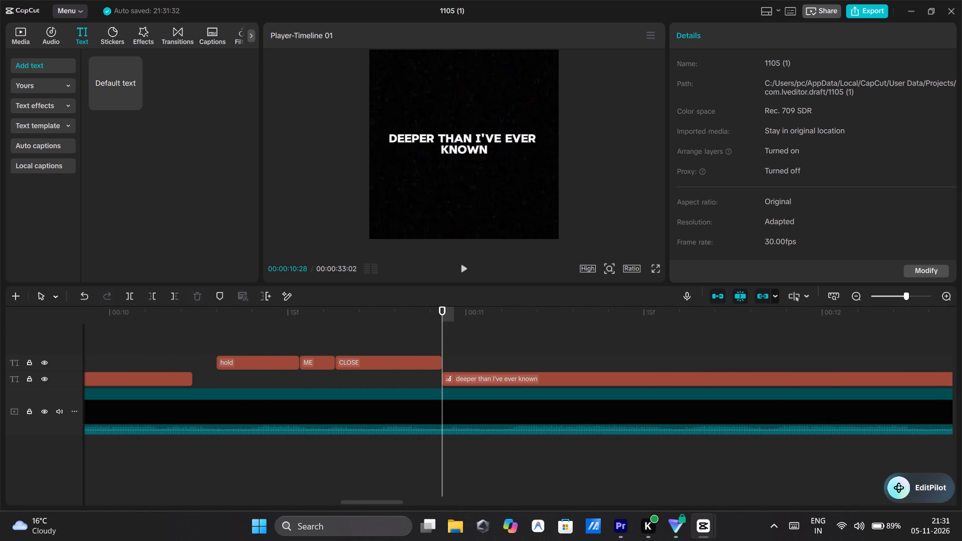
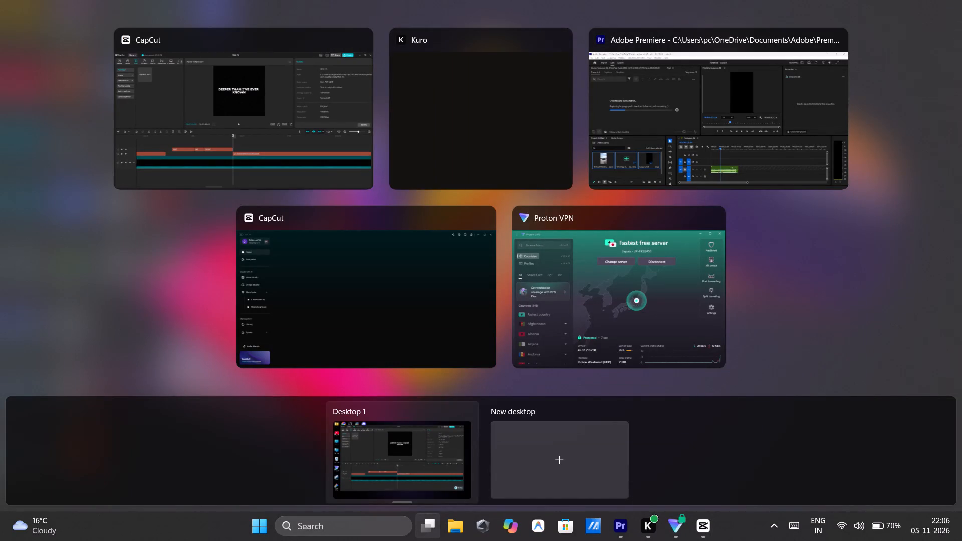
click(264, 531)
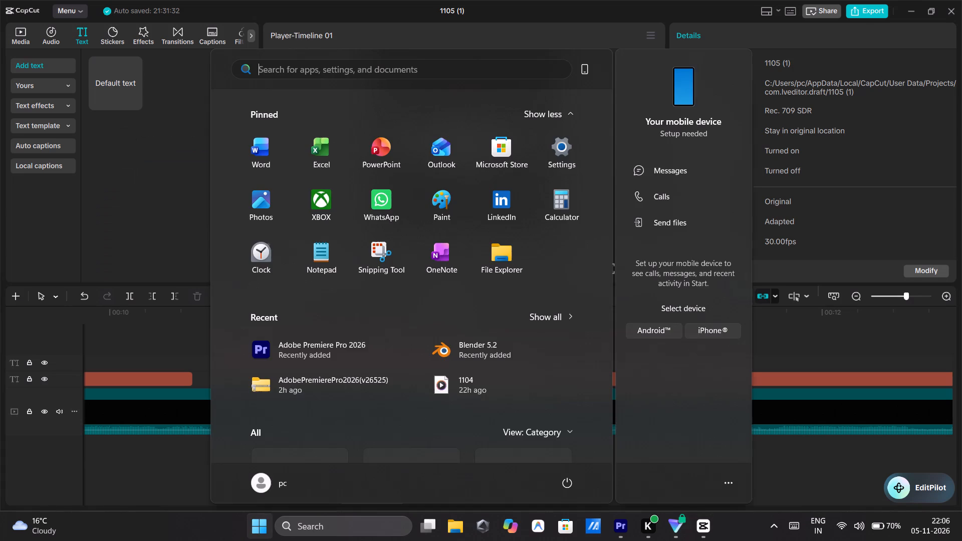
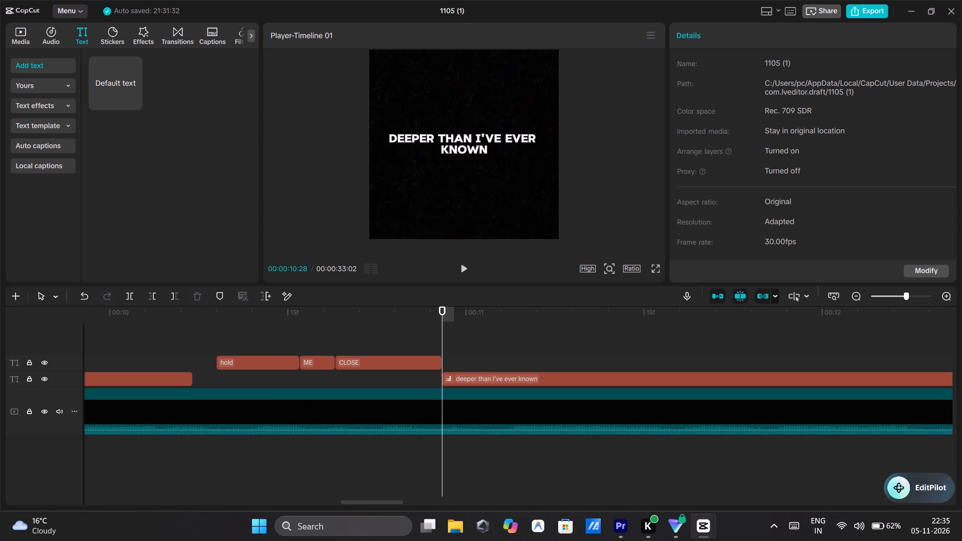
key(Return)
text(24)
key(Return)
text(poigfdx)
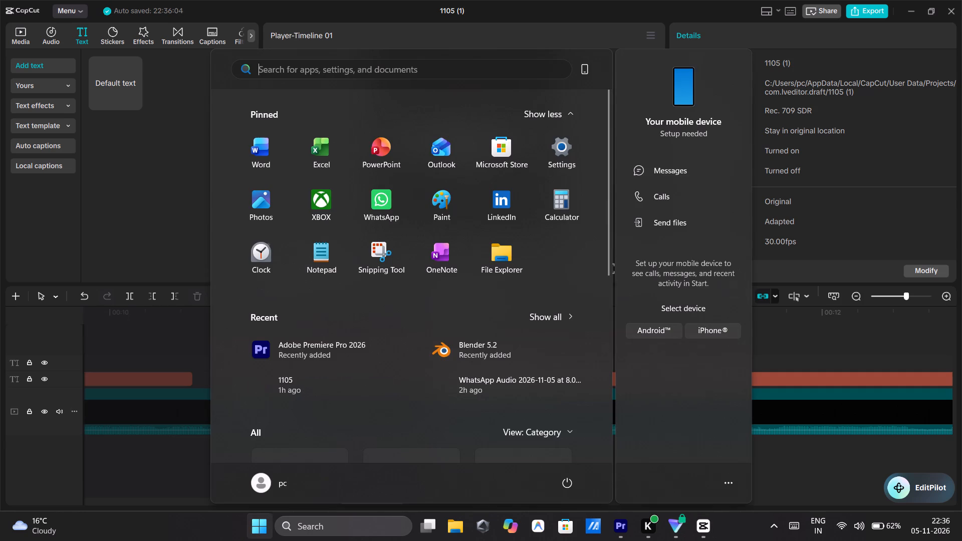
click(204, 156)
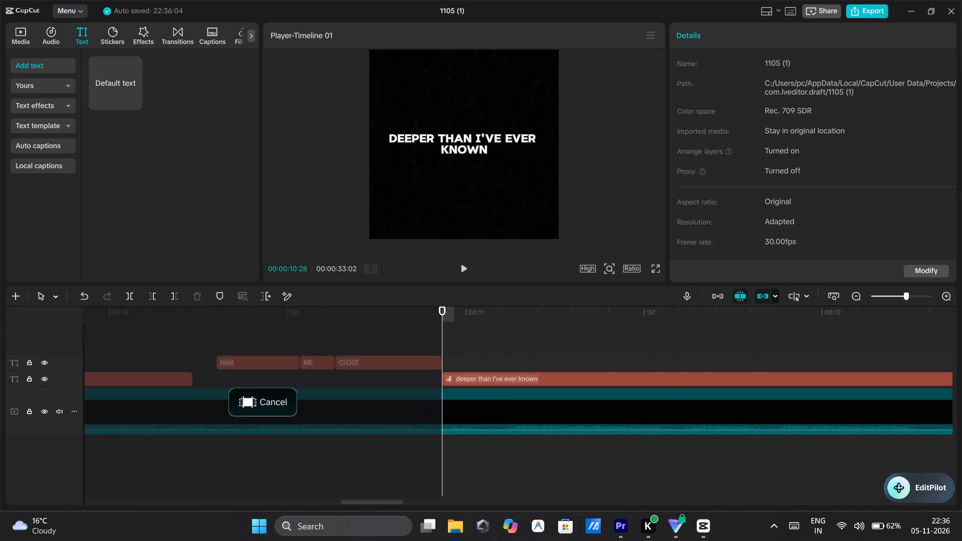